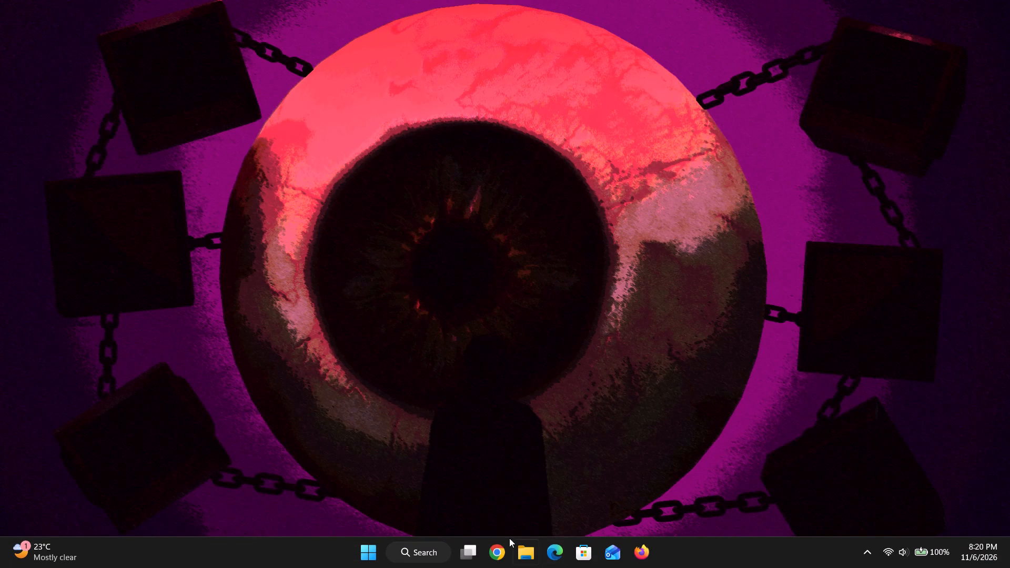
Find and launch Adobe Premiere Pro 2026.
click(434, 551)
key(p)
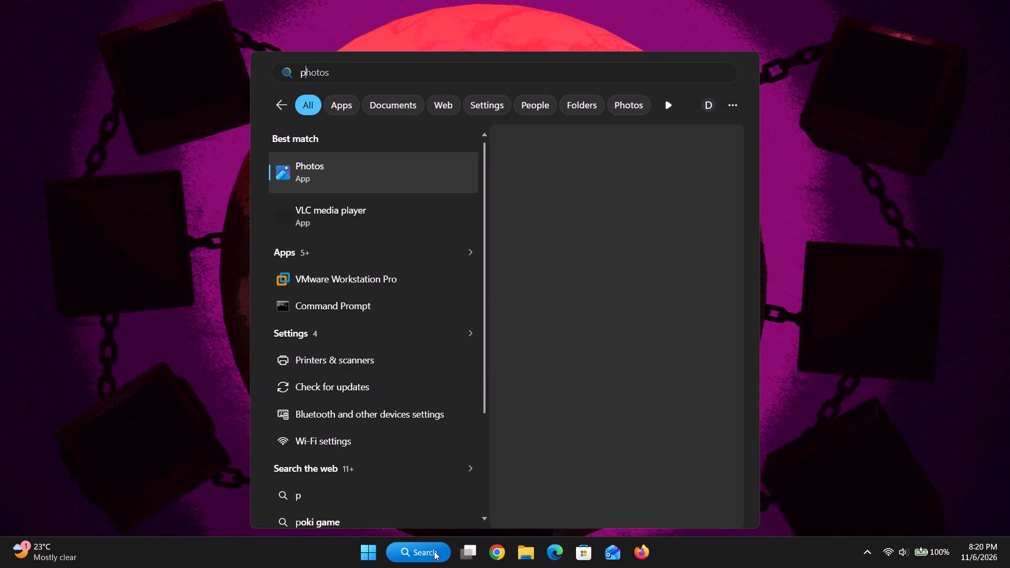
text(re)
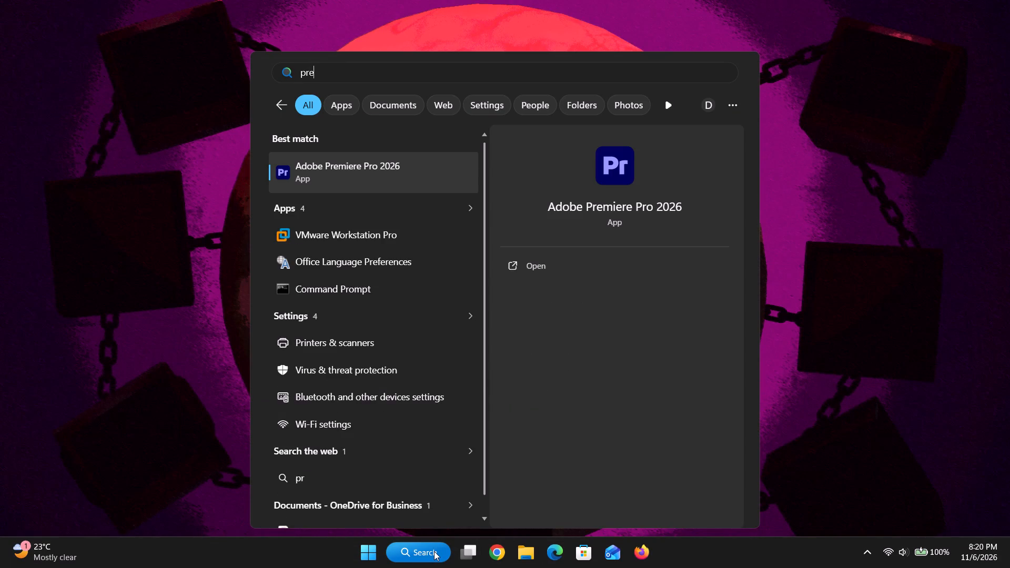
click(554, 262)
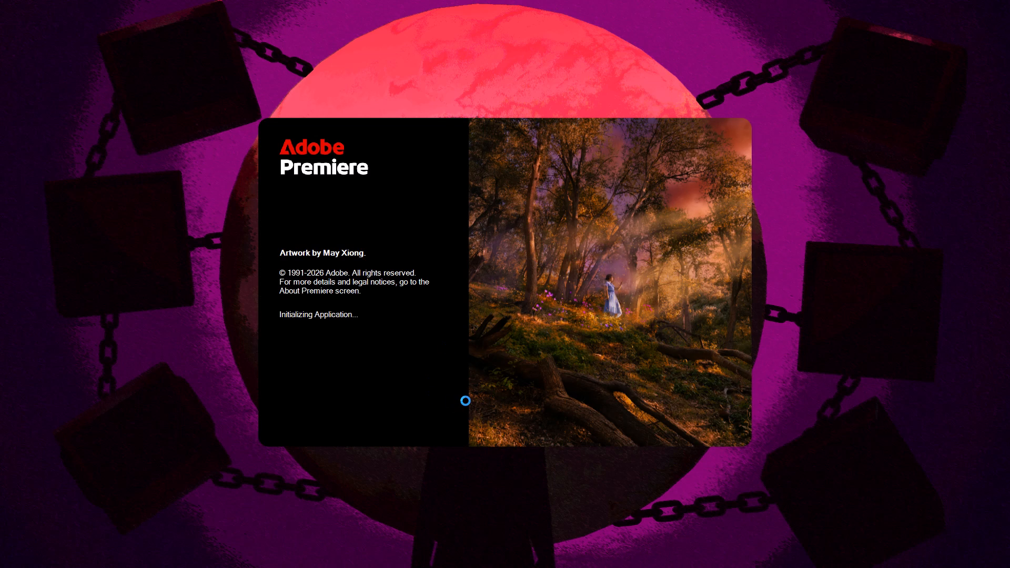
click(466, 401)
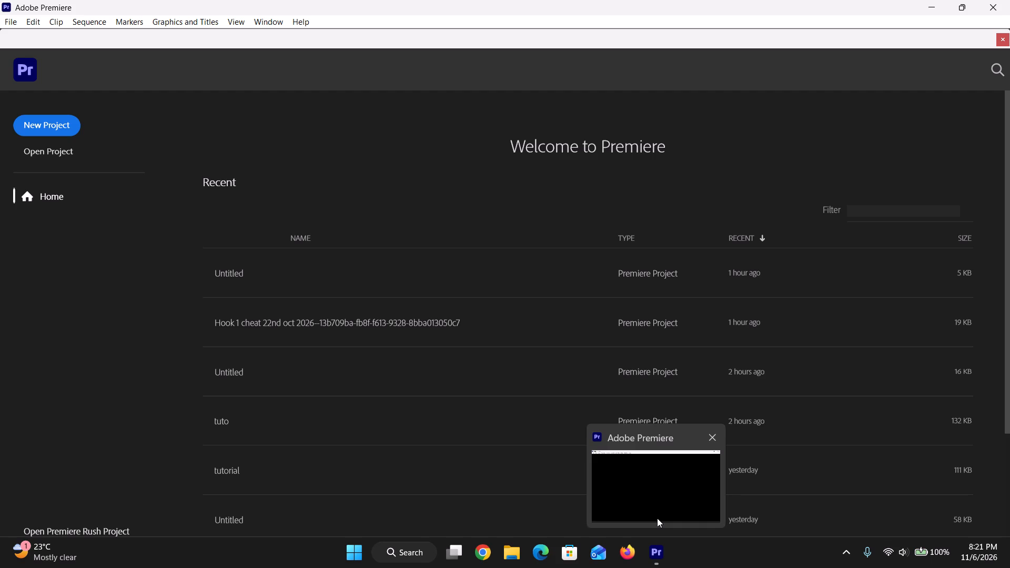
Create a new project named Untitled on the Desktop without a template.
click(48, 127)
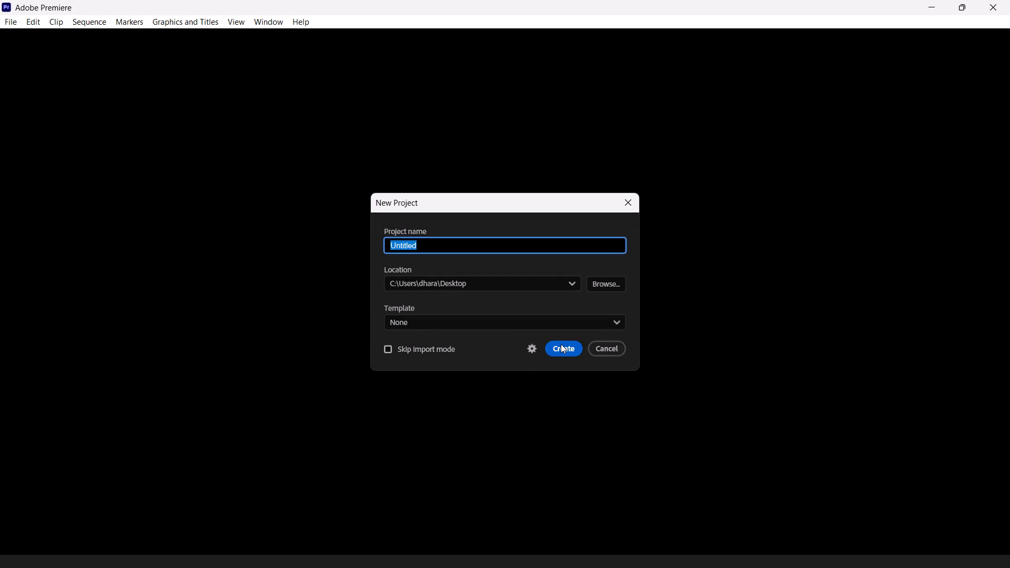
click(561, 344)
click(569, 337)
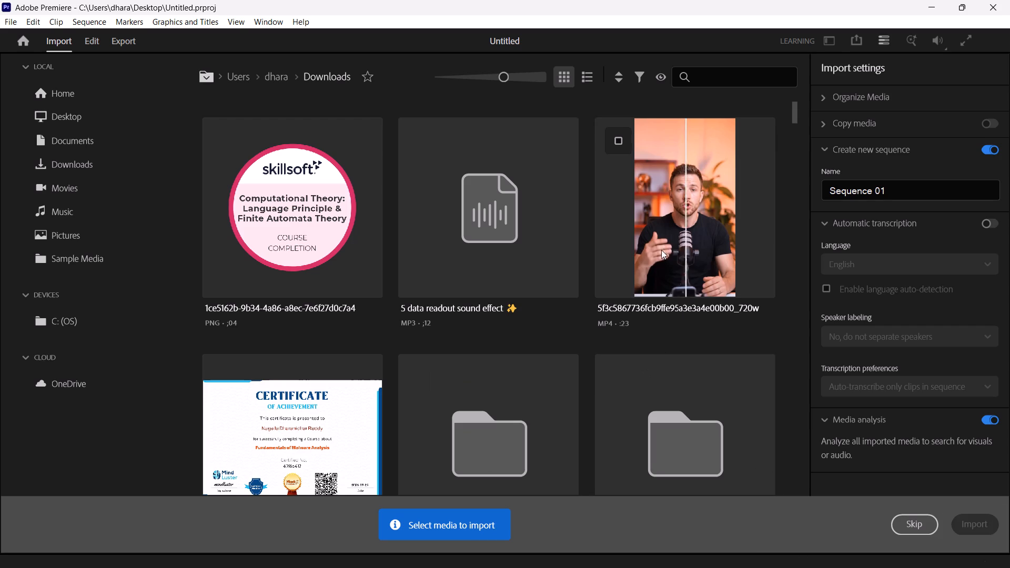
Import the vertical talking-head MP4 from Downloads into the new sequence, Sequence 01.
click(618, 138)
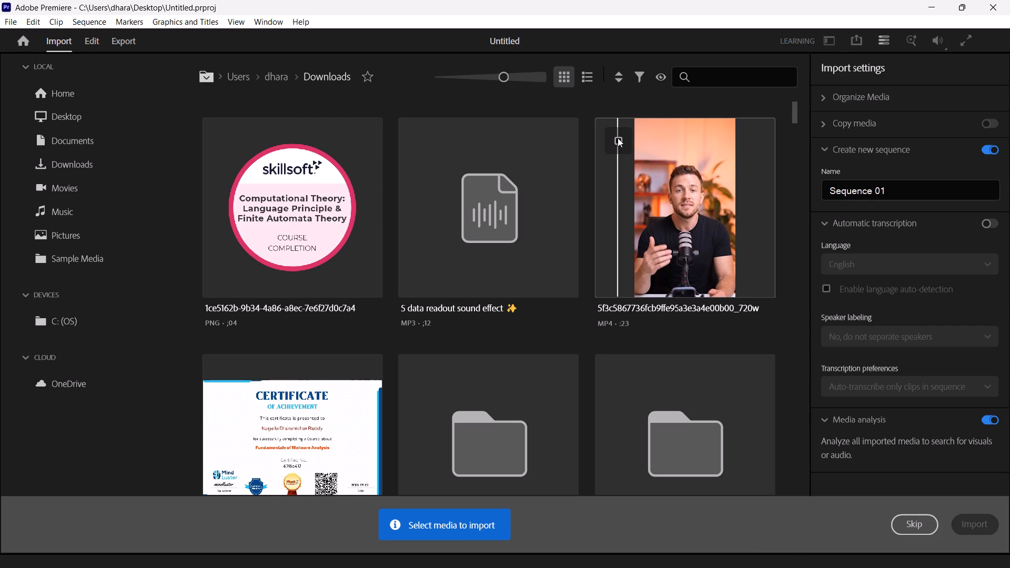
click(974, 520)
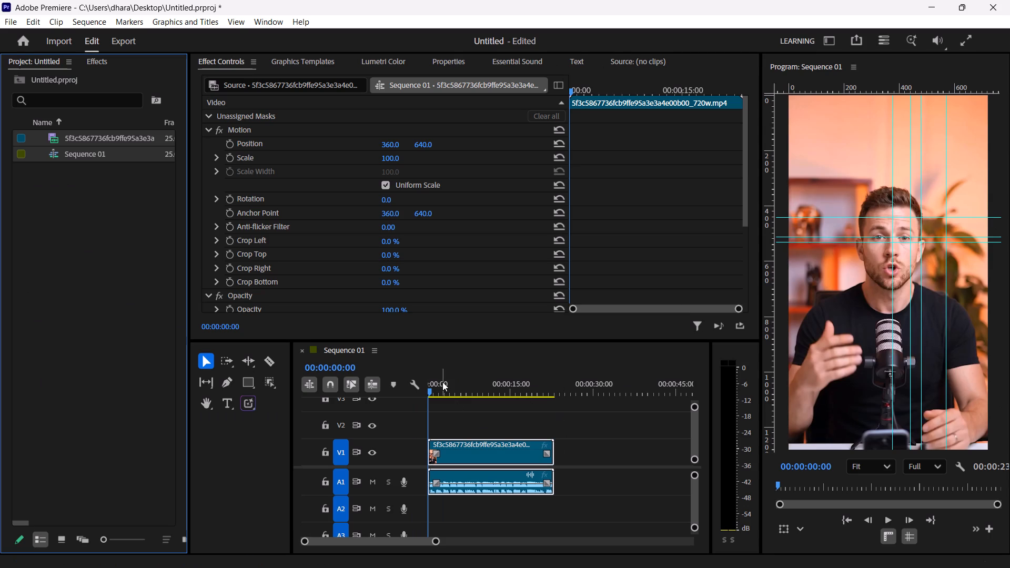
Hide the rulers and clear all existing guides from the Program Monitor.
click(908, 535)
click(895, 536)
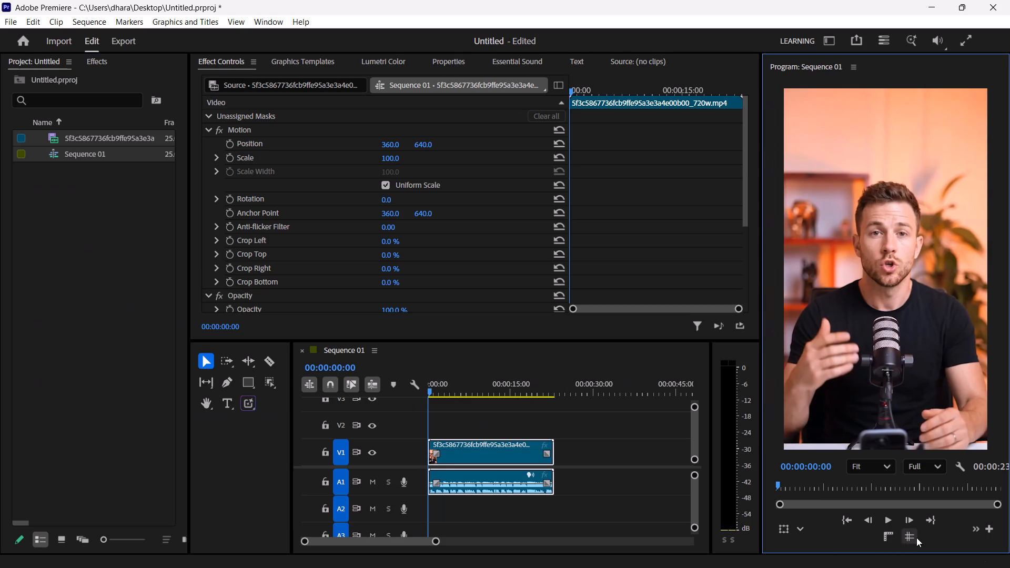
click(911, 538)
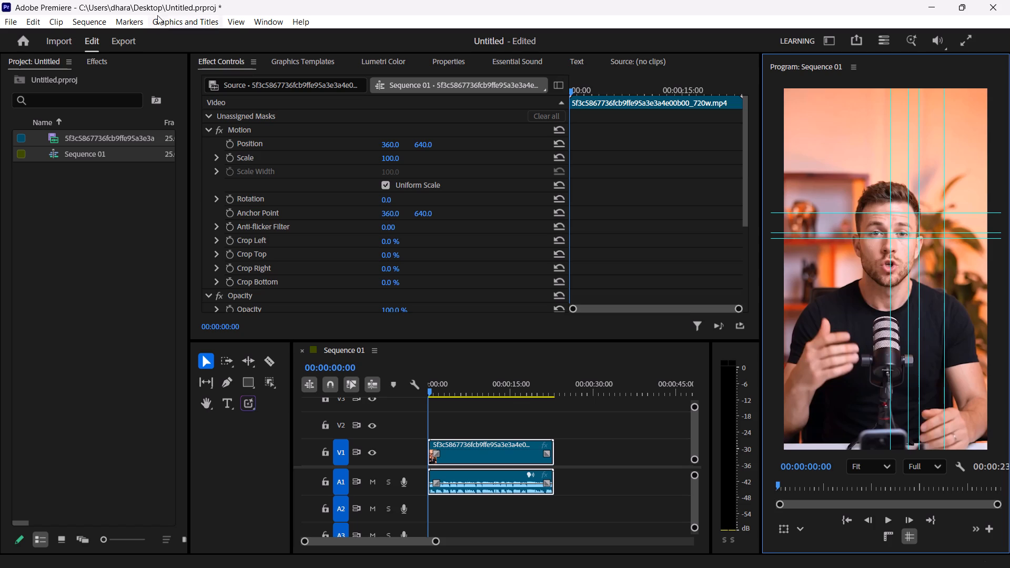
click(140, 19)
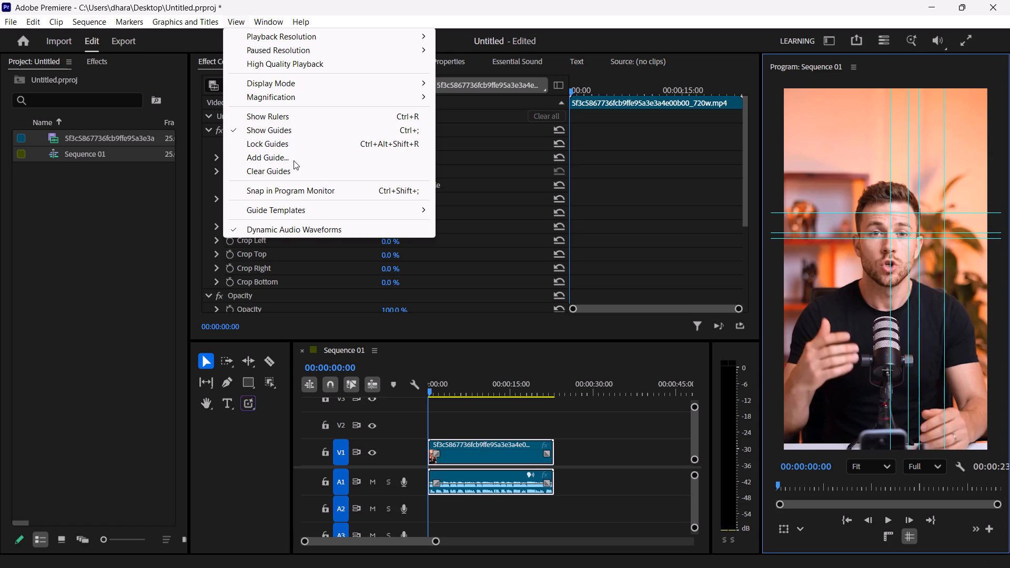
click(287, 169)
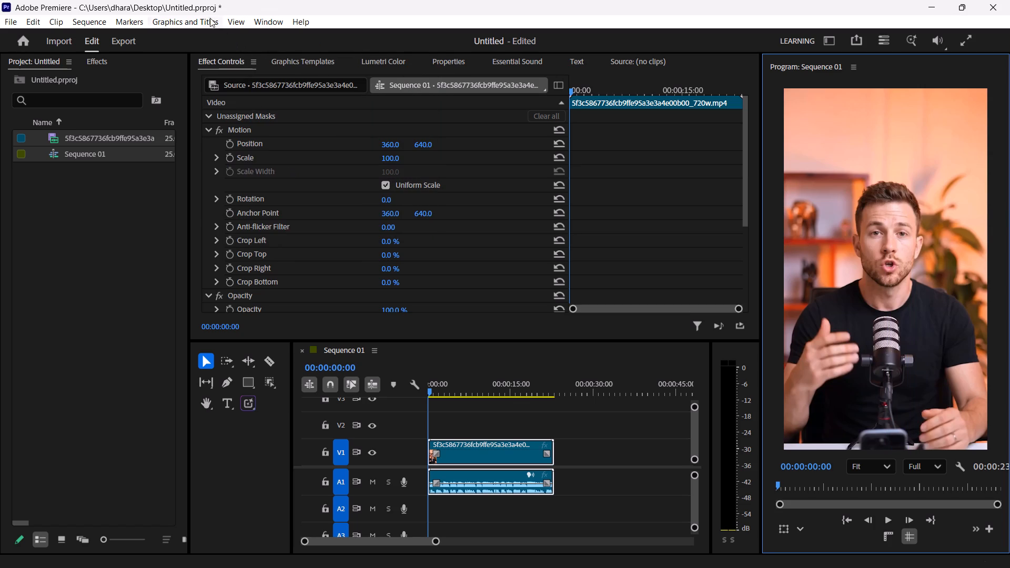
Show the rulers in the Program Monitor again.
click(234, 21)
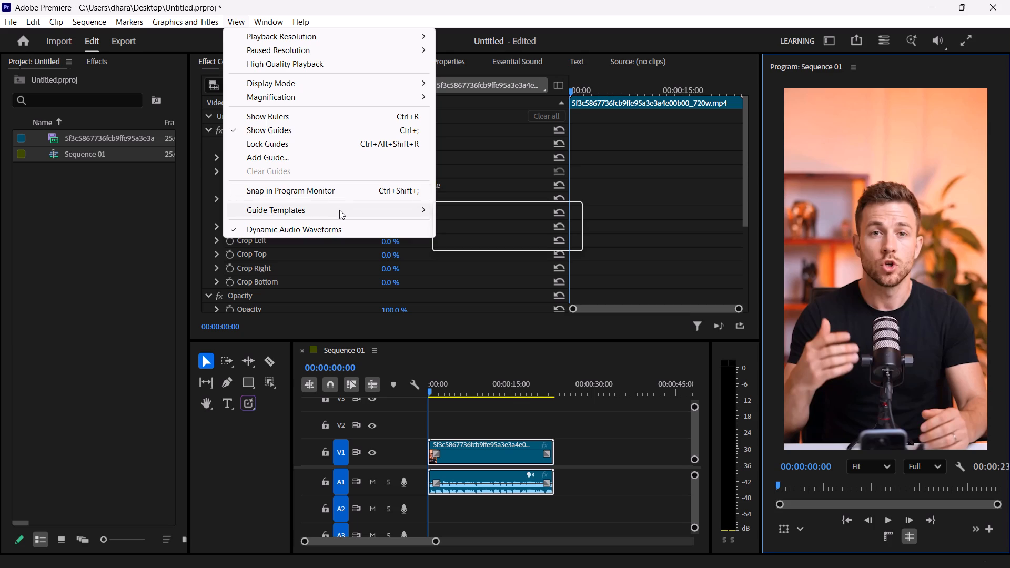
click(320, 114)
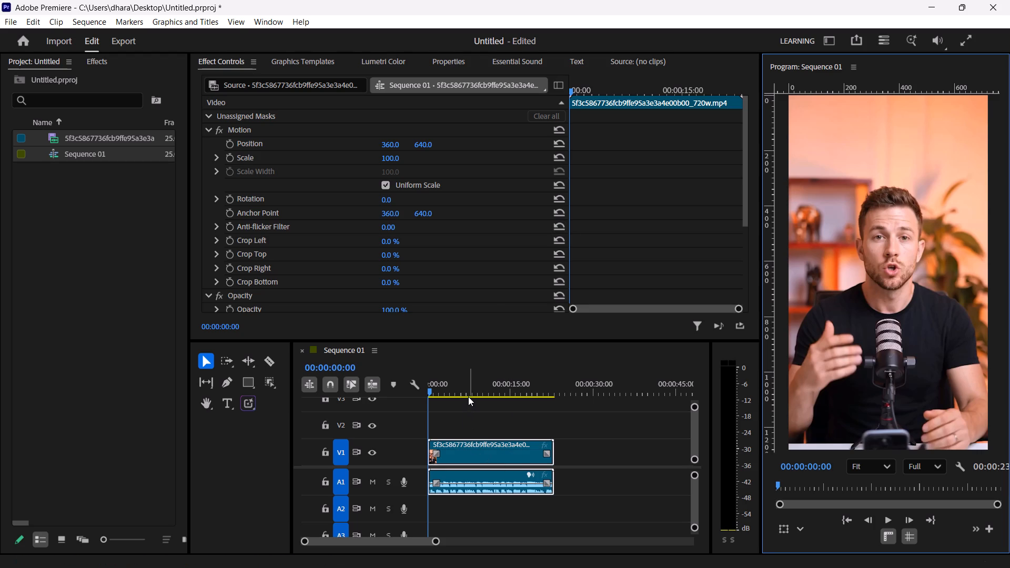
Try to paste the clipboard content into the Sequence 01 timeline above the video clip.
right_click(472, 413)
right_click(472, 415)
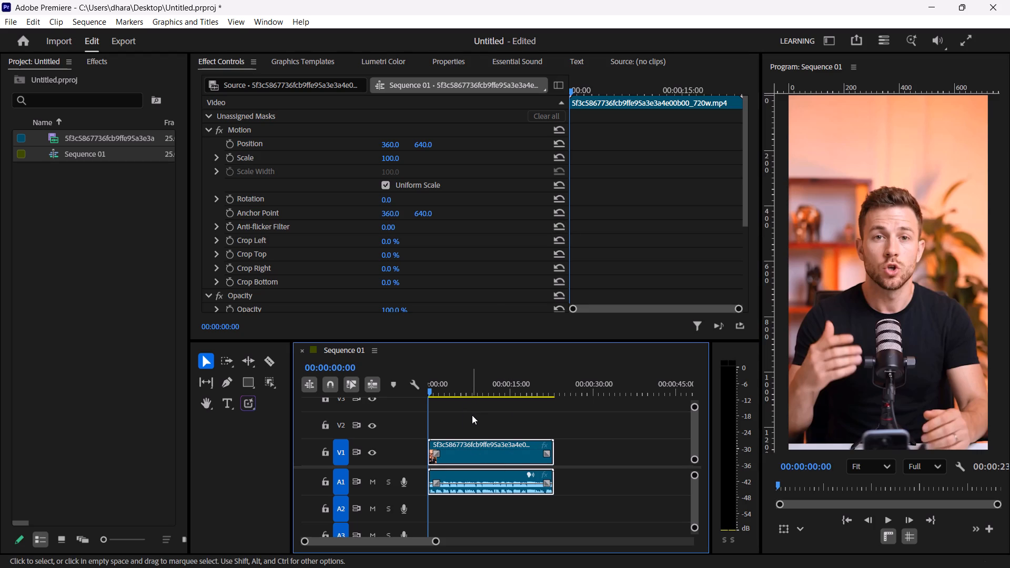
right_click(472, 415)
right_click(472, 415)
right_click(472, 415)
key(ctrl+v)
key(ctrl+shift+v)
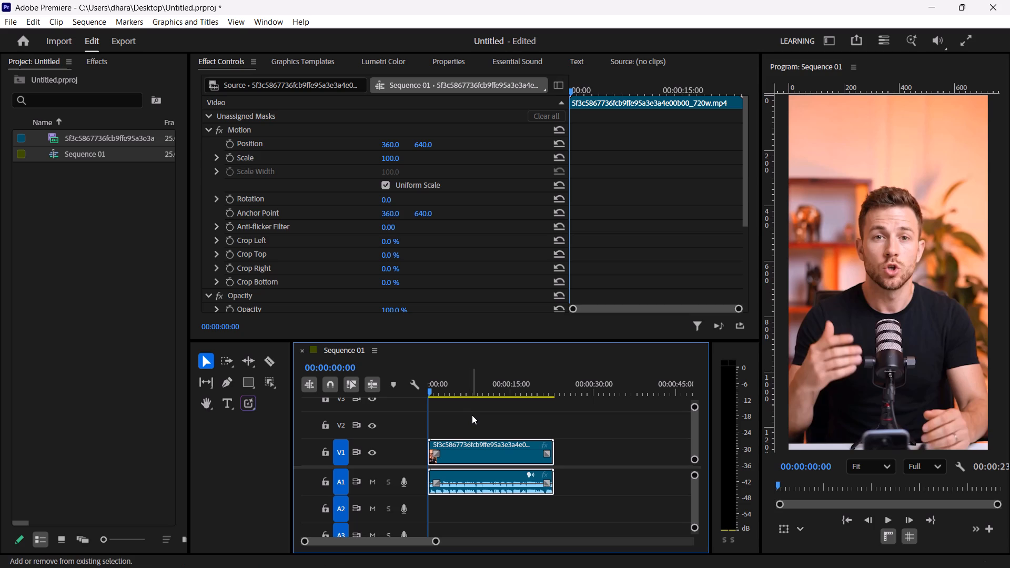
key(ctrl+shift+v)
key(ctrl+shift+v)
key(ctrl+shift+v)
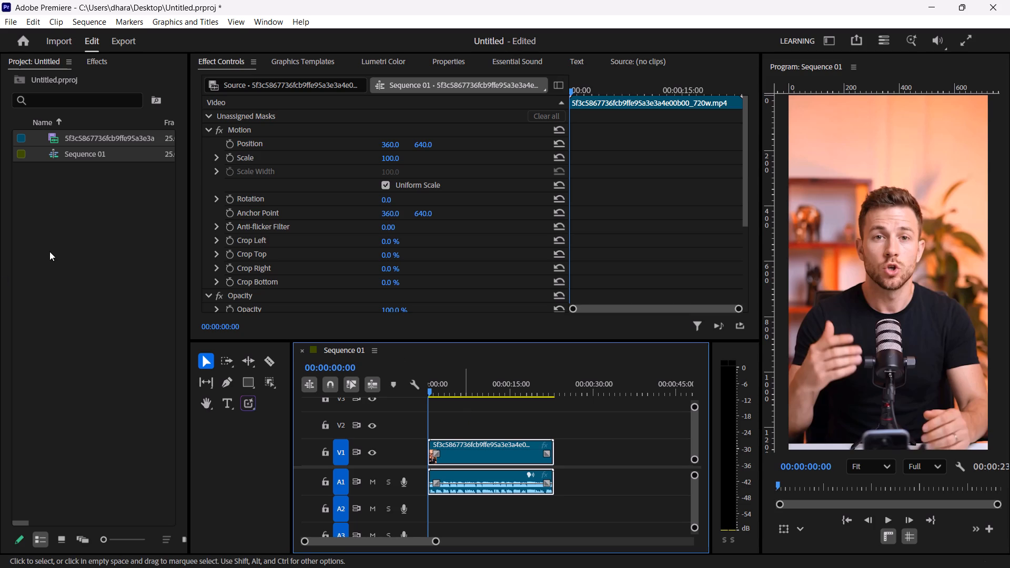
Open the project's file import and look through Downloads and Desktop, including the Auto-Save and Untitled Masks folders, for something to import.
click(49, 251)
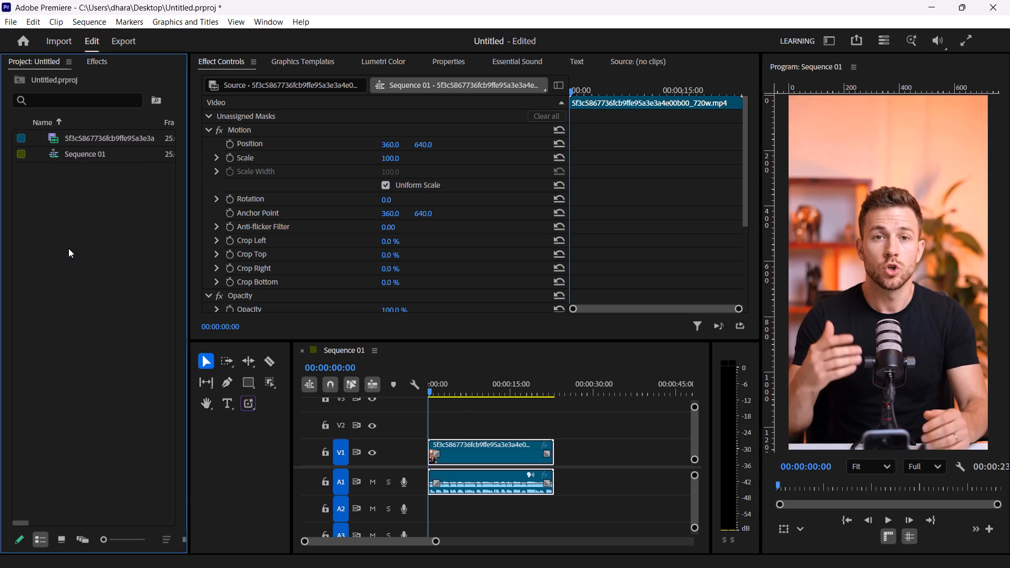
right_click(68, 248)
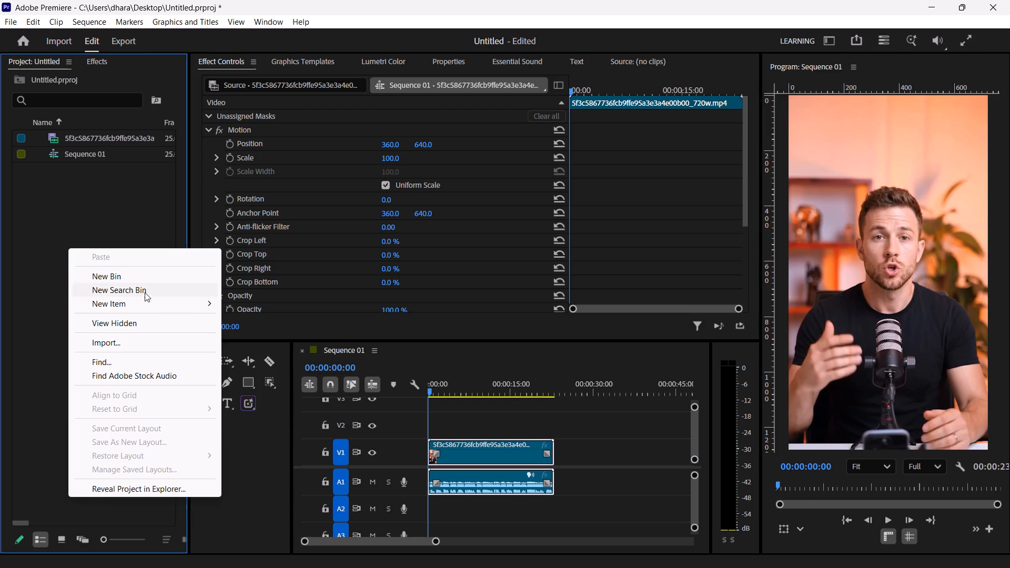
click(146, 341)
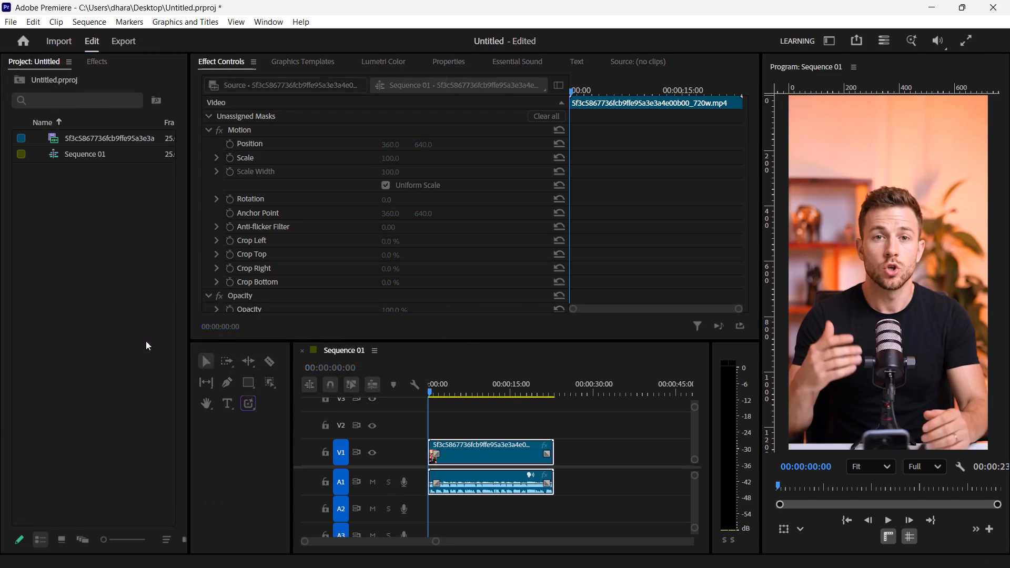
click(148, 214)
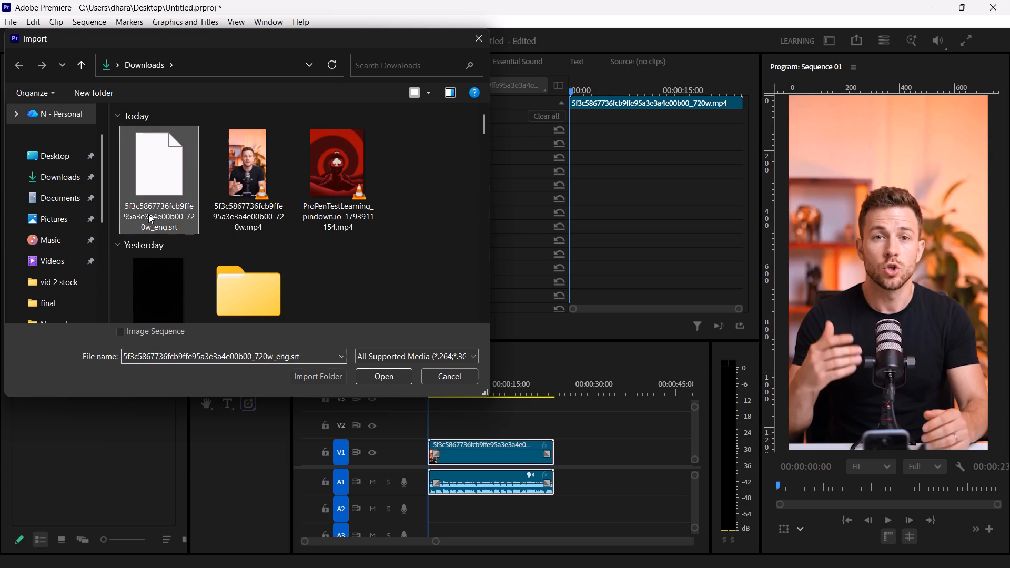
scroll(307, 211, down, 1)
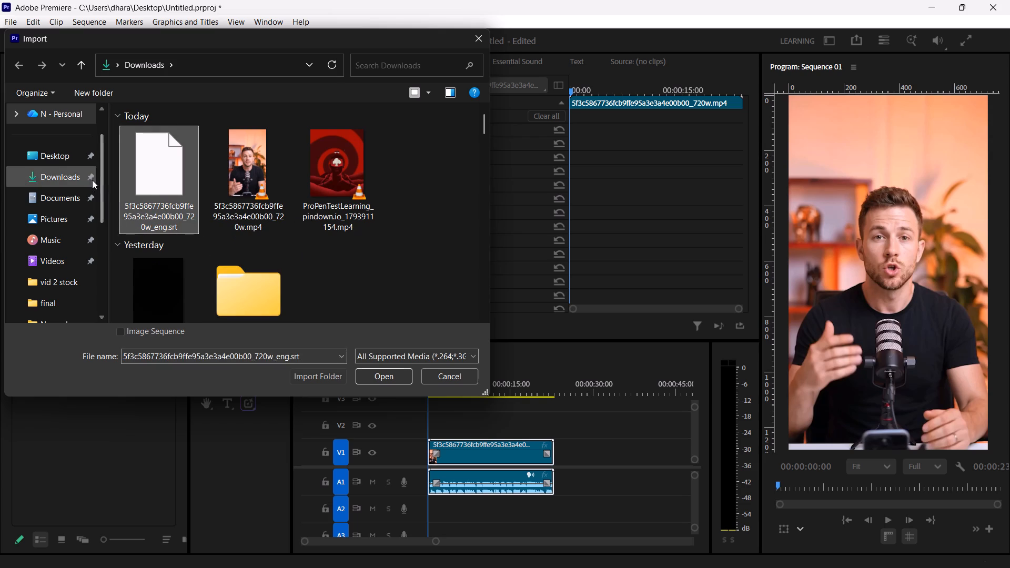
click(66, 163)
scroll(224, 209, down, 1)
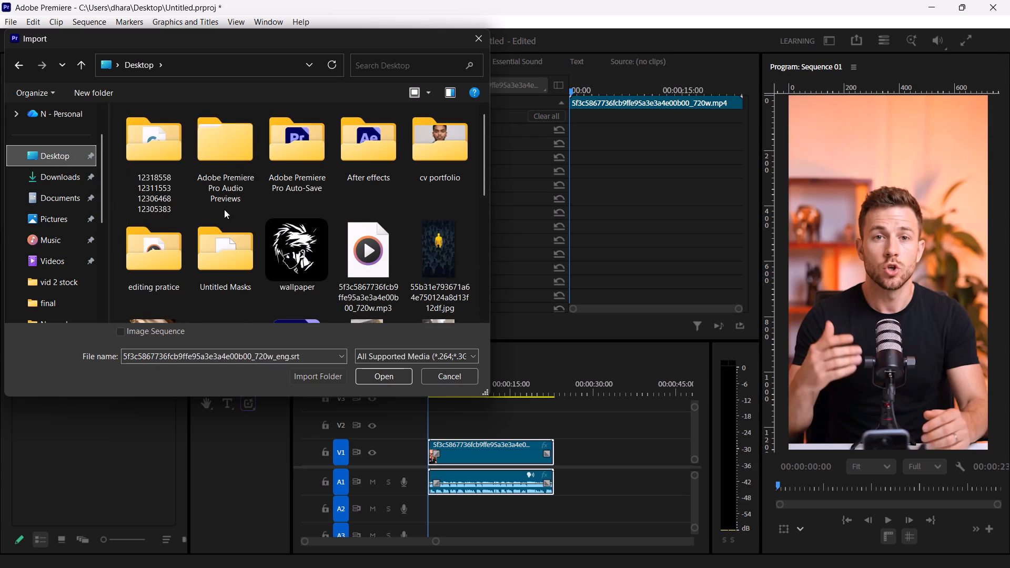
scroll(224, 209, down, 1)
double_click(286, 162)
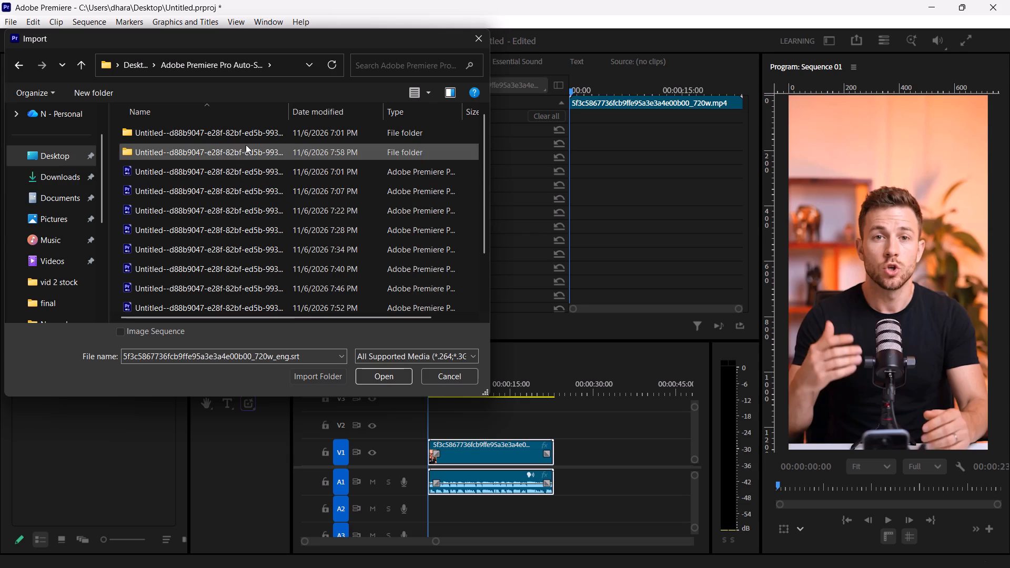
click(82, 66)
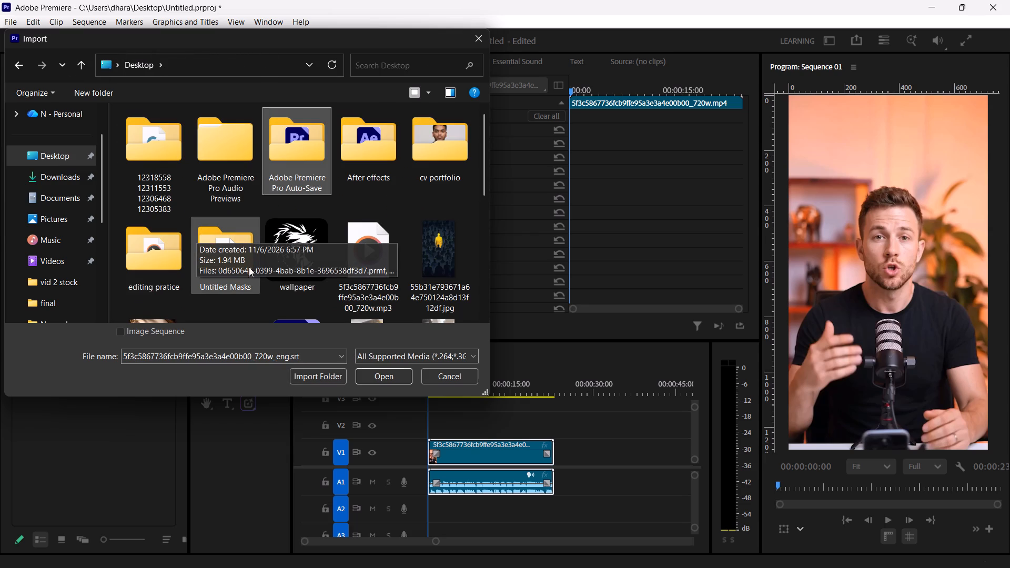
double_click(239, 294)
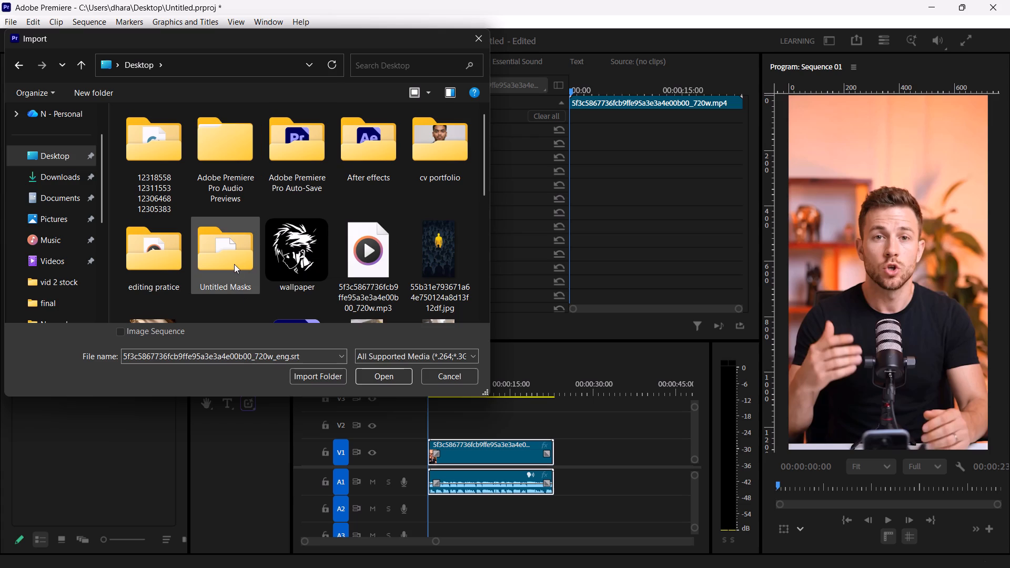
double_click(234, 264)
click(139, 57)
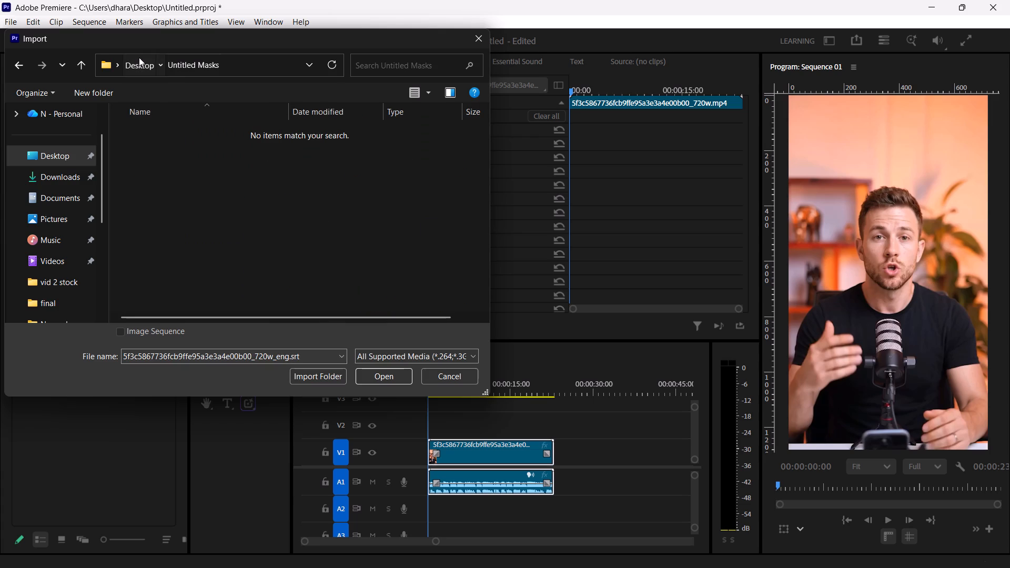
scroll(215, 239, down, 3)
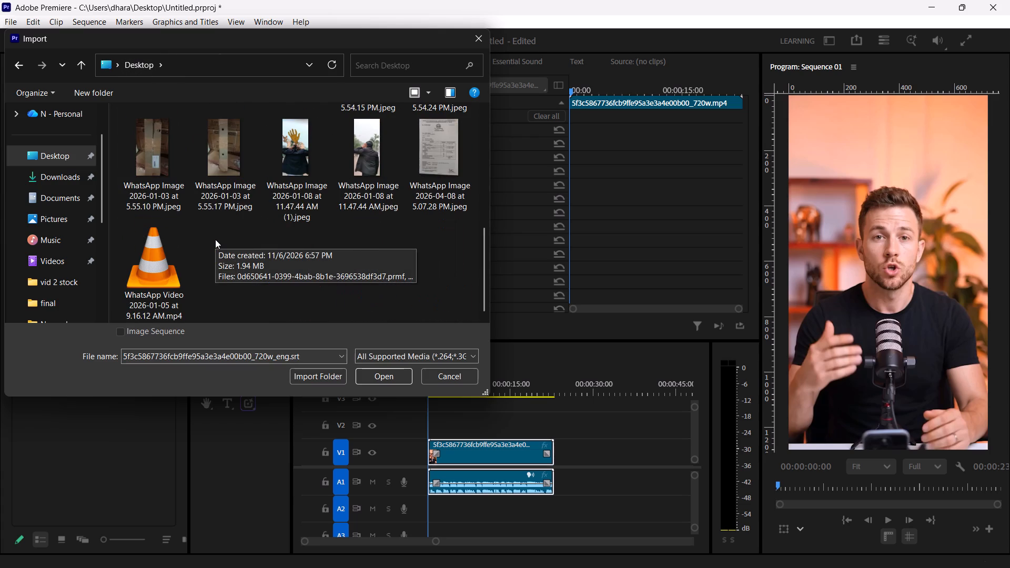
scroll(215, 239, down, 1)
scroll(215, 239, up, 2)
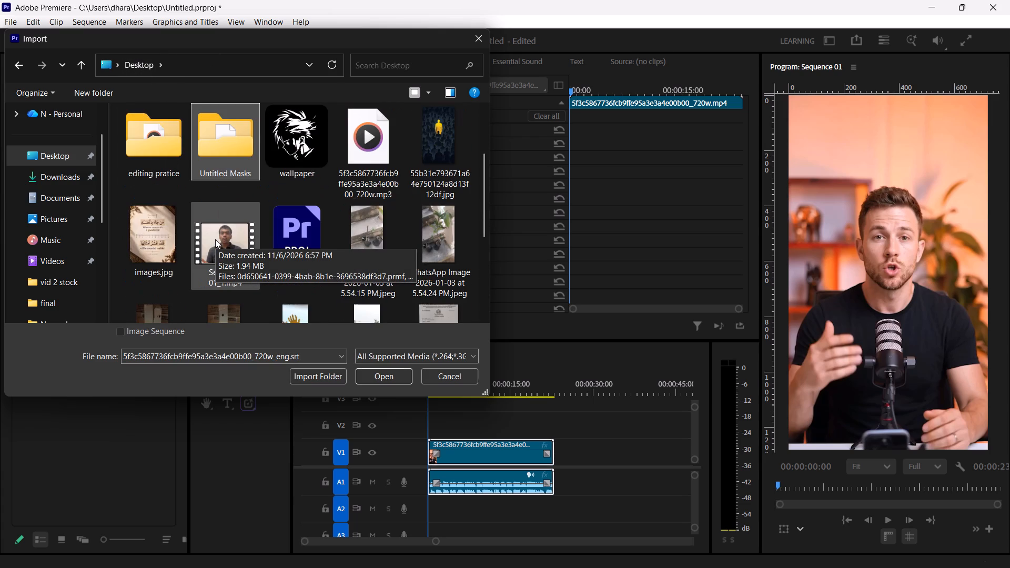
scroll(215, 239, up, 2)
scroll(215, 239, down, 1)
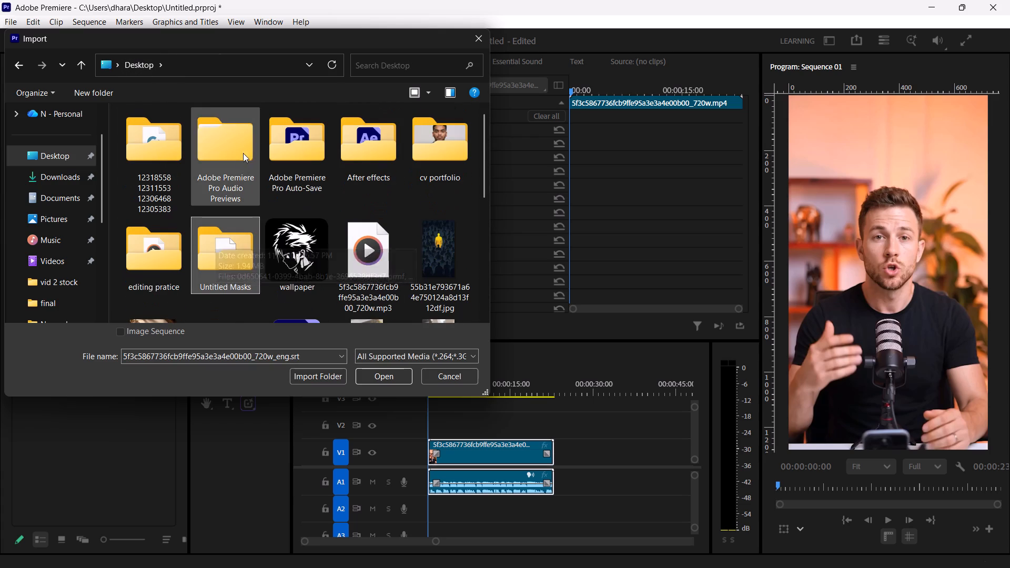
scroll(243, 141, down, 1)
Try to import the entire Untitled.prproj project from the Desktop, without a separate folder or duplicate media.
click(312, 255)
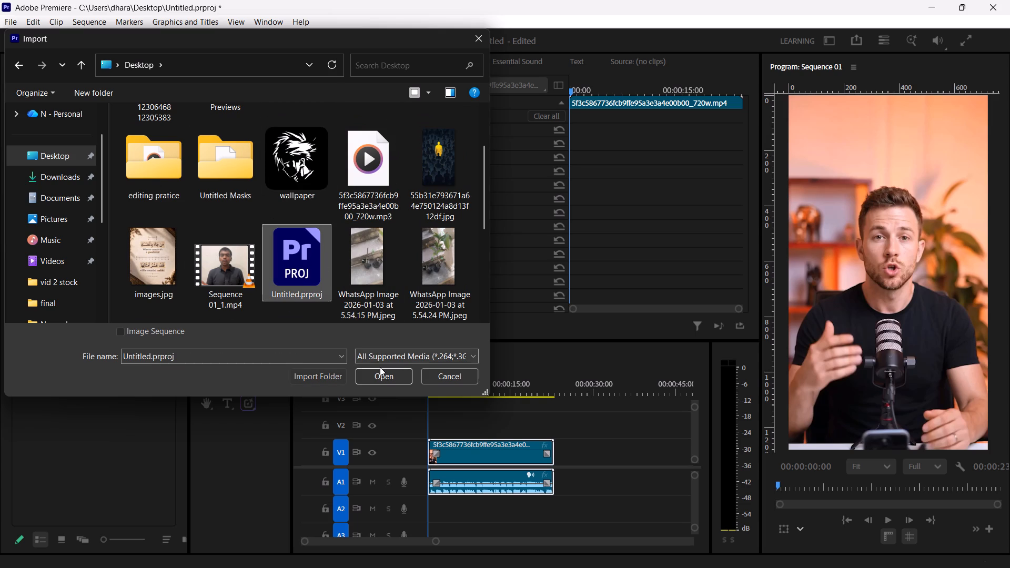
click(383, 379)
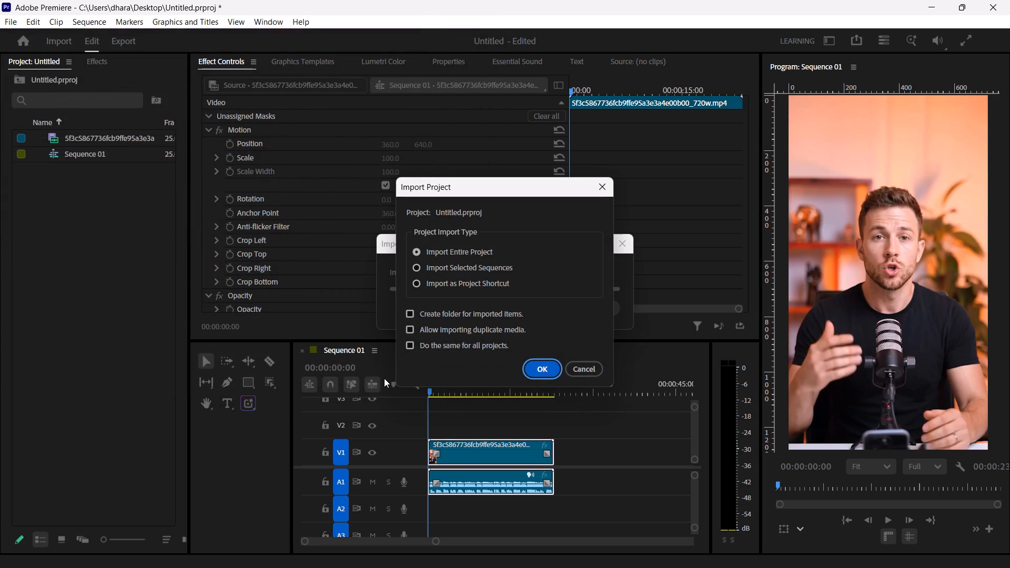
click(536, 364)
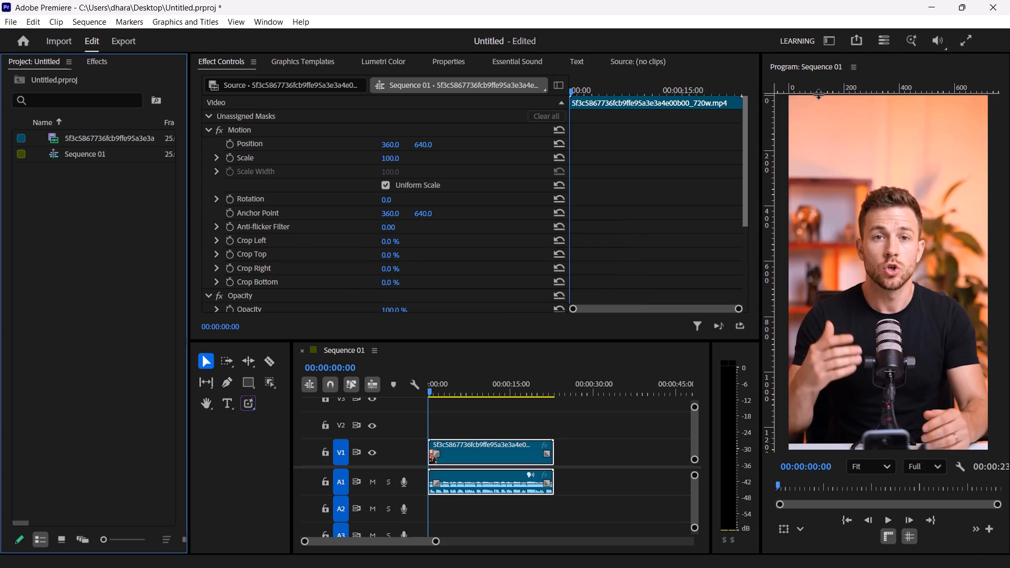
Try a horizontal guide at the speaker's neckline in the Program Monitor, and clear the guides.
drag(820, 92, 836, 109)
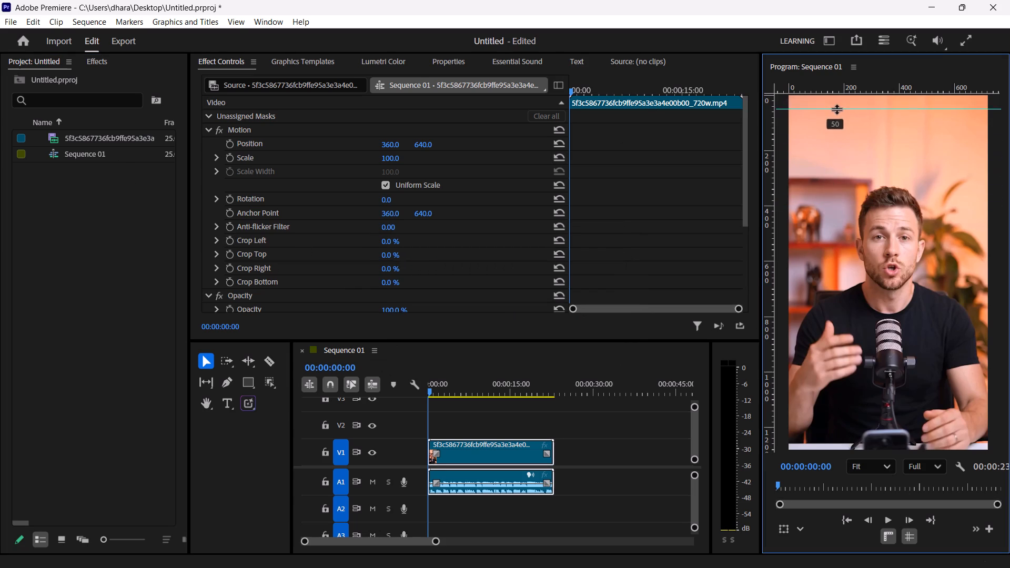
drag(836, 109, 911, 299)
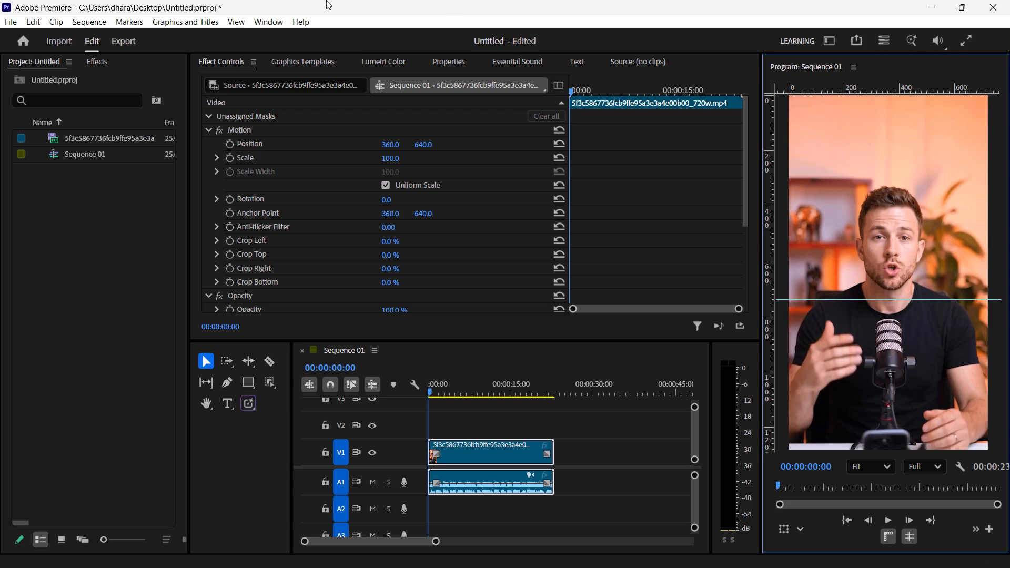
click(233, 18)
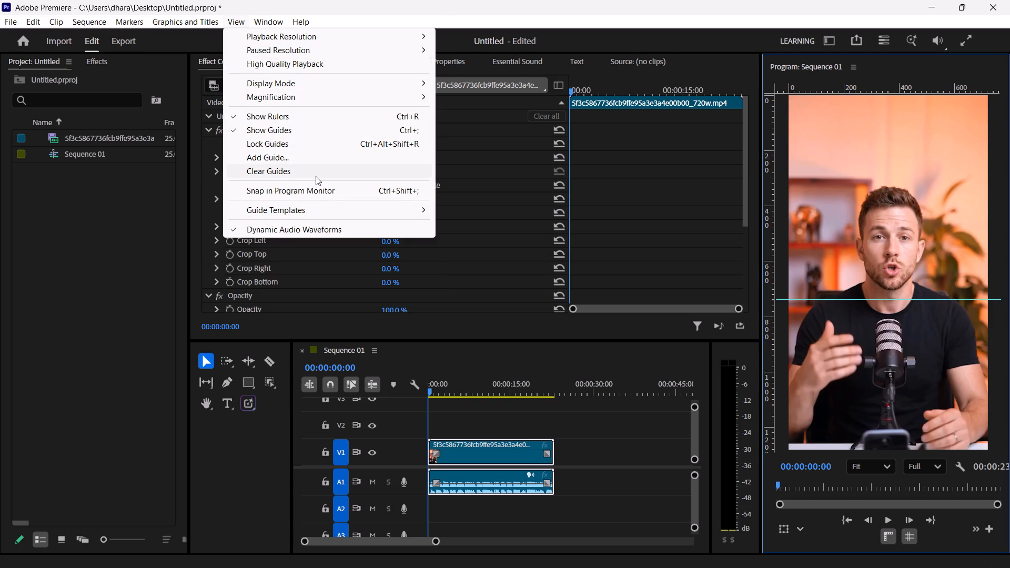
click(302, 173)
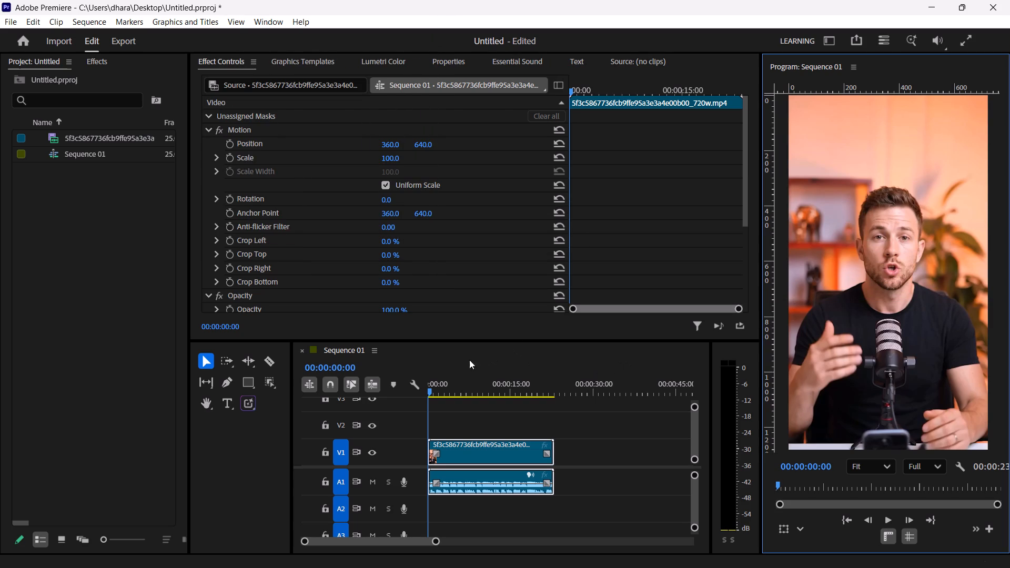
Import the English subtitle file 5f3c5867736fcb9ffe95a3e3a4e00b00_720w_eng.srt from Downloads into the project.
right_click(83, 230)
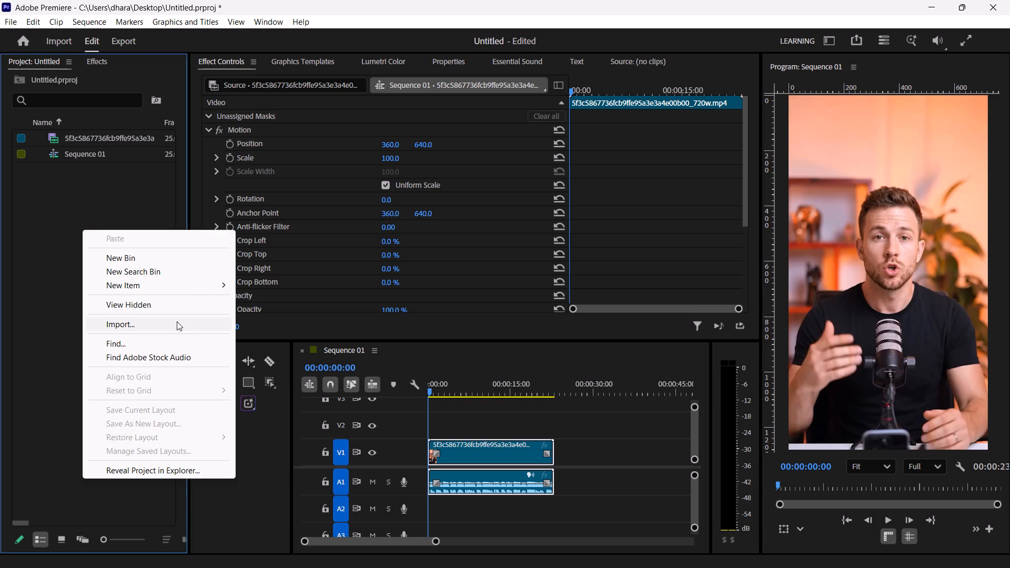
click(120, 323)
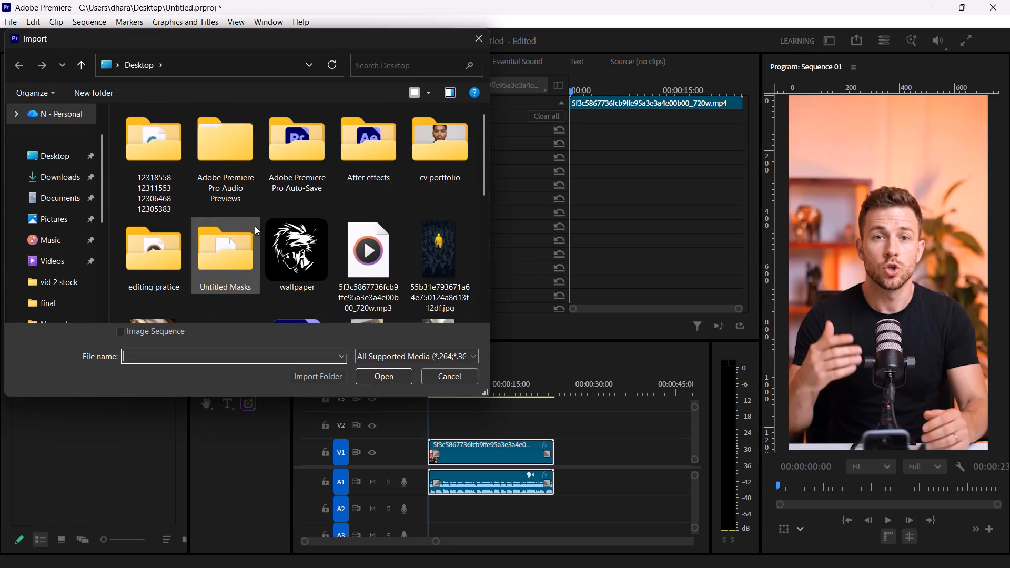
scroll(172, 268, down, 1)
scroll(172, 268, up, 1)
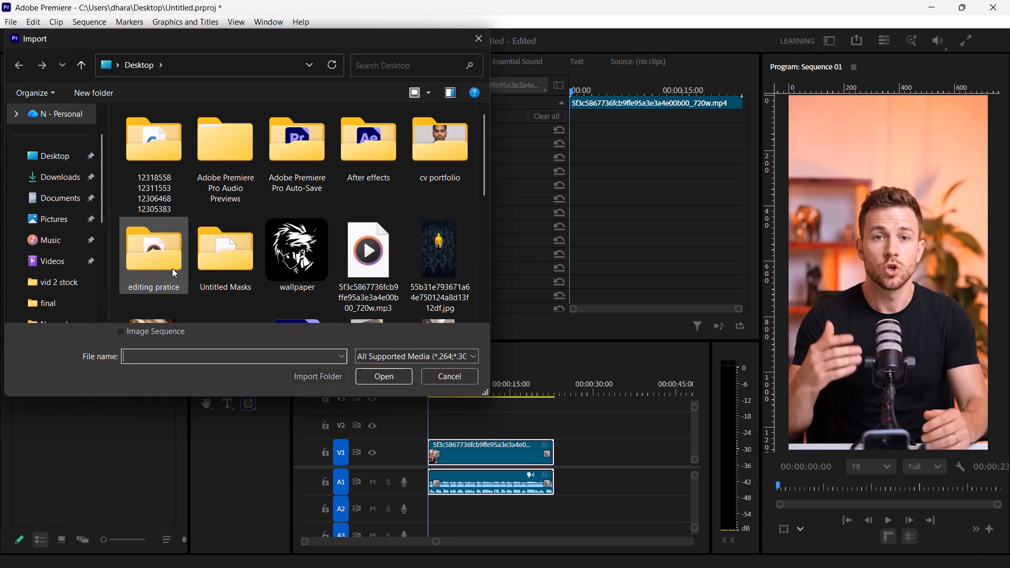
scroll(172, 268, up, 1)
scroll(172, 268, down, 1)
click(69, 162)
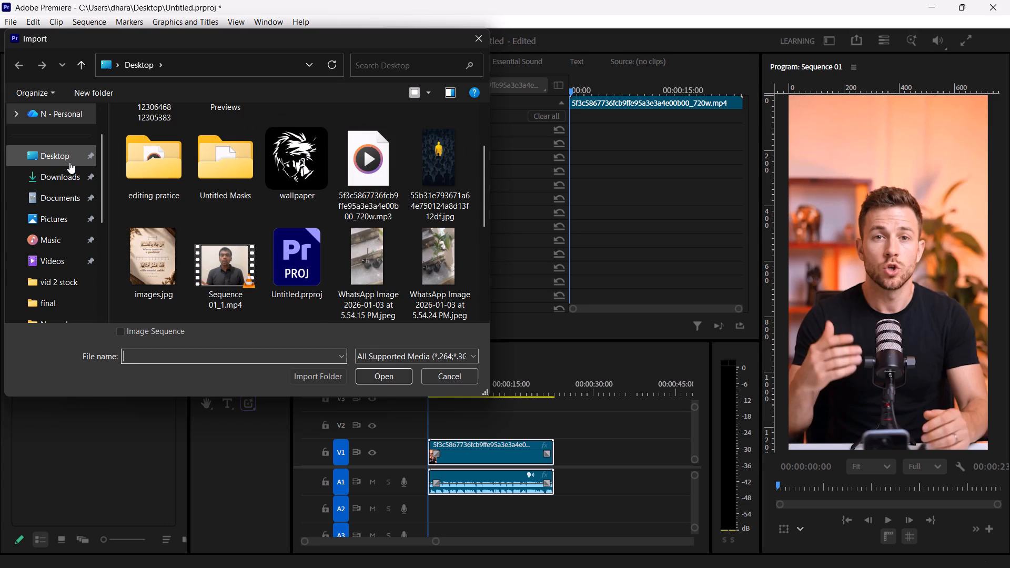
click(69, 174)
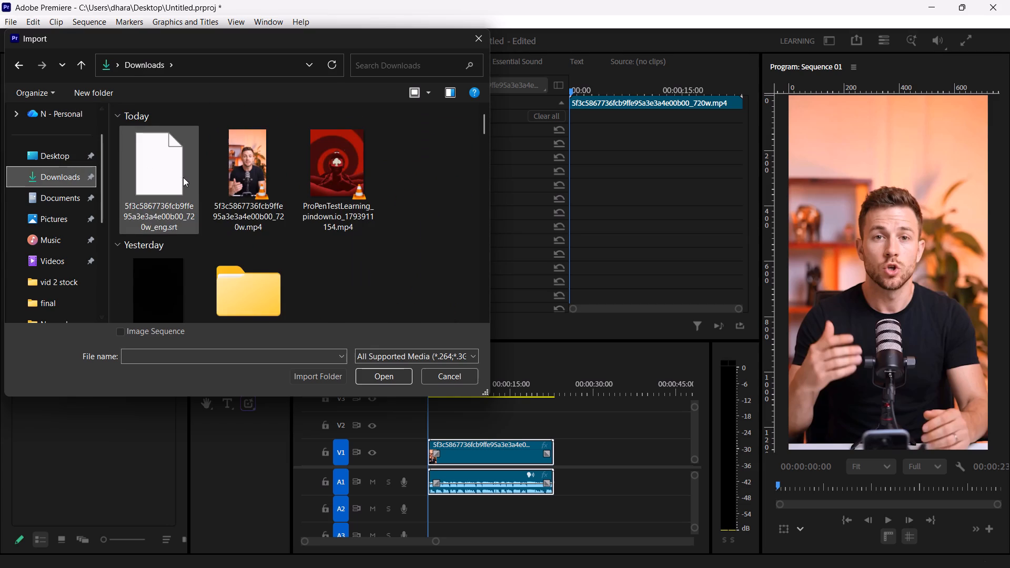
click(171, 196)
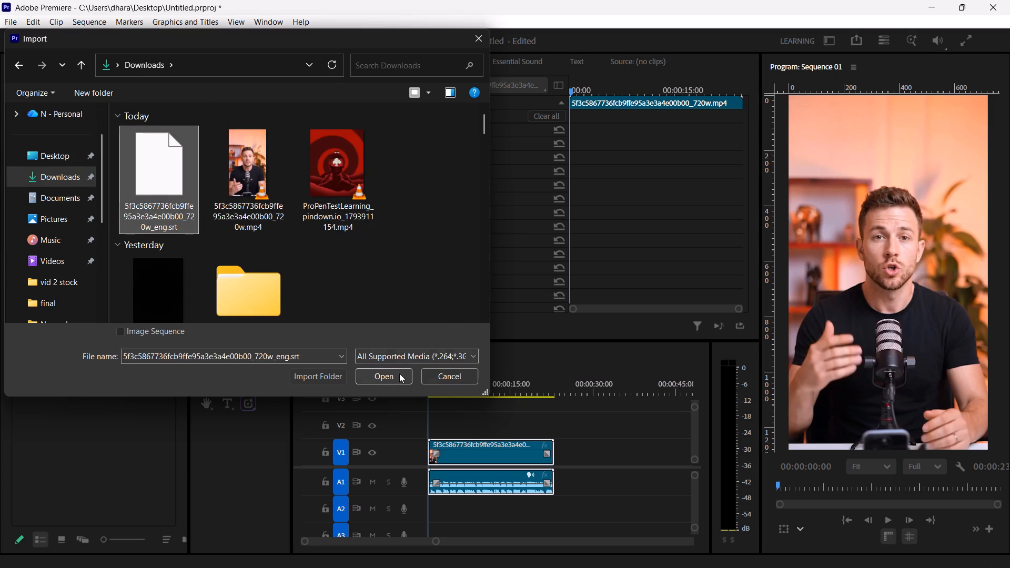
click(399, 373)
Add the imported SRT to Sequence 01 as a new Subtitle caption track, with no style and Source timecode as start point.
drag(99, 152, 447, 420)
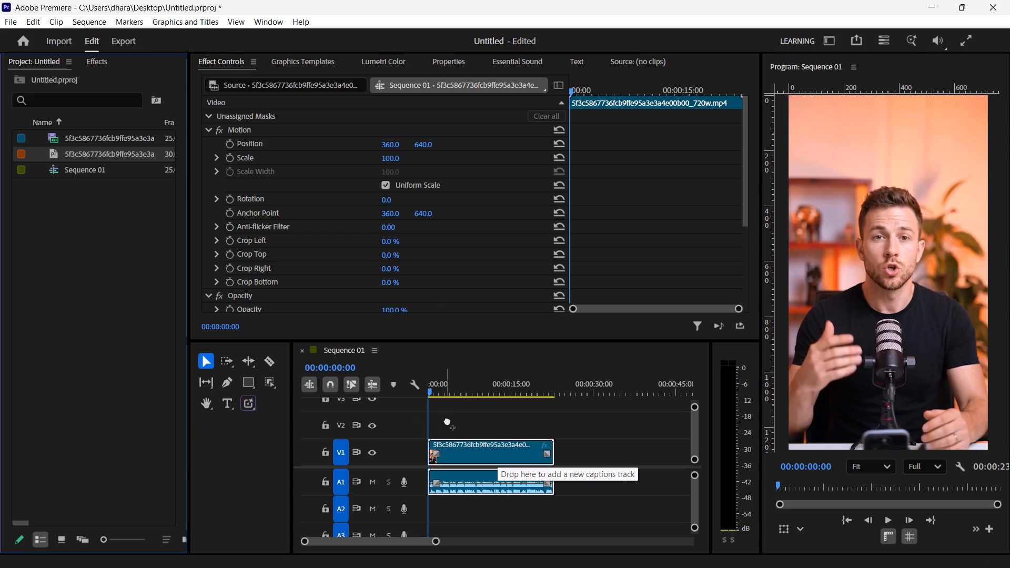
drag(447, 420, 449, 405)
click(511, 412)
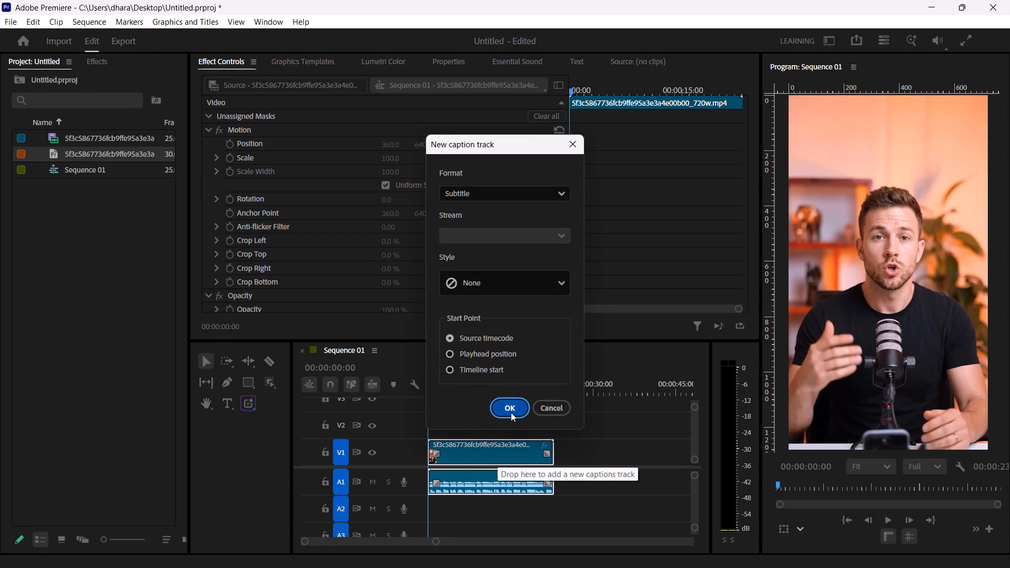
Select all captions on the Subtitle track and upgrade them to graphics.
drag(625, 403, 312, 420)
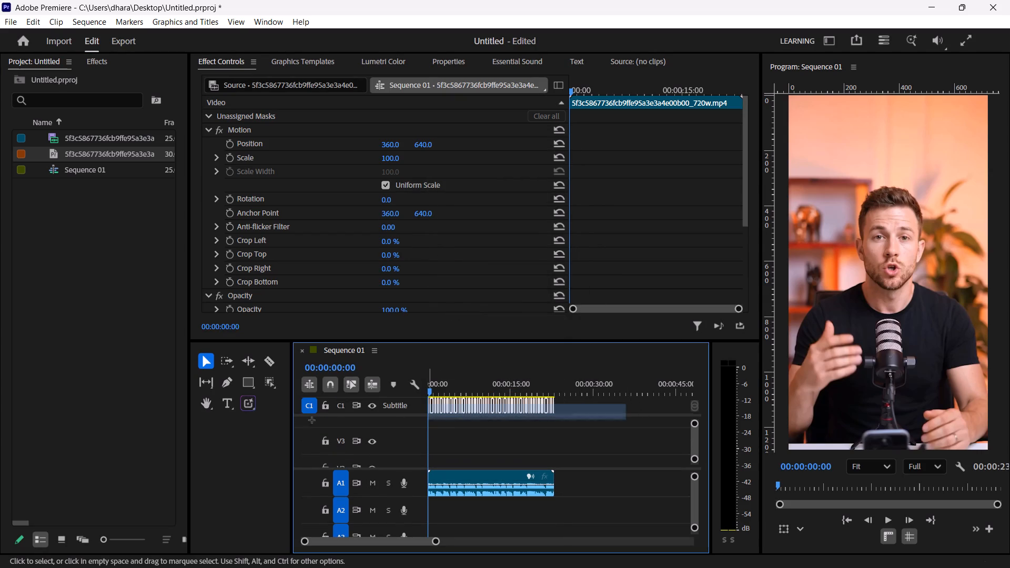
drag(312, 420, 277, 427)
right_click(447, 399)
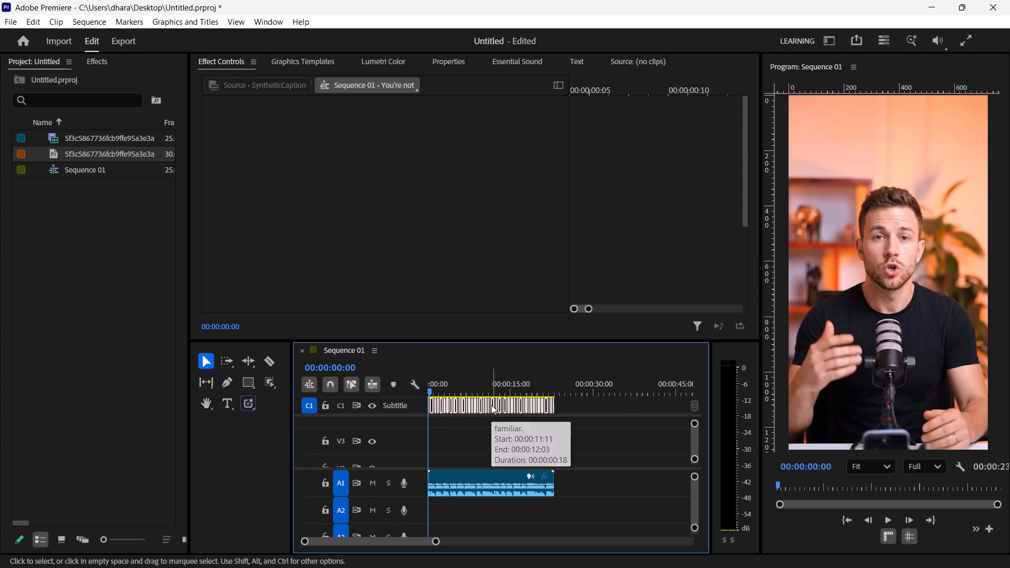
click(240, 21)
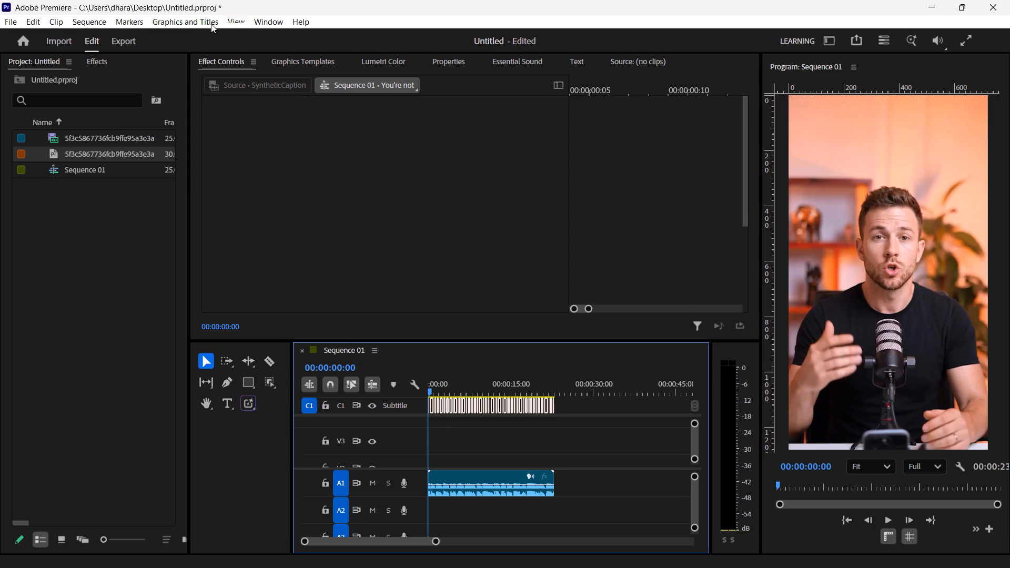
click(227, 185)
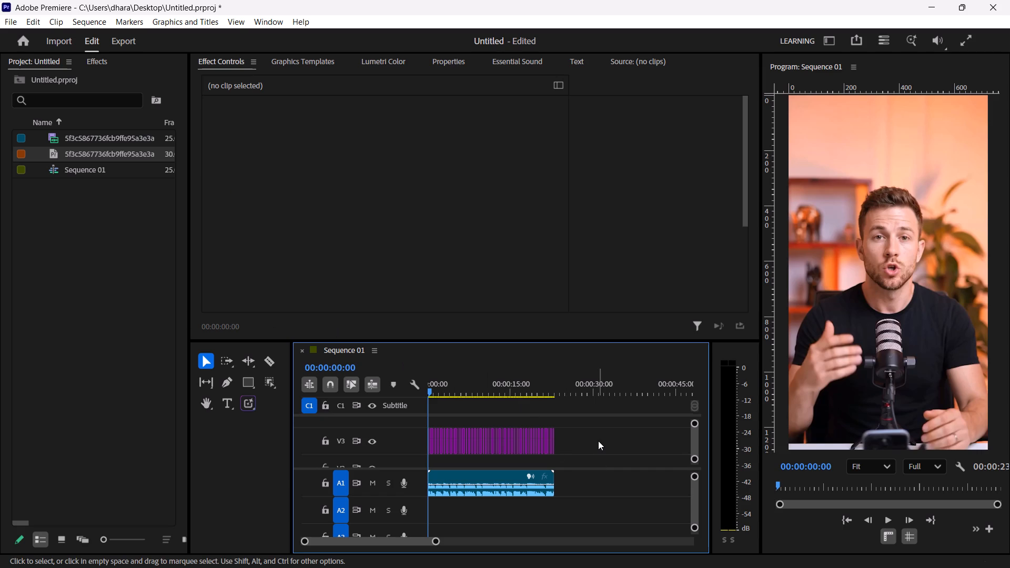
Move all the caption graphics from V3 down to V2, directly above the video clip, keeping their timing.
scroll(598, 441, down, 1)
scroll(598, 441, up, 1)
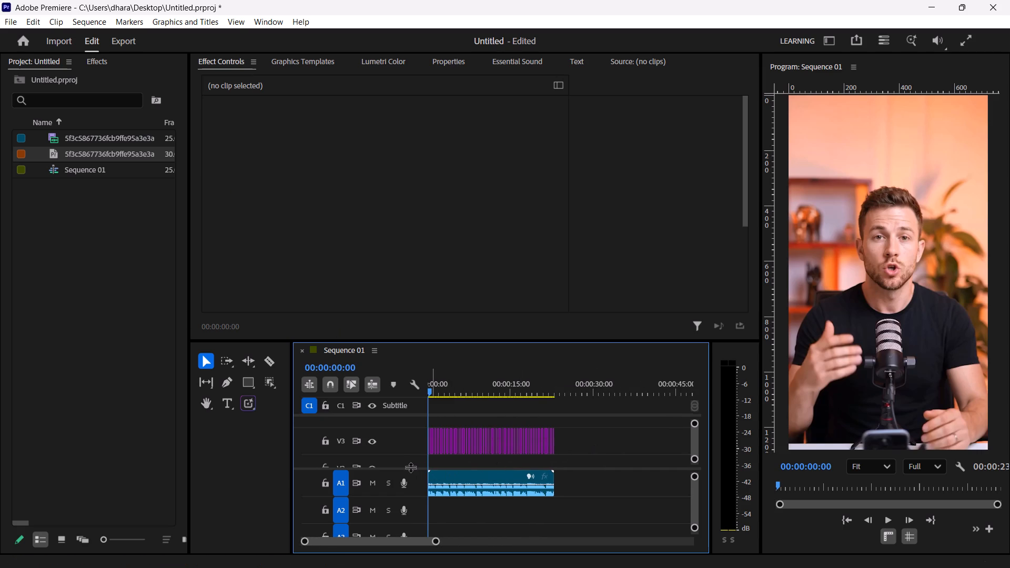
drag(410, 467, 398, 567)
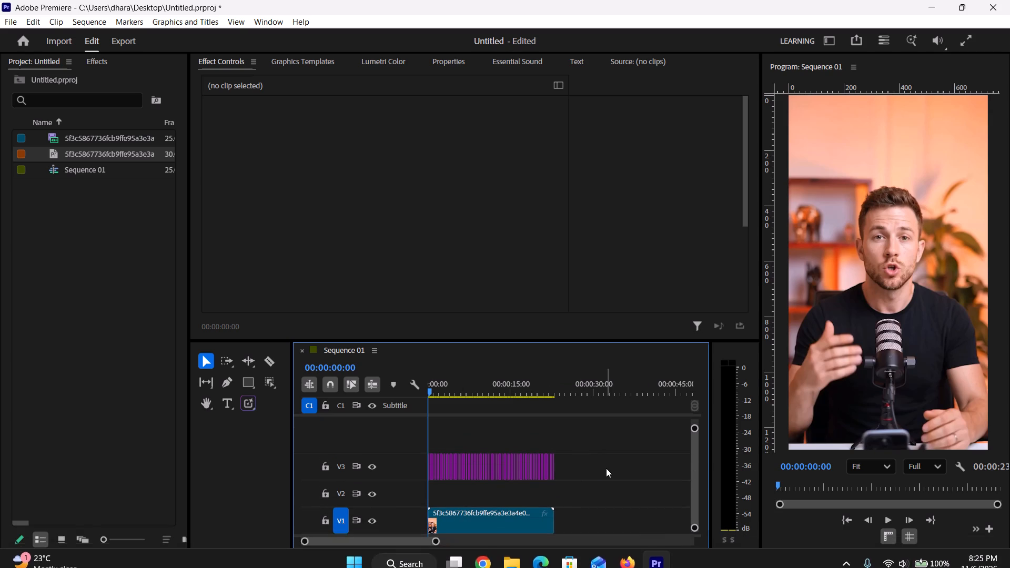
drag(606, 468, 318, 479)
drag(456, 466, 457, 476)
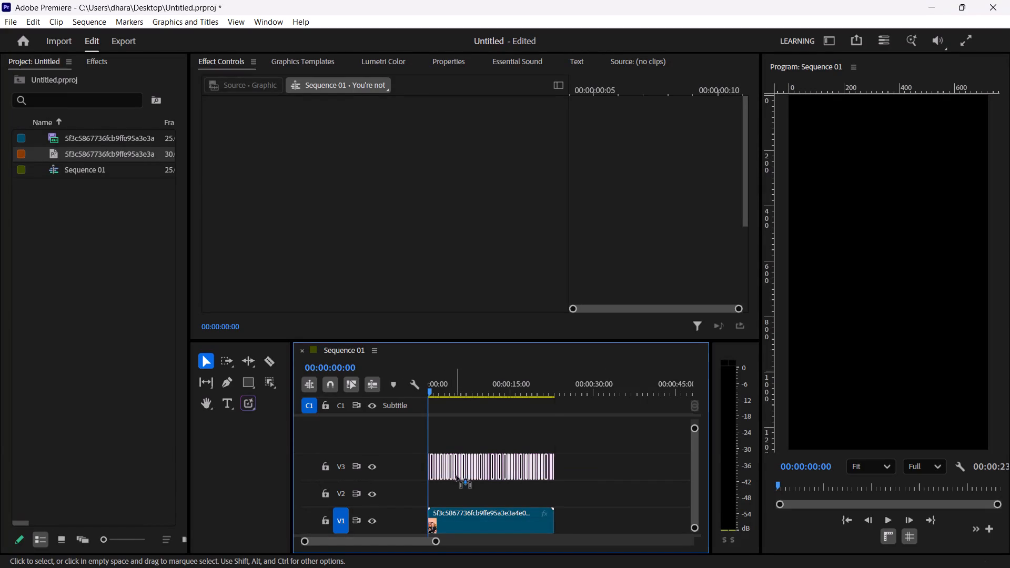
drag(457, 476, 456, 490)
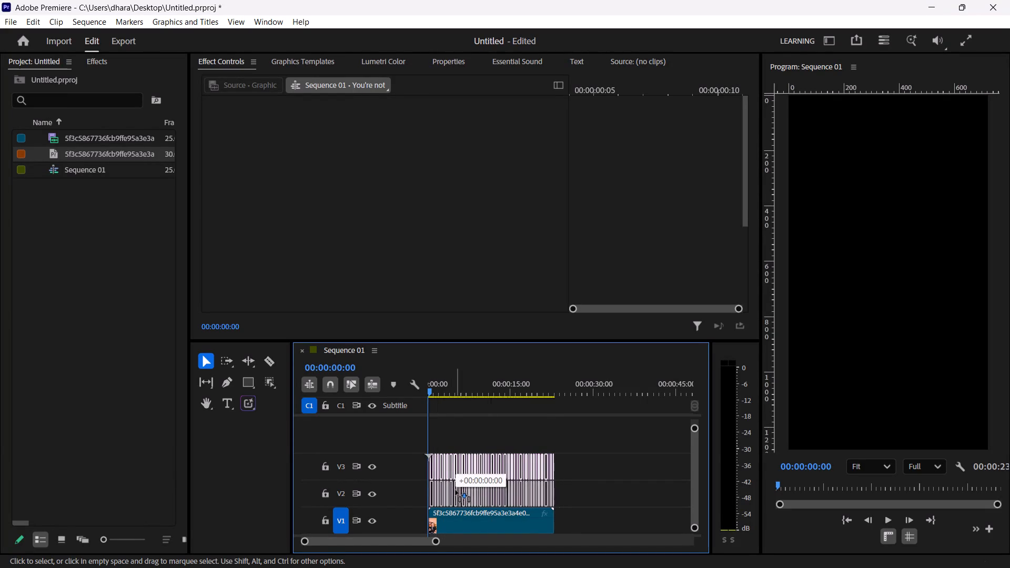
drag(456, 490, 454, 490)
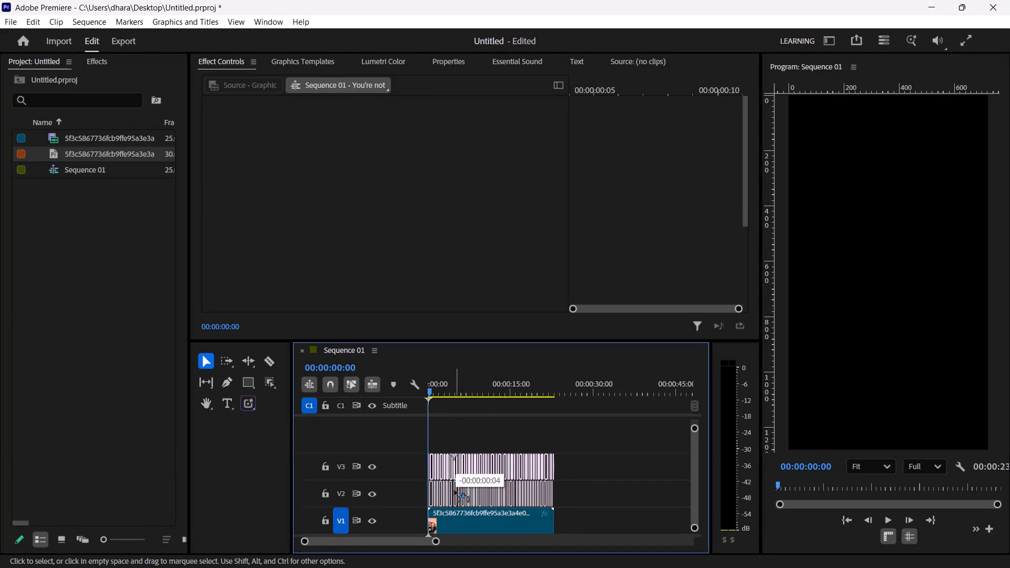
drag(454, 490, 456, 490)
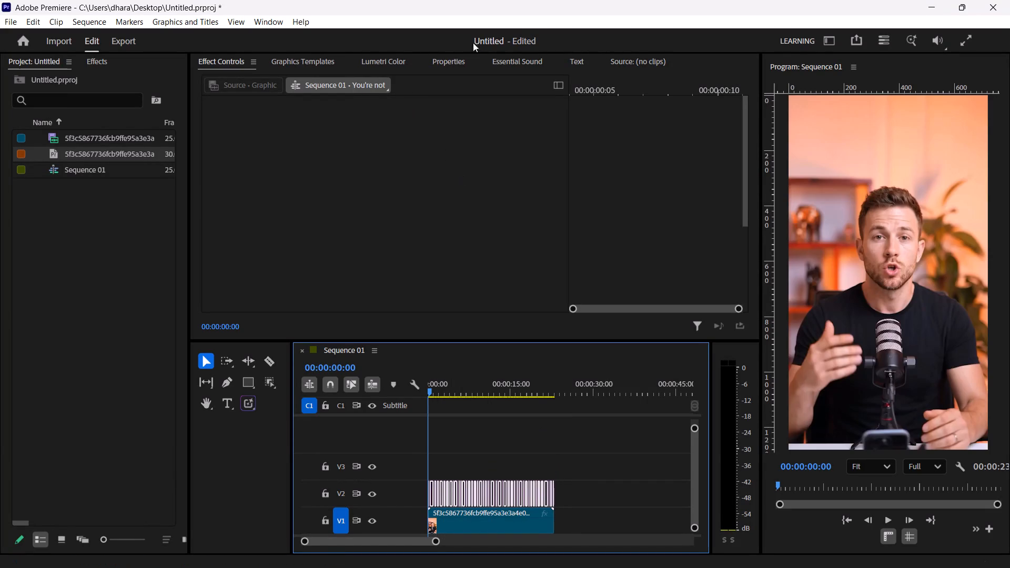
Remove the trailing comma from the "procrastinating," graphic's text.
click(572, 56)
scroll(328, 195, up, 1)
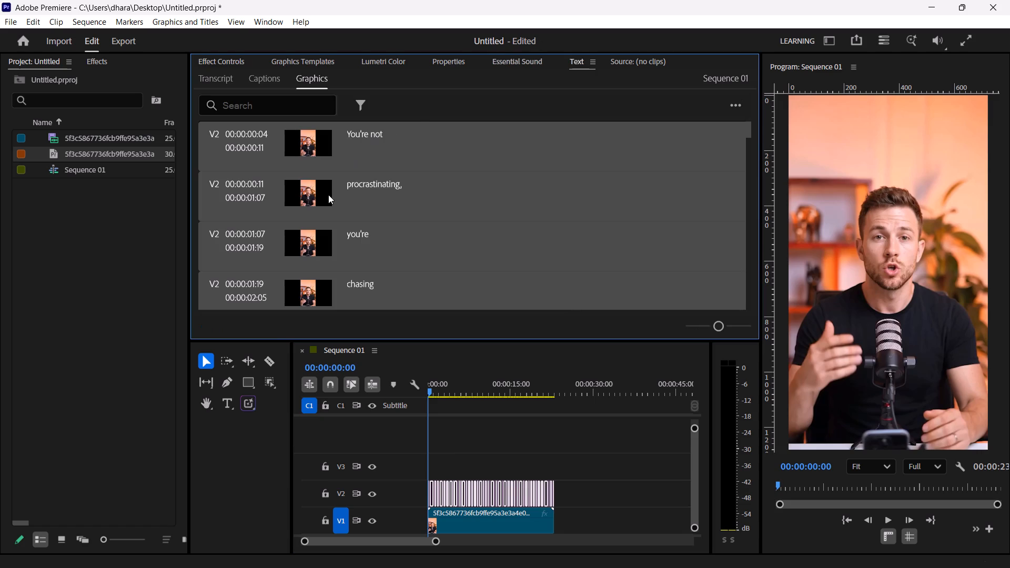
click(454, 207)
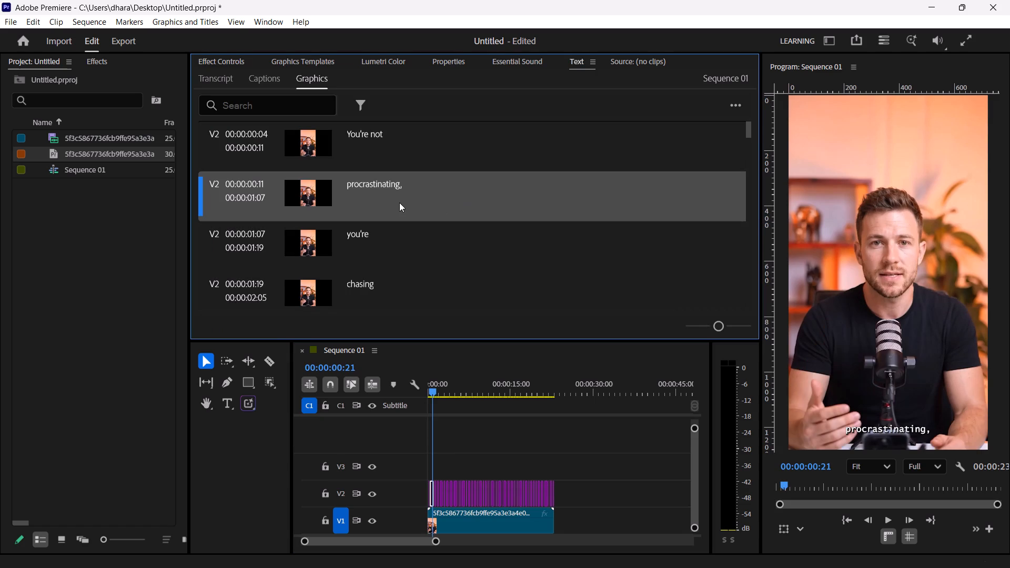
double_click(409, 192)
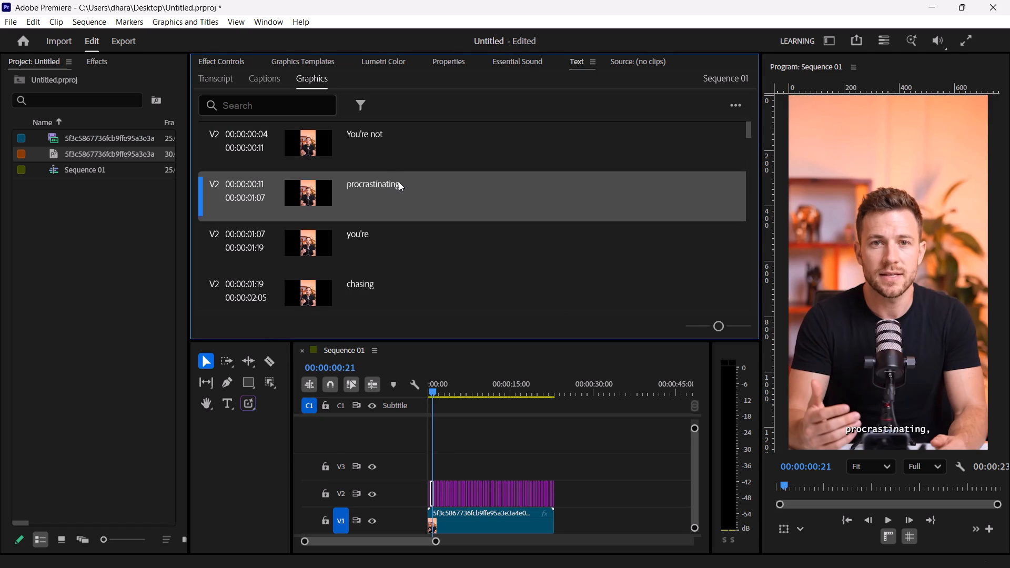
double_click(399, 182)
click(428, 188)
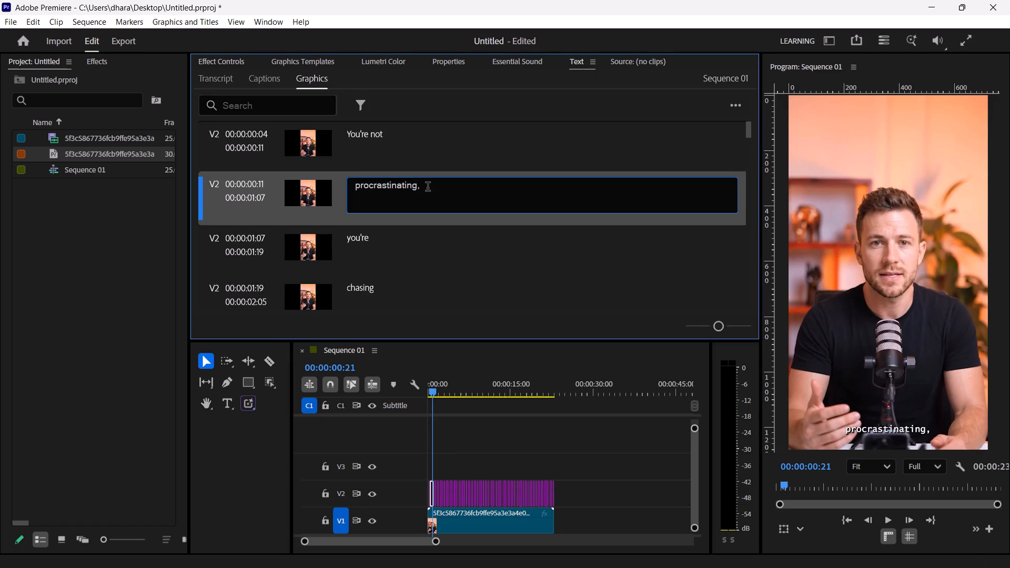
click(428, 188)
key(BackSpace)
key(Down)
key(Down)
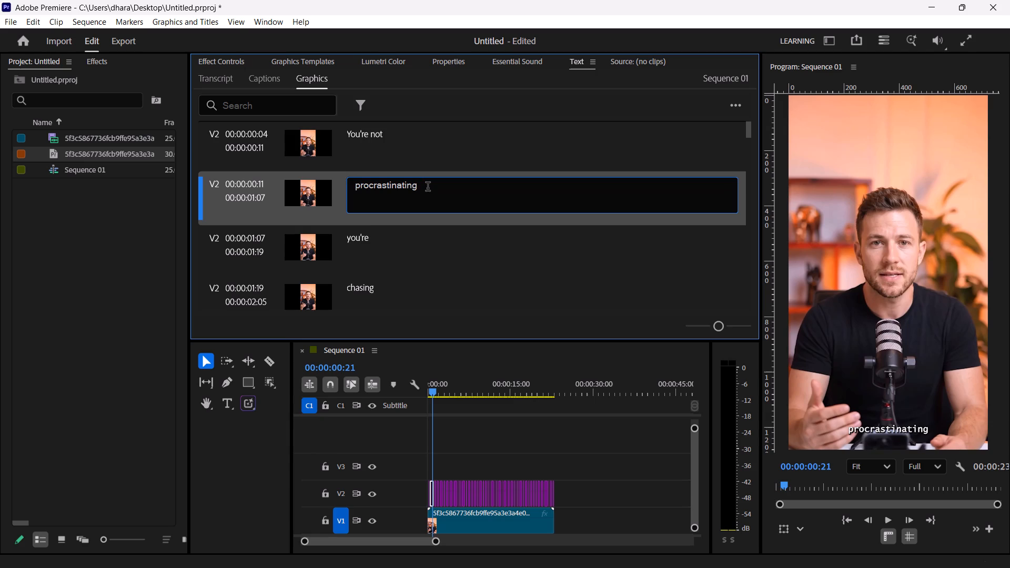
Remove the full stop from the "comfort." graphic's text.
scroll(393, 316, down, 3)
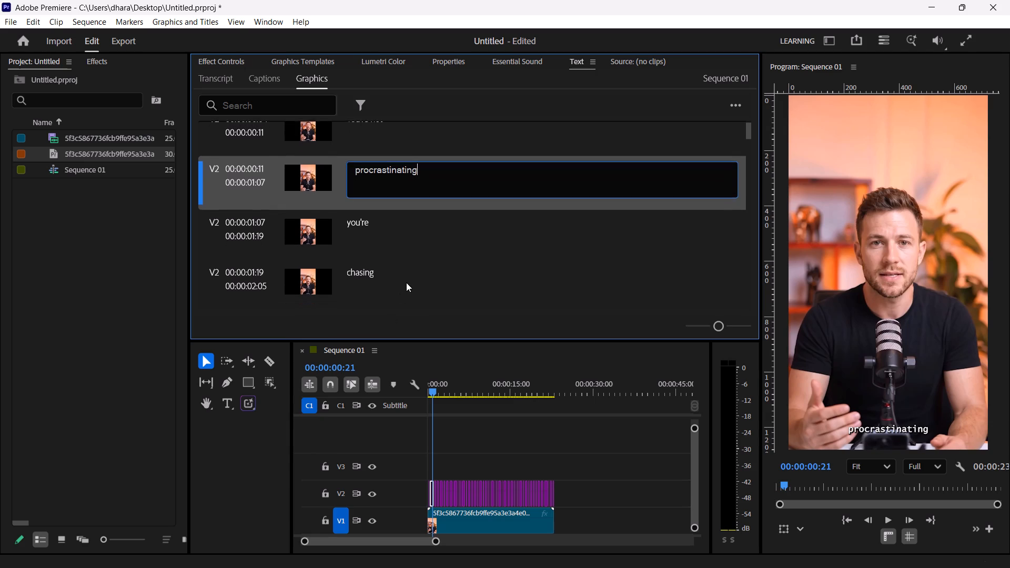
scroll(406, 282, down, 4)
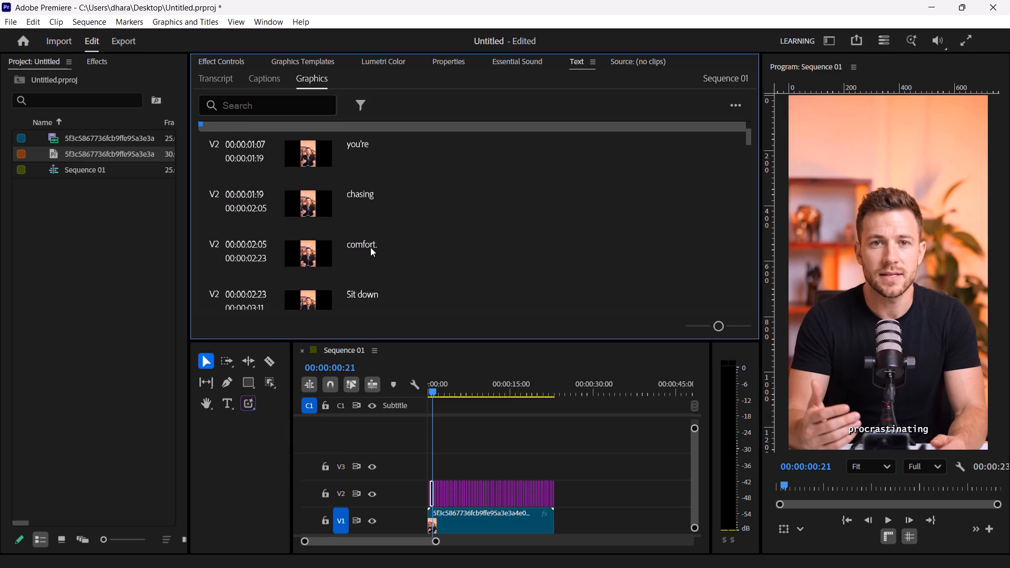
double_click(370, 247)
double_click(370, 247)
triple_click(376, 238)
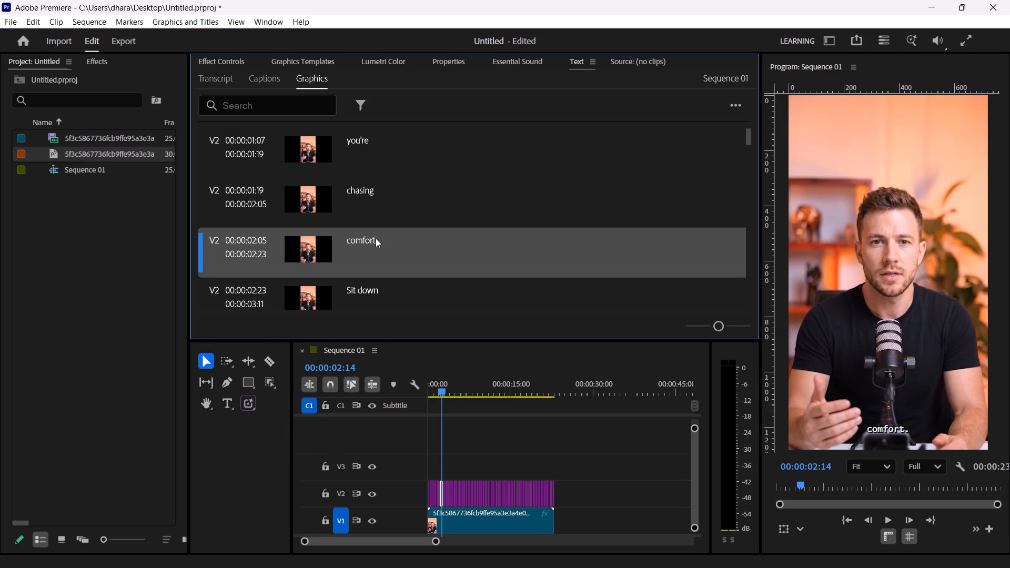
click(397, 244)
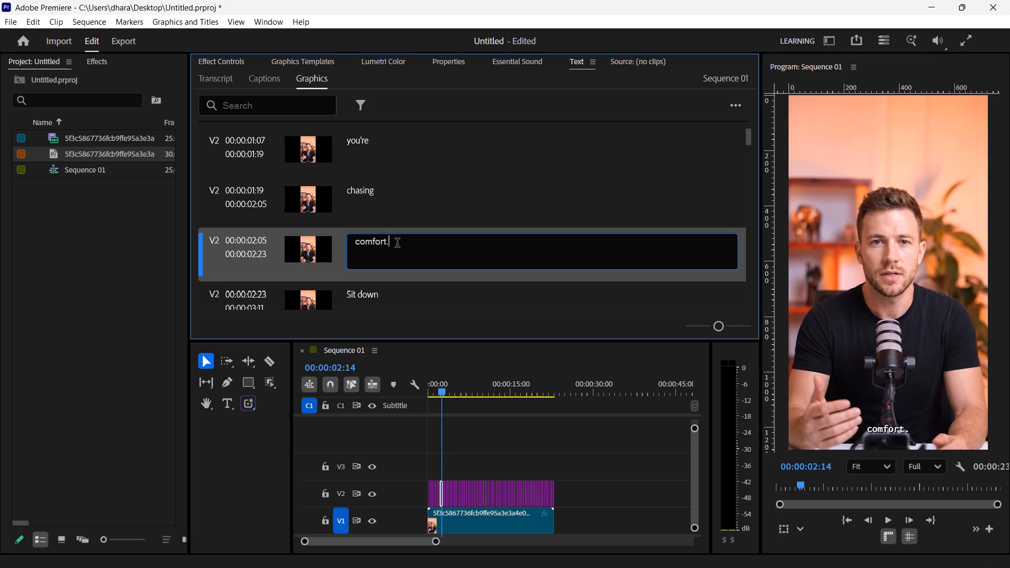
key(BackSpace)
Remove the trailing comma from the "to change," graphic's text.
scroll(397, 244, down, 2)
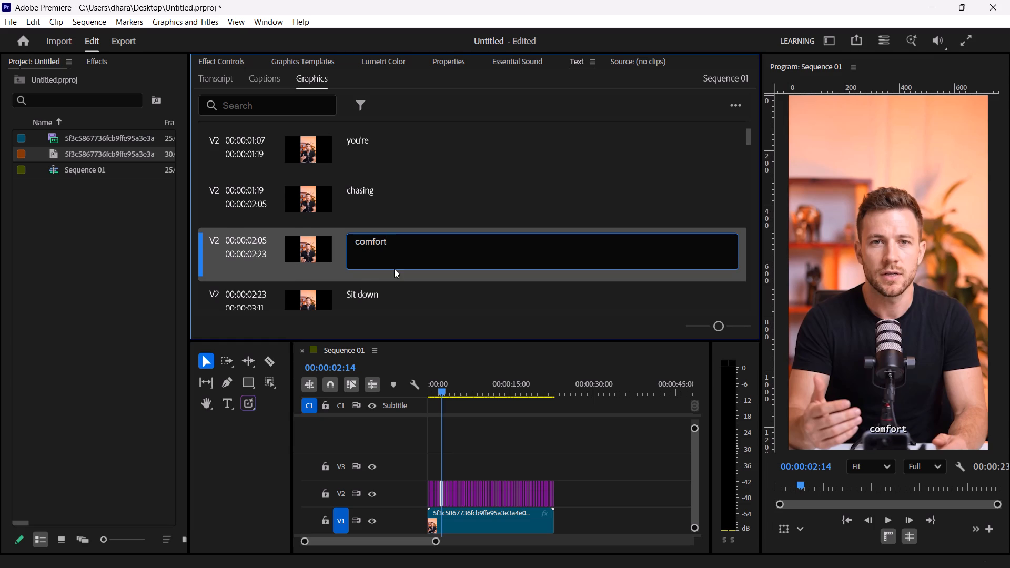
scroll(394, 269, down, 5)
double_click(394, 269)
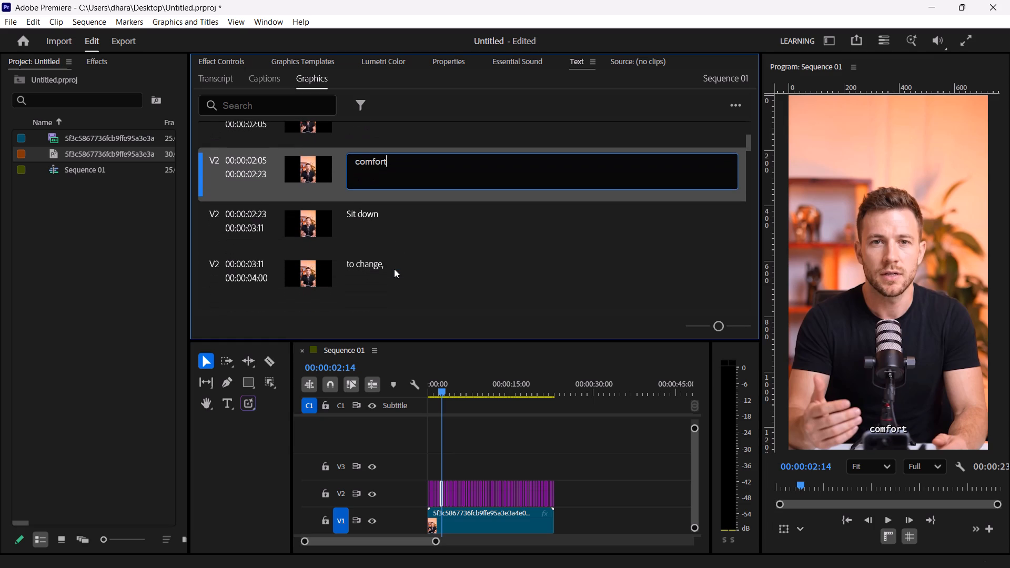
triple_click(372, 253)
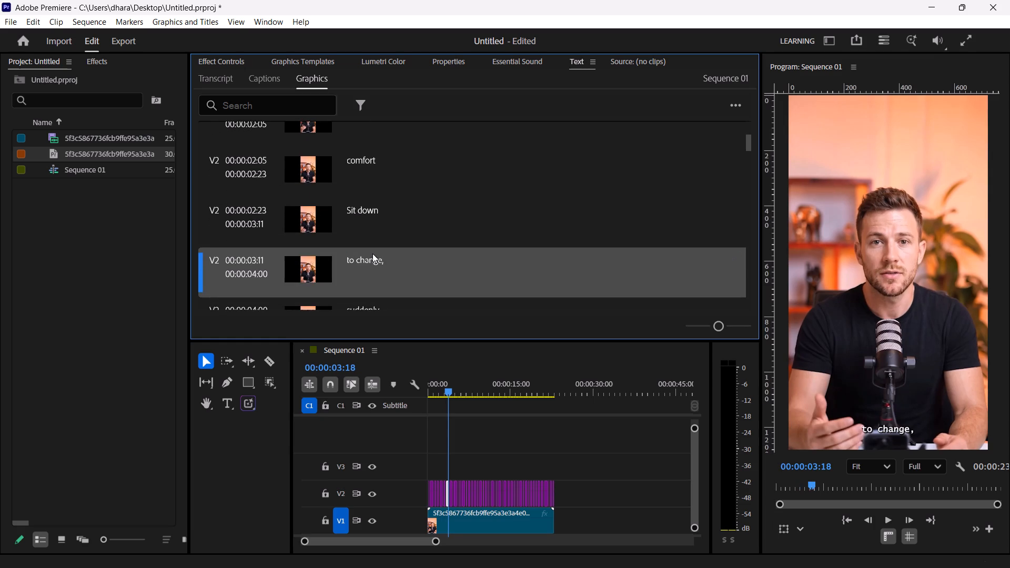
double_click(384, 259)
click(408, 265)
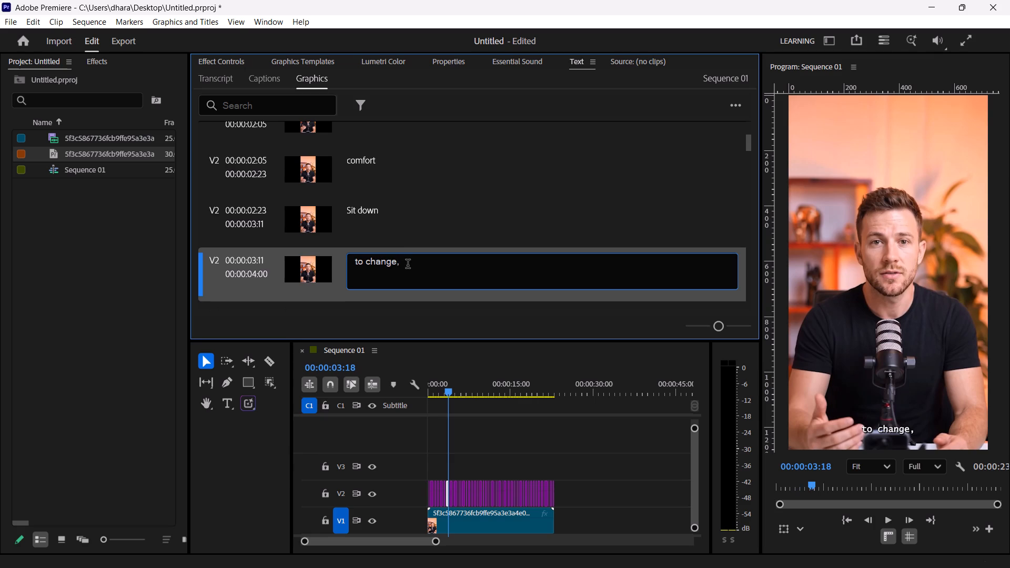
key(BackSpace)
Remove the full stop from the "hungry." graphic's text.
scroll(408, 265, down, 1)
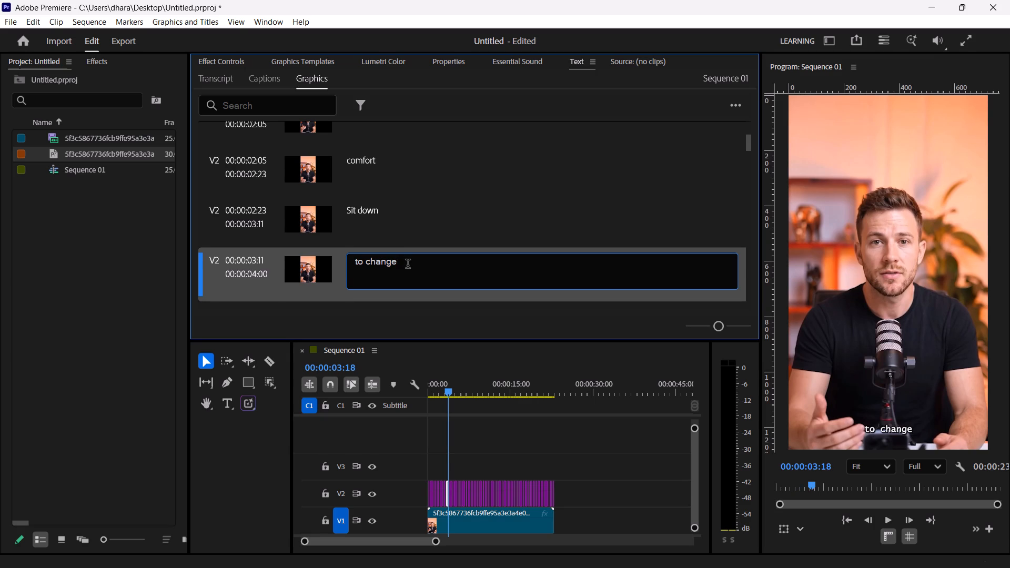
scroll(408, 265, down, 8)
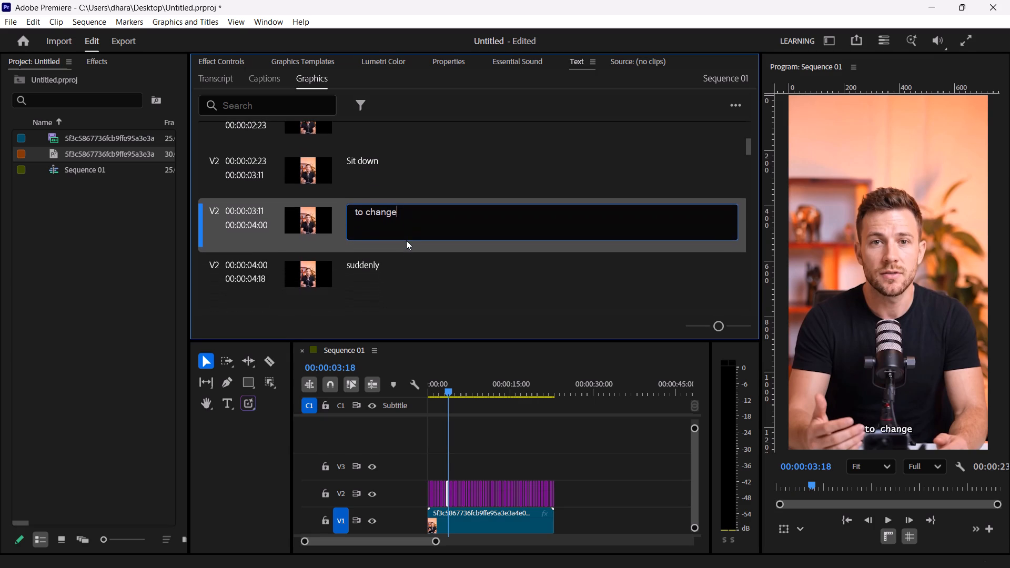
scroll(406, 240, down, 7)
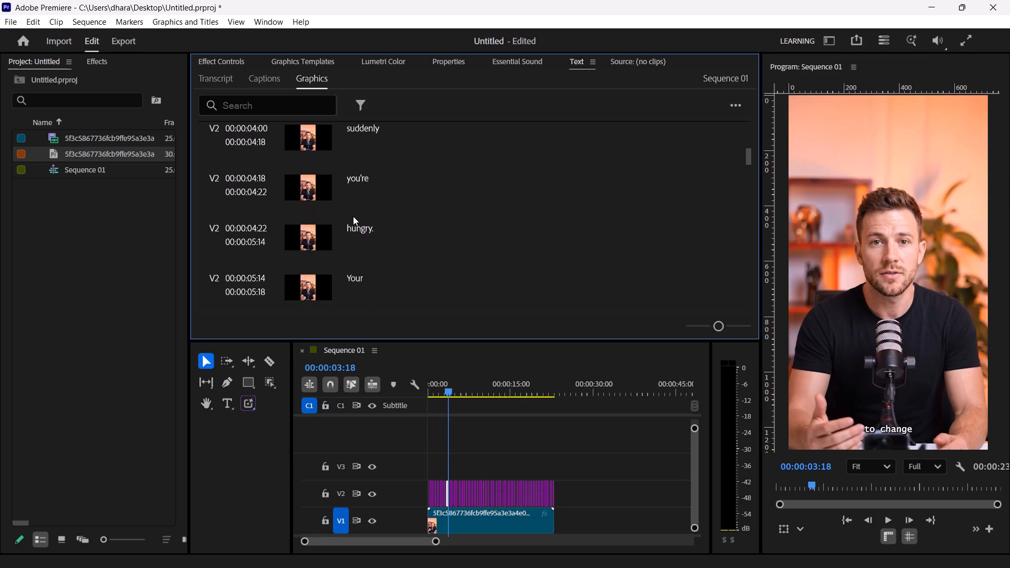
double_click(370, 229)
click(370, 229)
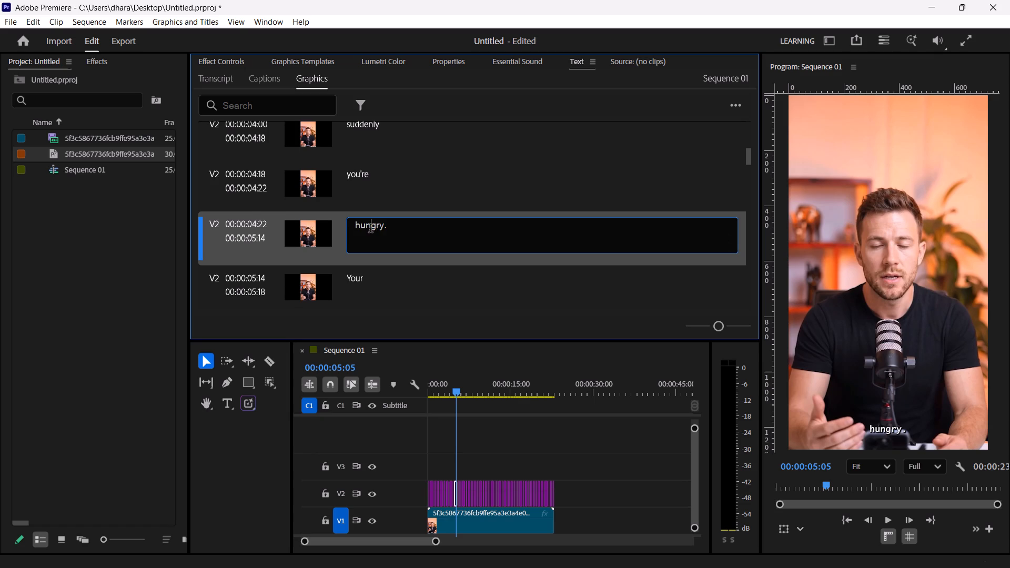
click(412, 229)
key(equal)
key(bracketright)
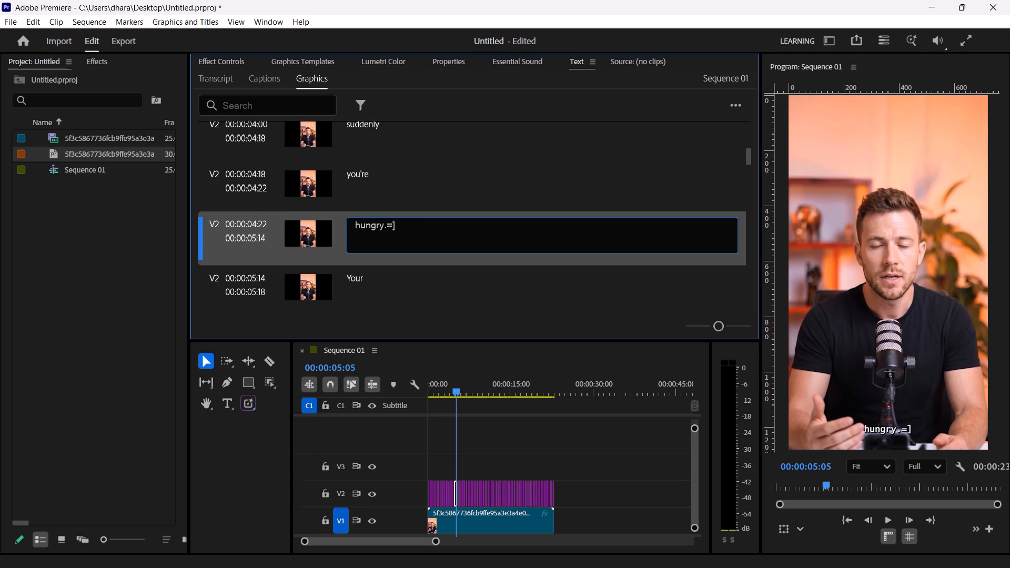
key(BackSpace)
key(BackSpace)
key(BackSpace)
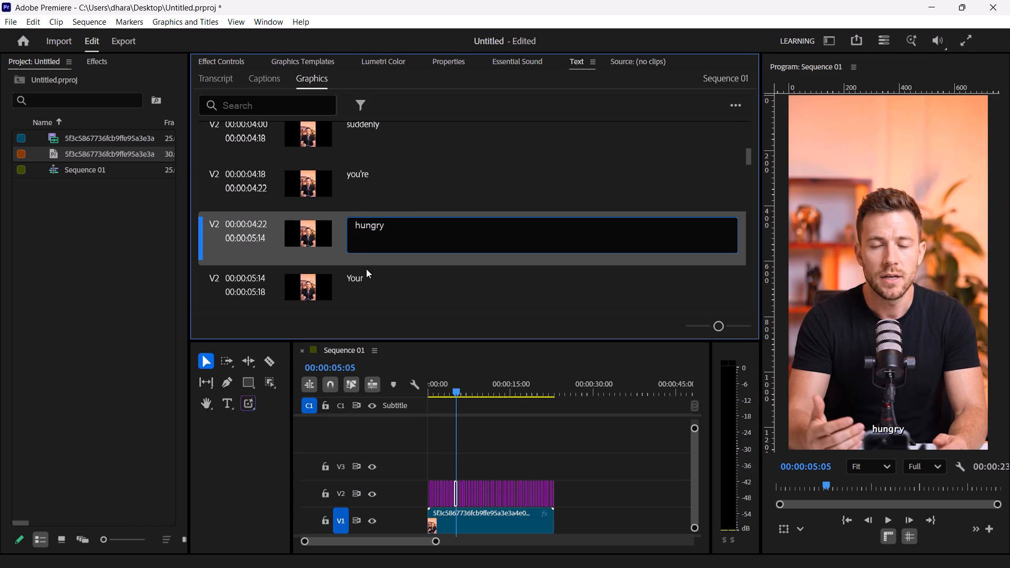
click(375, 276)
Remove the trailing comma from the "hand," graphic's text.
scroll(375, 276, down, 6)
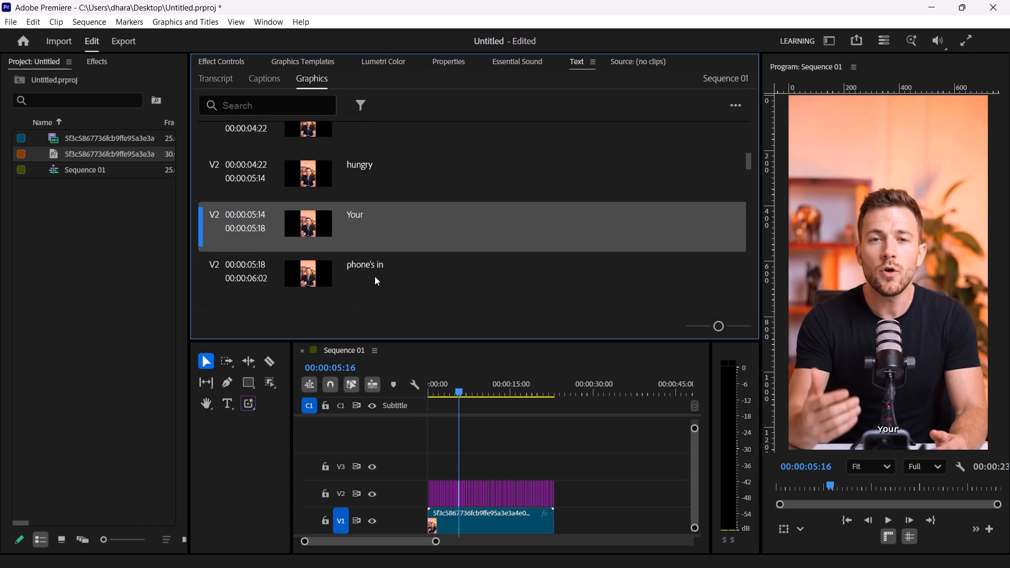
scroll(375, 276, down, 10)
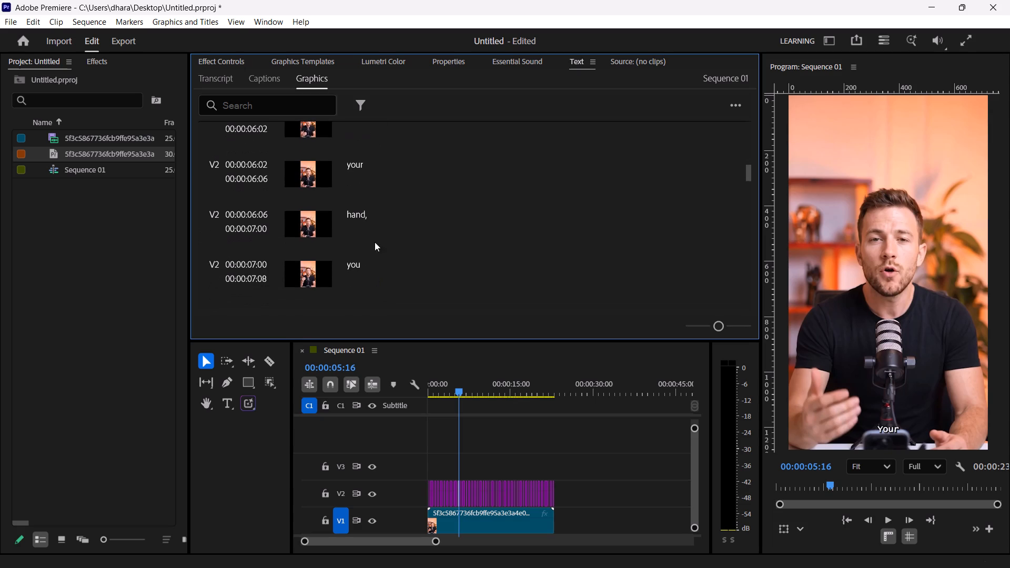
triple_click(369, 220)
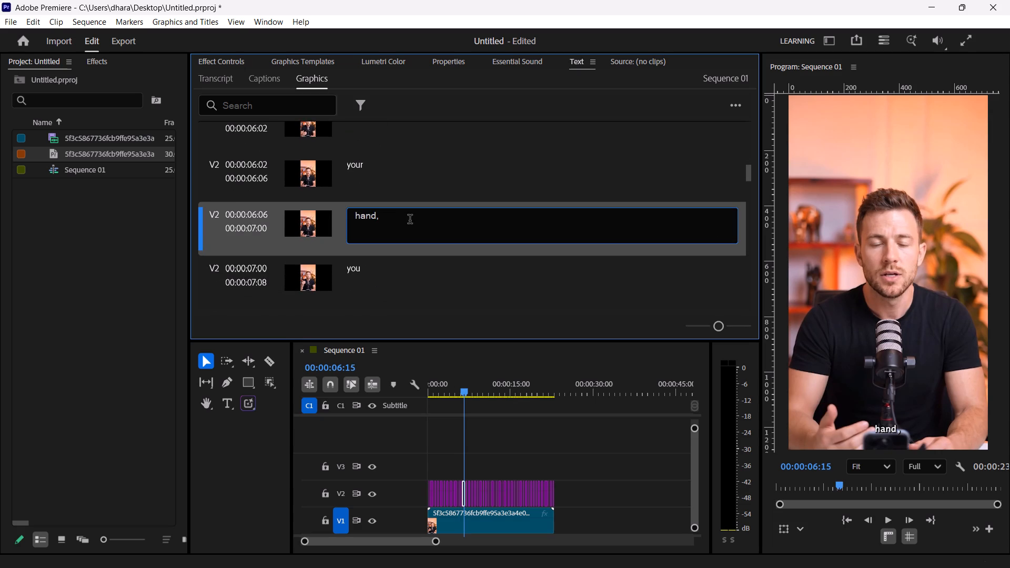
click(410, 220)
key(BackSpace)
scroll(410, 220, down, 2)
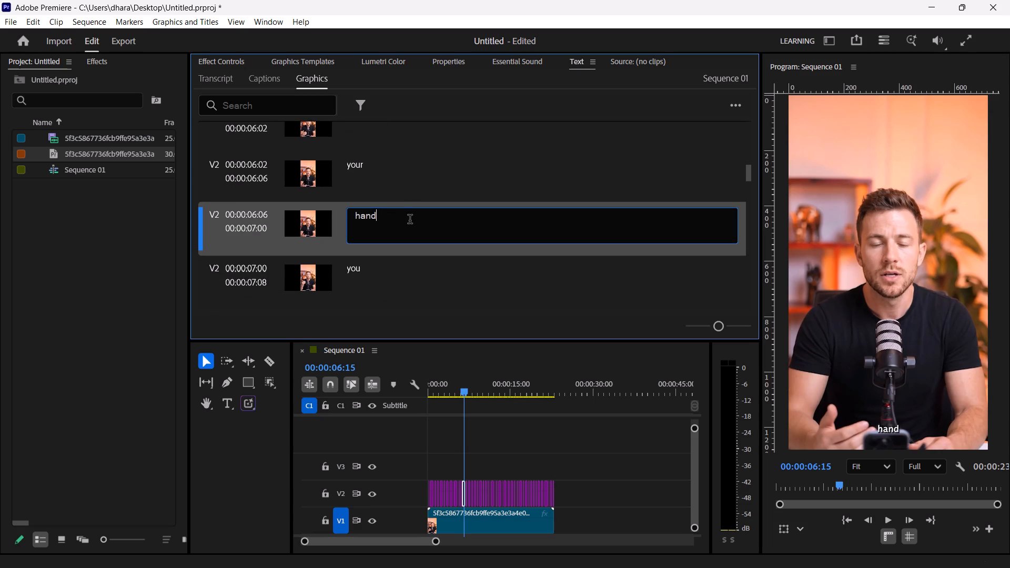
click(403, 176)
Remove the full stop from the "urgent." graphic's text.
scroll(403, 176, down, 7)
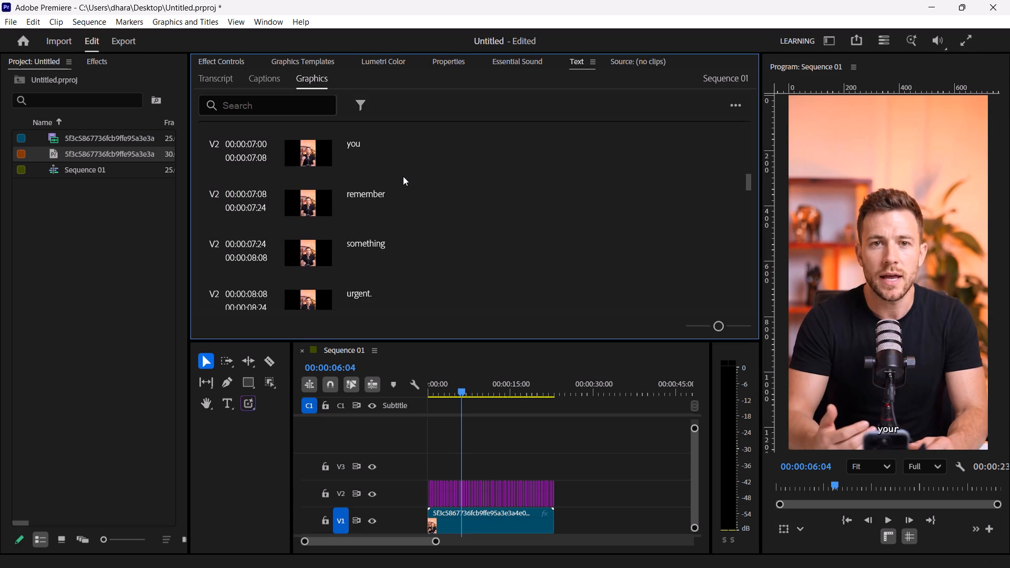
scroll(403, 176, down, 4)
triple_click(370, 237)
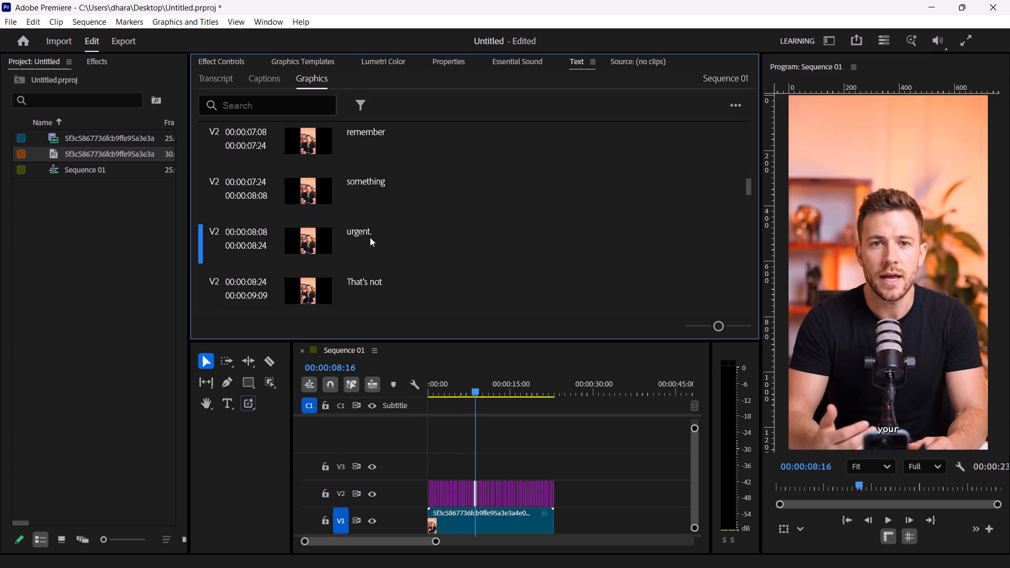
click(398, 237)
key(bracketright)
key(BackSpace)
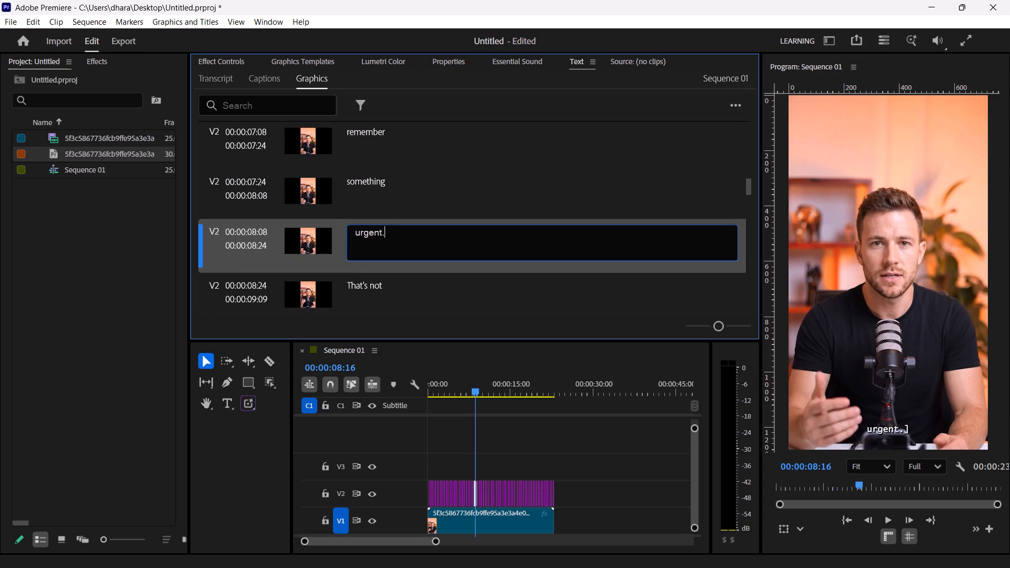
key(BackSpace)
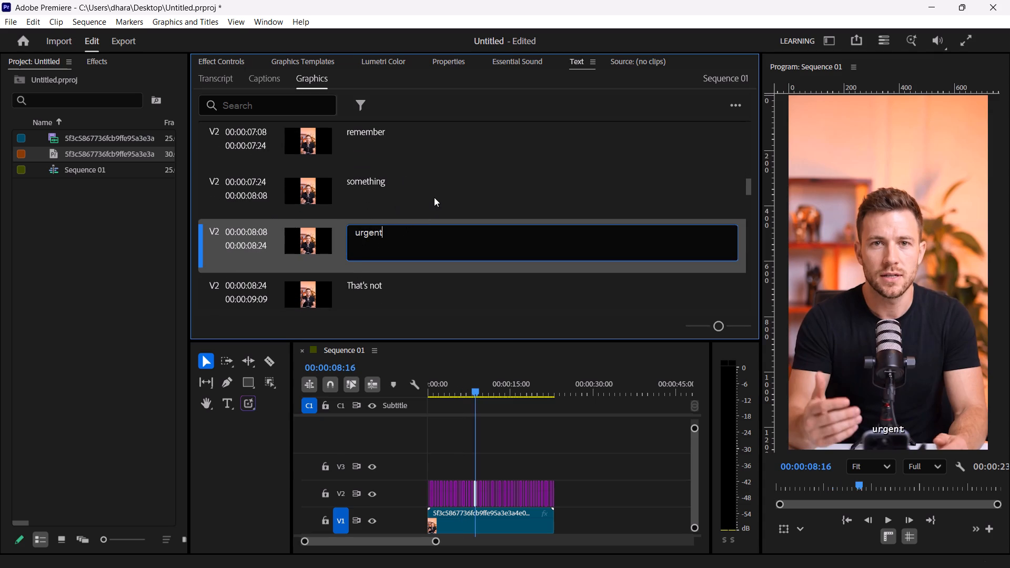
click(434, 197)
Remove the trailing comma from the "random," graphic's text.
scroll(434, 197, down, 7)
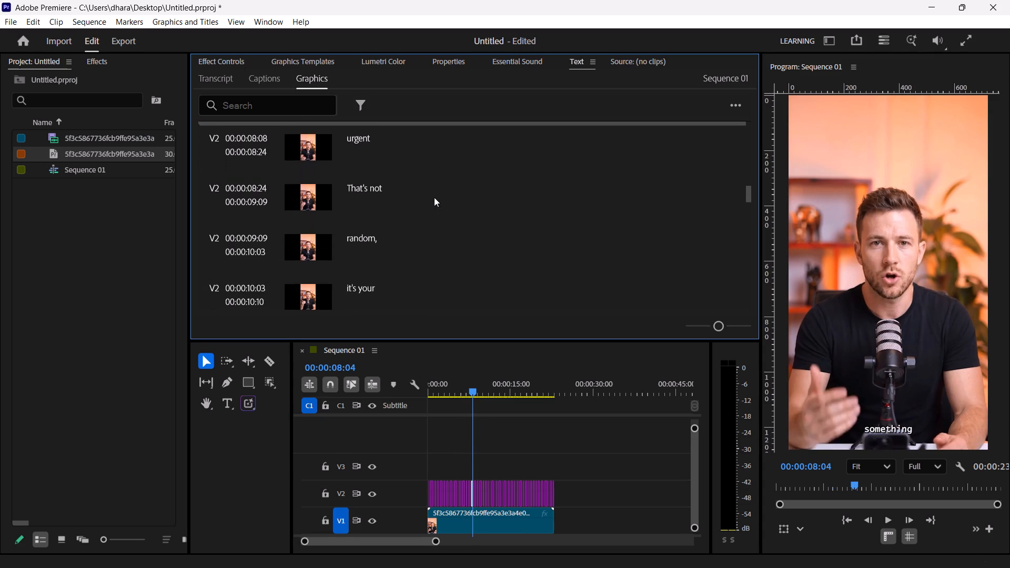
double_click(357, 248)
double_click(386, 250)
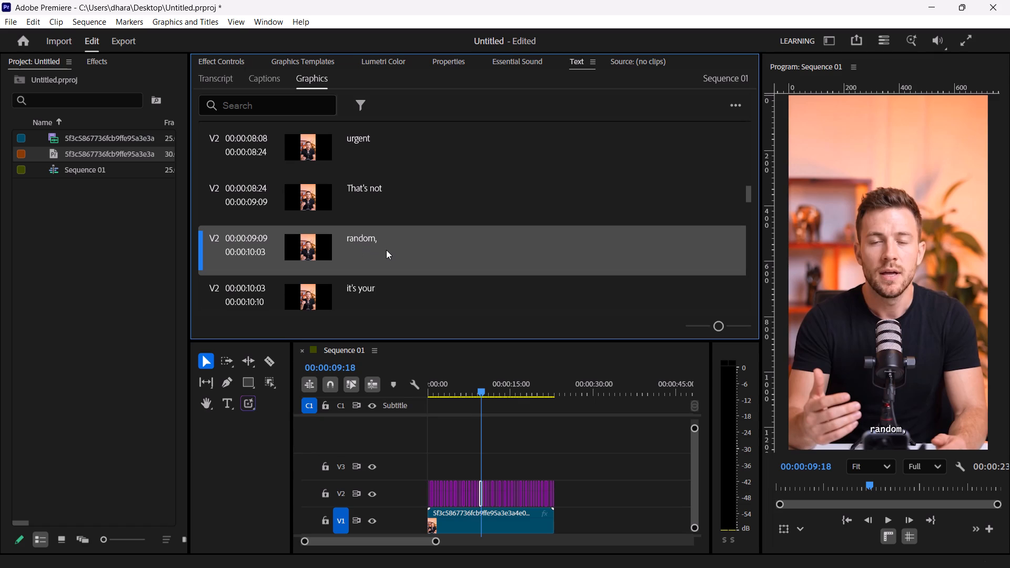
double_click(388, 242)
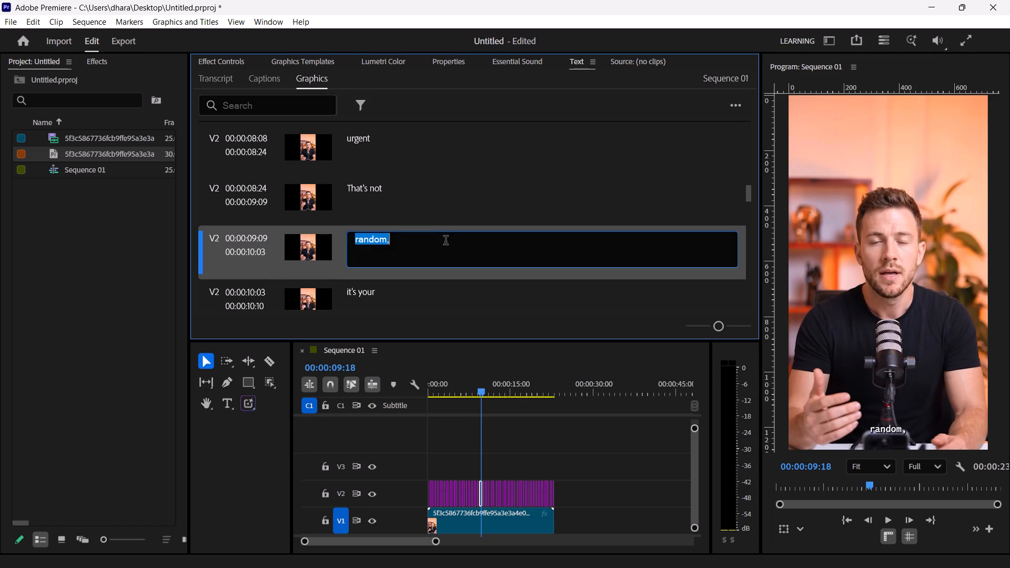
click(446, 241)
key(BackSpace)
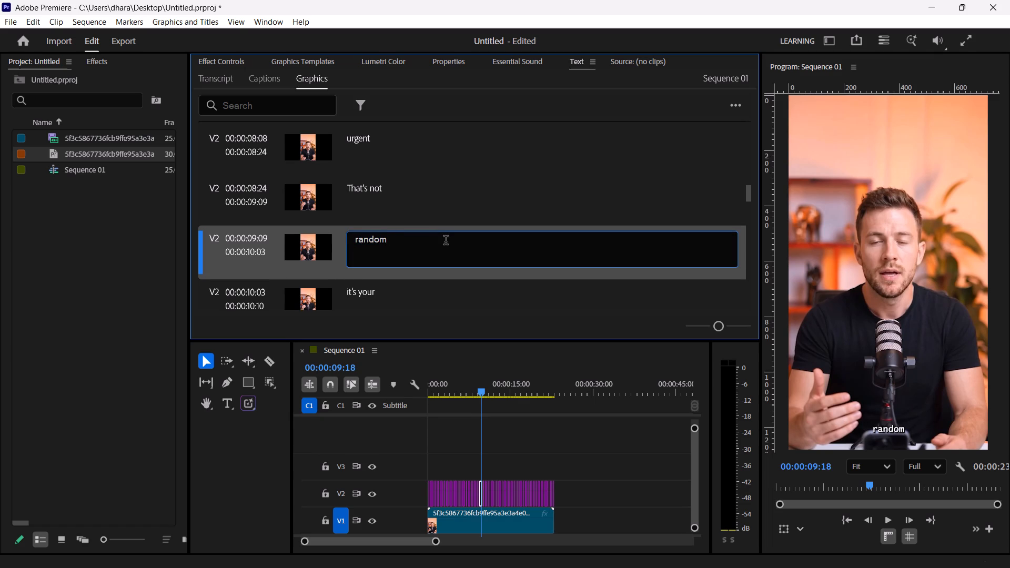
scroll(446, 241, down, 5)
click(415, 298)
Remove the full stop from the "familiar." graphic's text.
scroll(415, 298, down, 8)
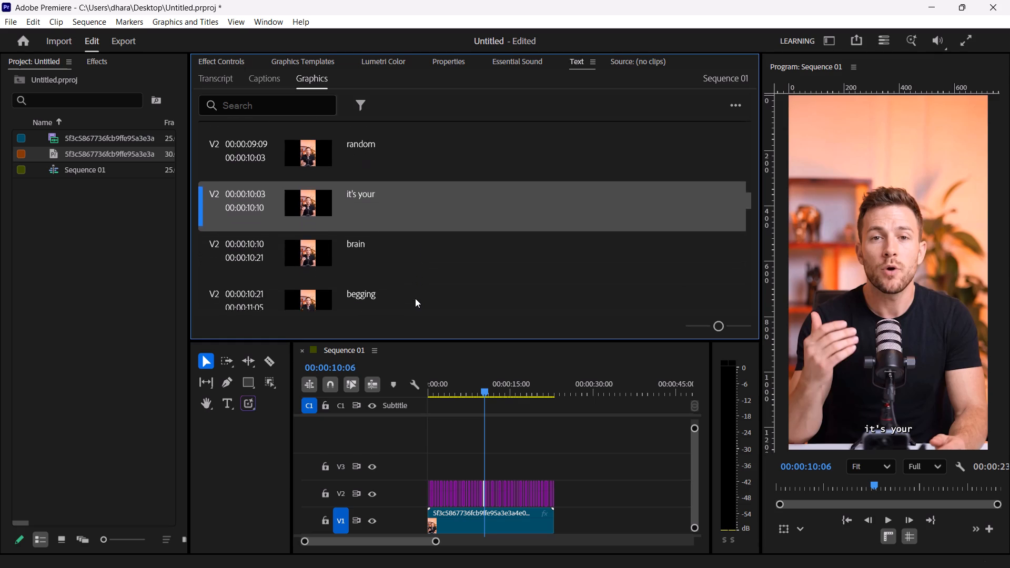
scroll(415, 298, down, 9)
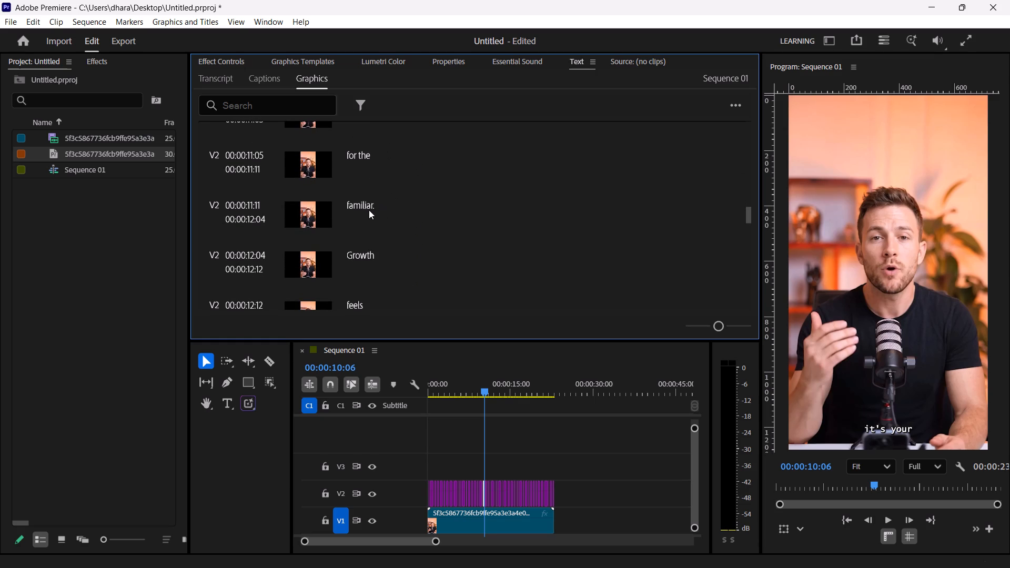
triple_click(365, 212)
double_click(375, 211)
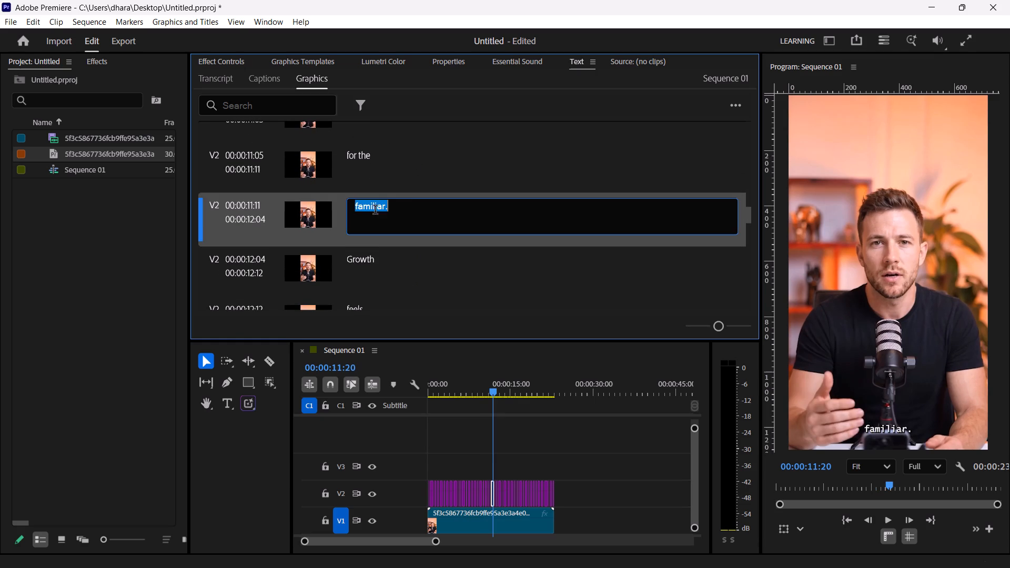
click(410, 208)
key(BackSpace)
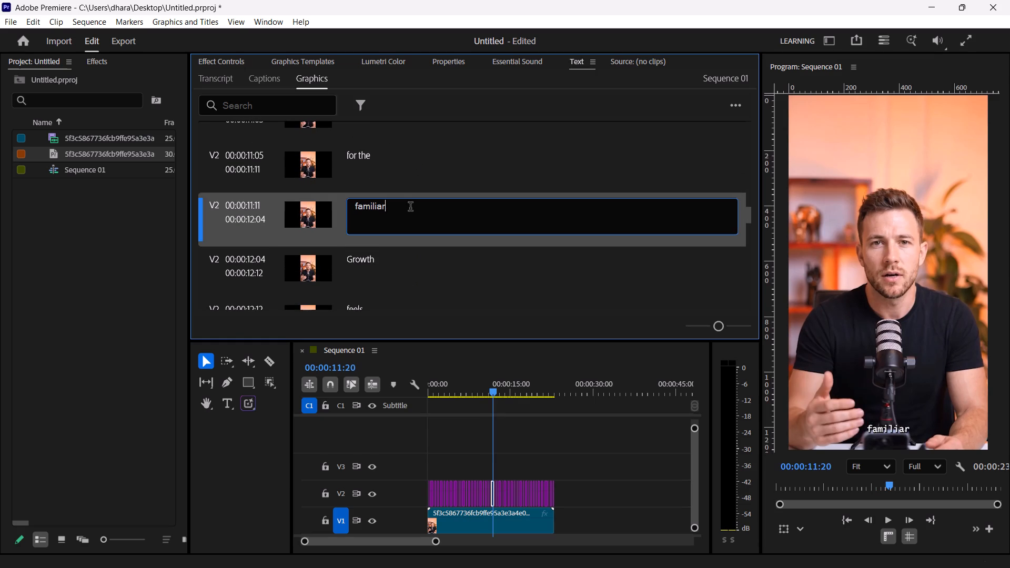
click(380, 278)
Remove the full stop from the "risky." graphic's text.
scroll(380, 278, down, 9)
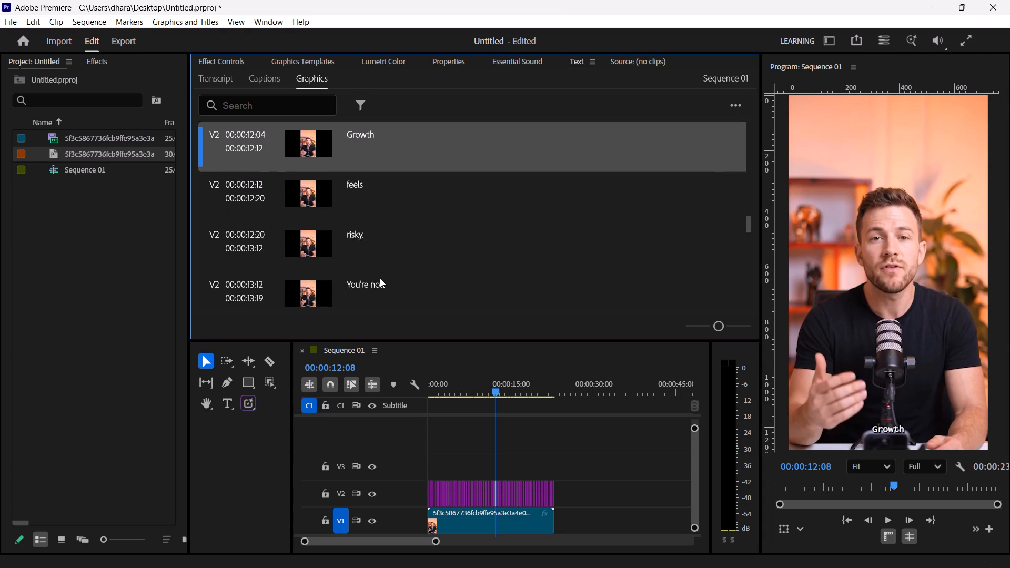
scroll(380, 278, down, 2)
double_click(375, 181)
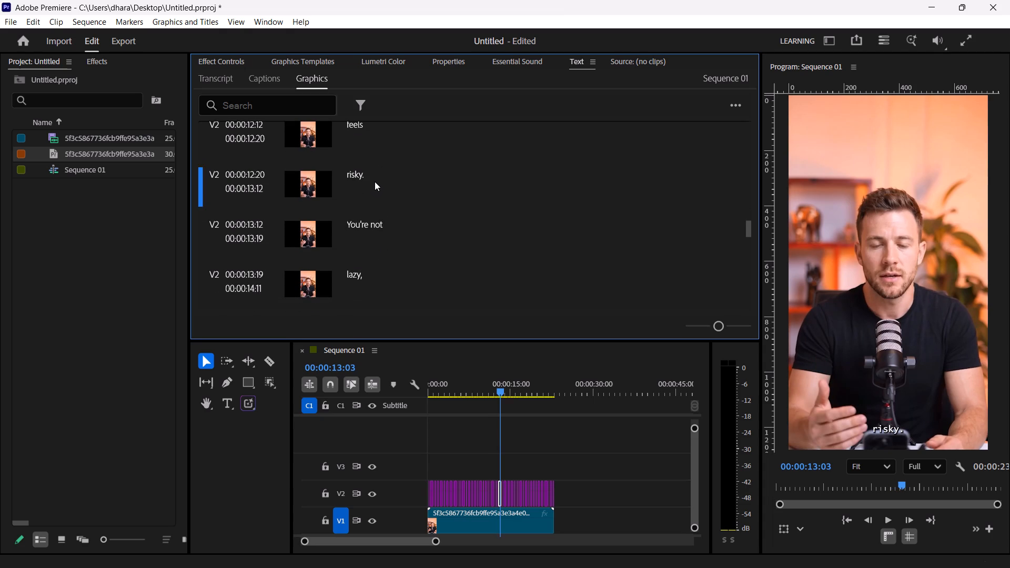
double_click(375, 181)
double_click(358, 180)
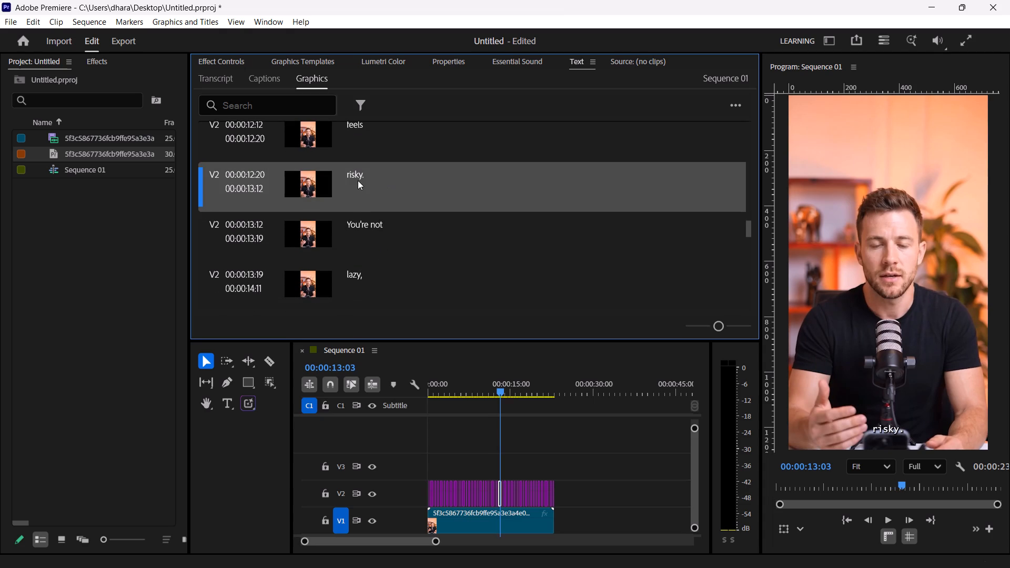
click(392, 179)
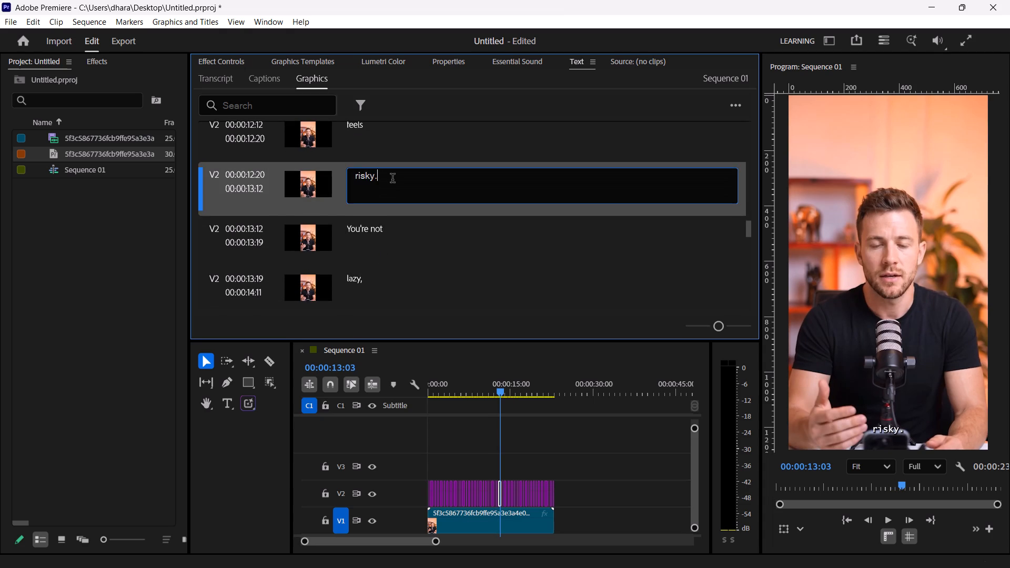
key(BackSpace)
click(401, 240)
Remove the trailing comma from the "lazy," graphic's text.
scroll(401, 240, down, 2)
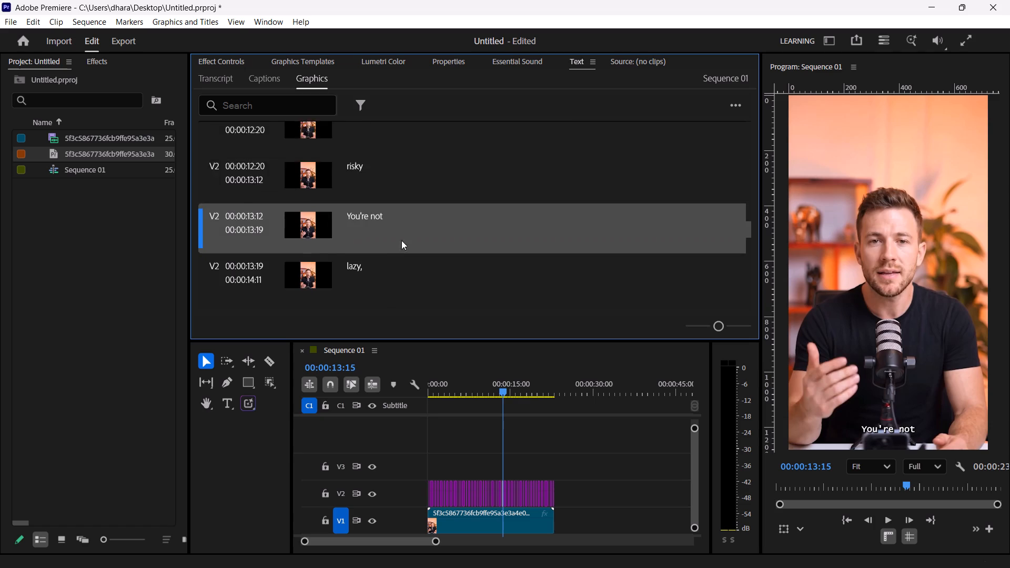
scroll(401, 240, down, 3)
triple_click(377, 211)
click(377, 211)
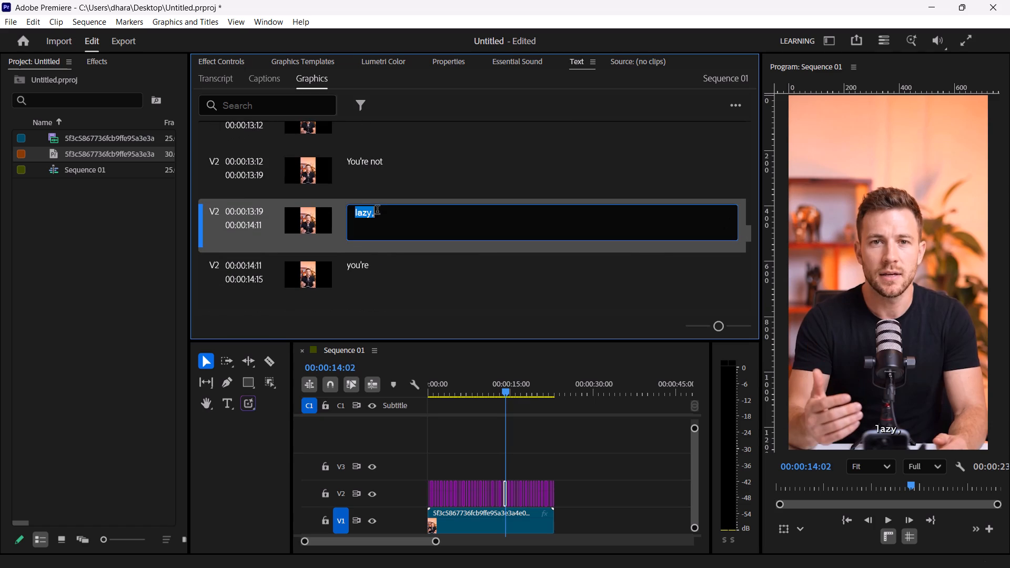
click(393, 214)
key(backslash)
key(BackSpace)
key(BackSpace)
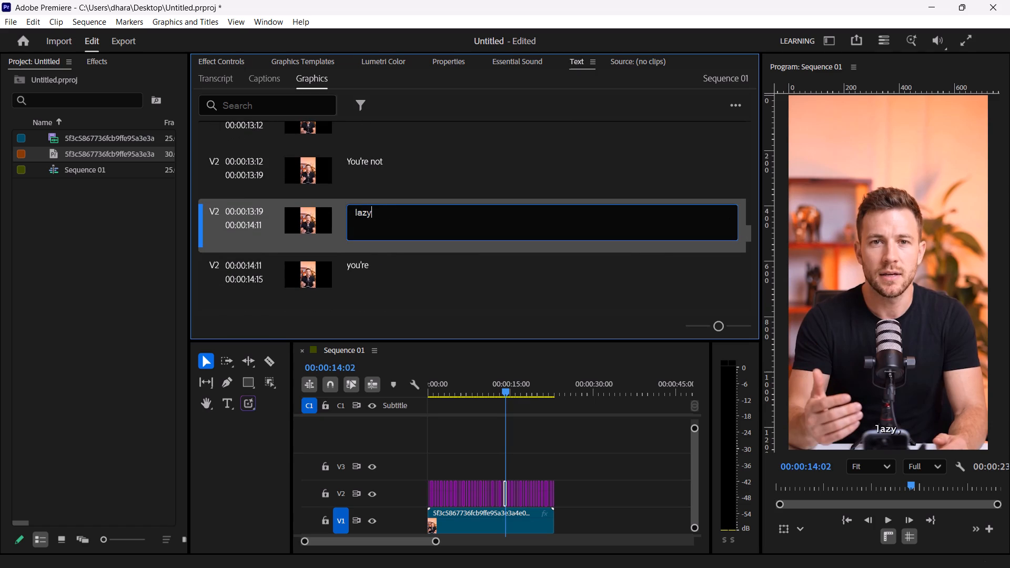
Remove the full stop from the "comfort." graphic's text.
click(420, 258)
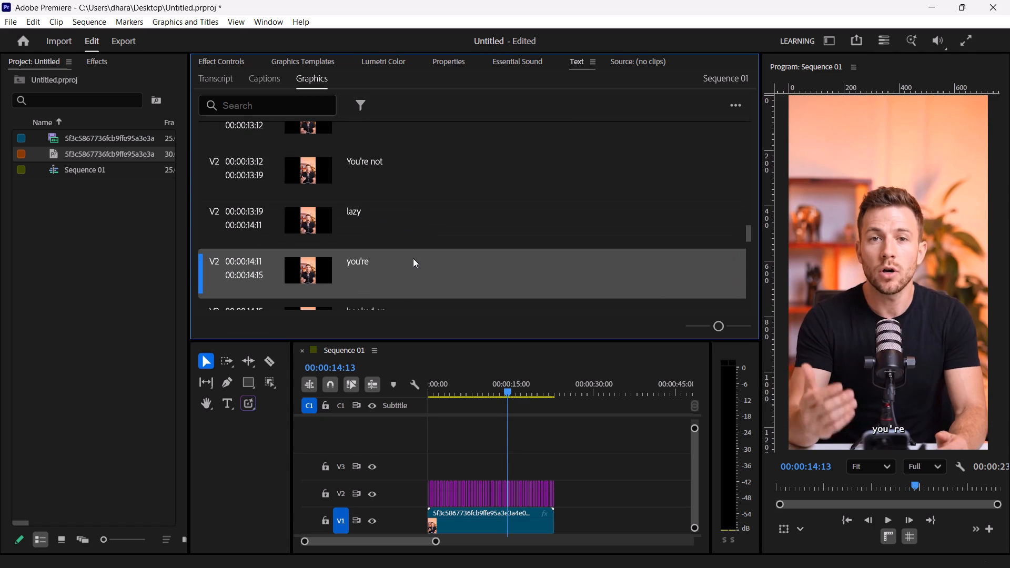
scroll(411, 258, down, 9)
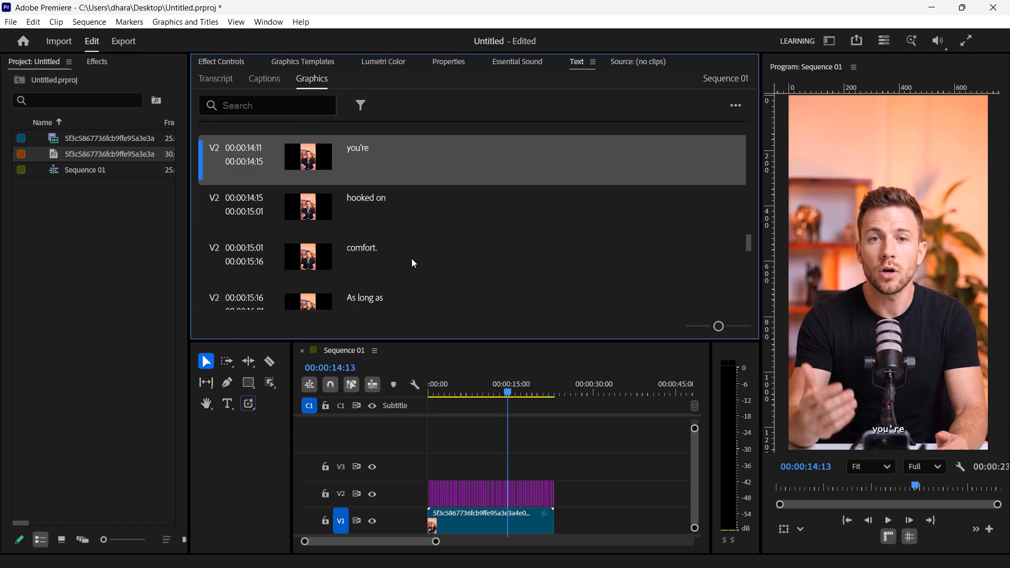
double_click(368, 249)
click(424, 253)
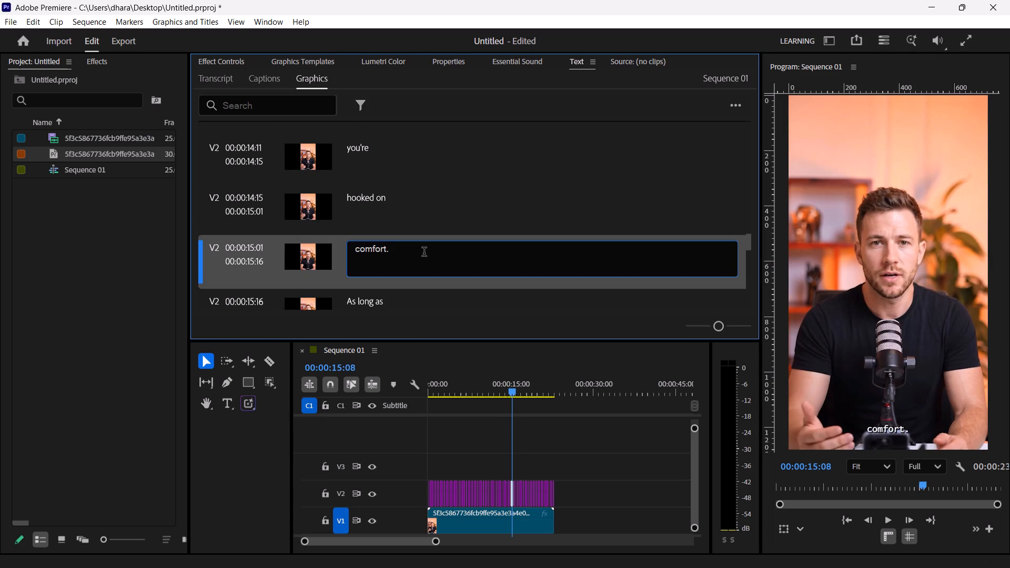
key(BackSpace)
scroll(424, 253, down, 2)
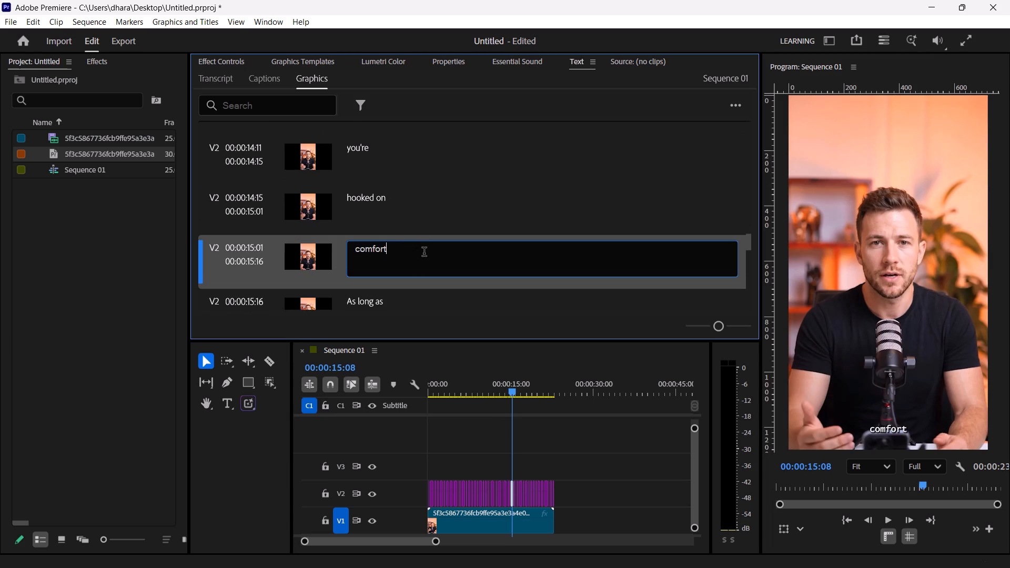
click(418, 199)
Remove the comma after "urge" from the "urge, you" graphic's text.
scroll(418, 199, down, 9)
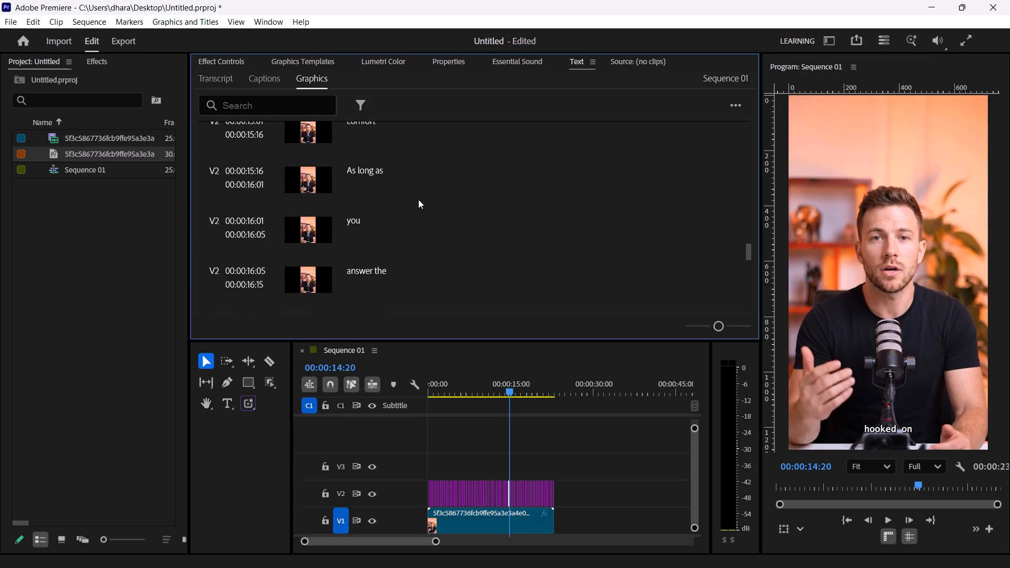
scroll(418, 199, down, 5)
triple_click(361, 232)
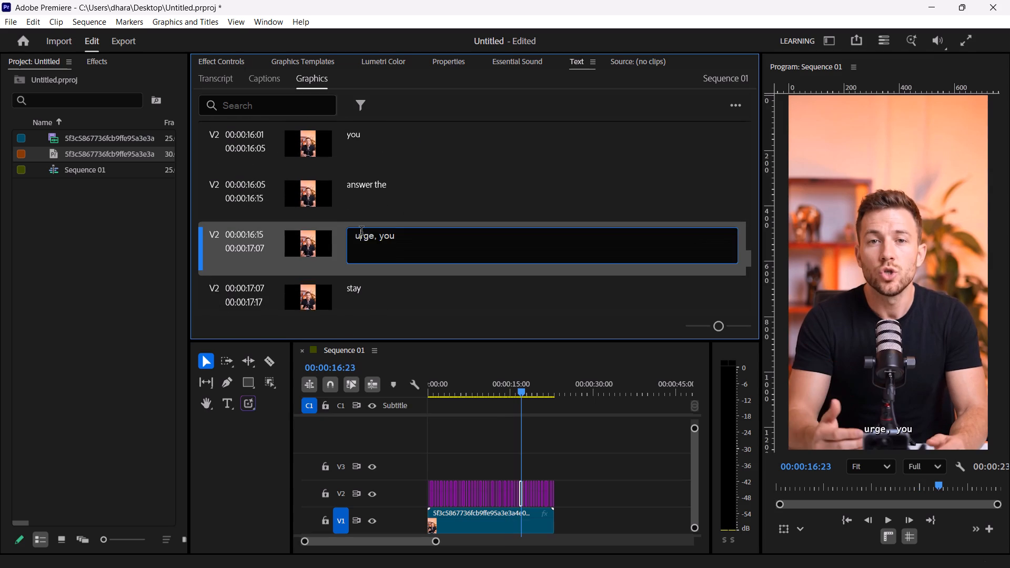
click(378, 239)
key(Left)
key(BackSpace)
click(387, 285)
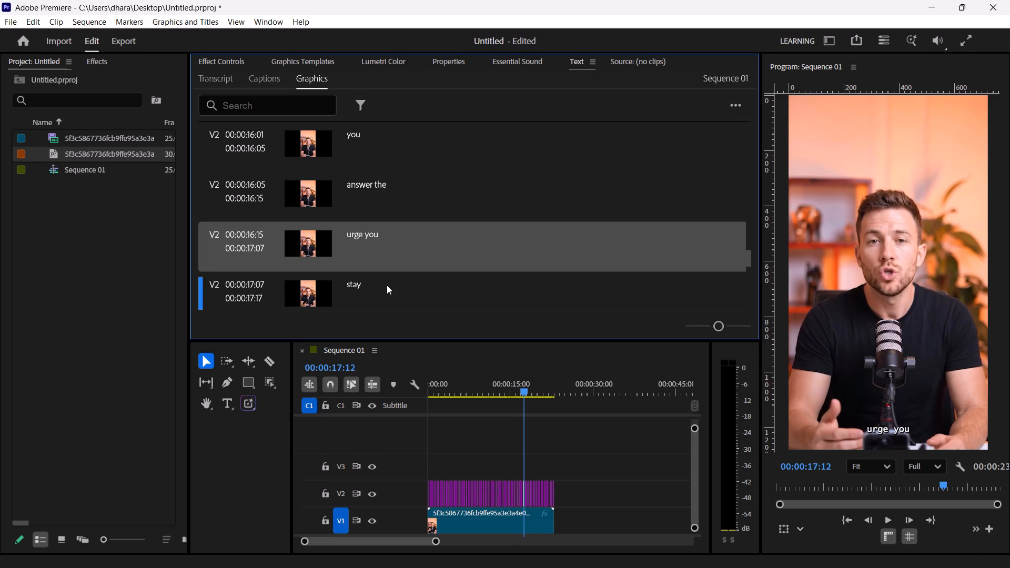
Remove the full stop after "stuck" from the "stuck. You" graphic's text.
scroll(387, 285, down, 7)
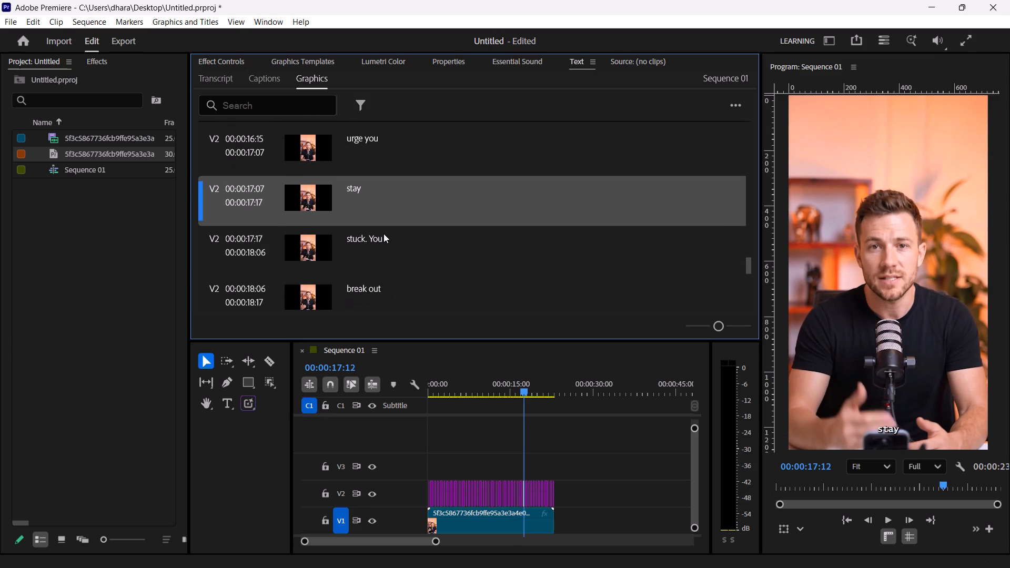
double_click(383, 233)
click(380, 236)
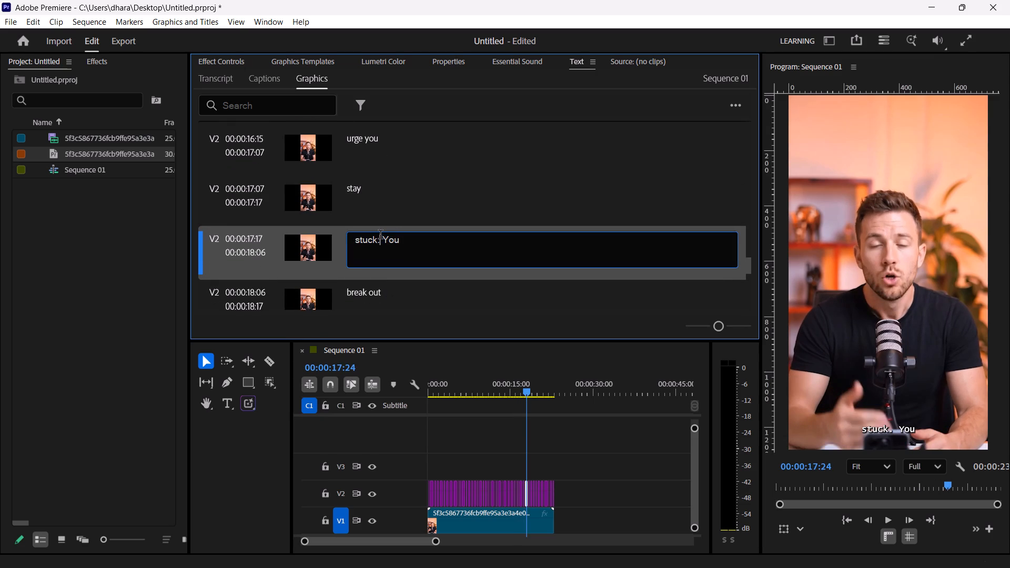
key(BackSpace)
click(391, 293)
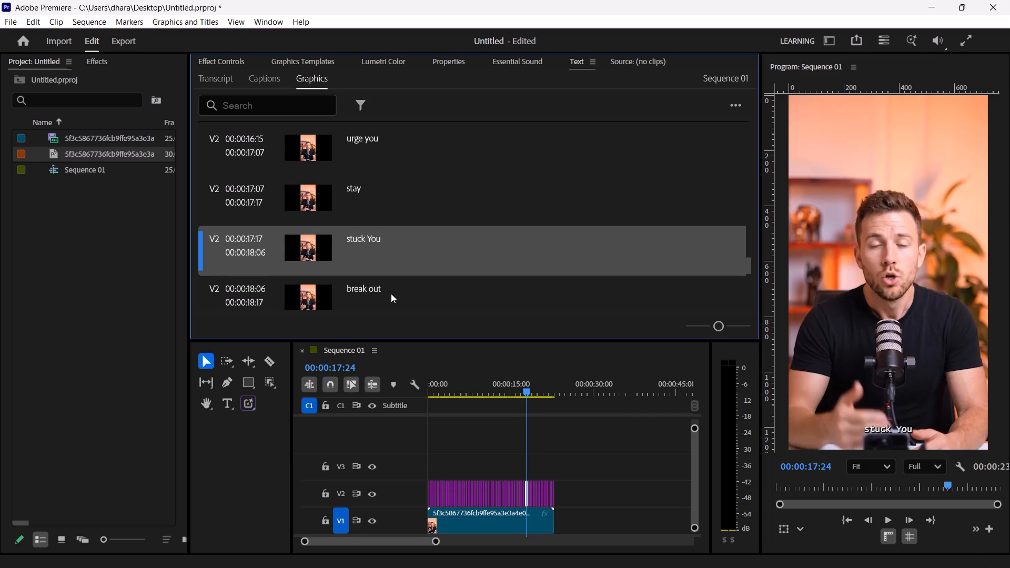
Remove the full stop from the "quick fix." graphic's text.
scroll(391, 293, down, 10)
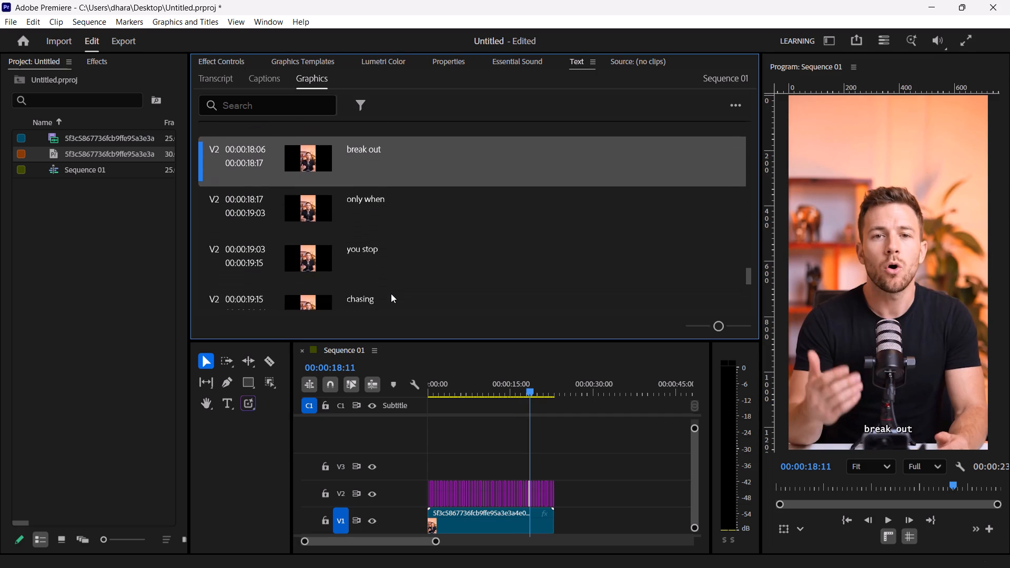
scroll(391, 293, down, 13)
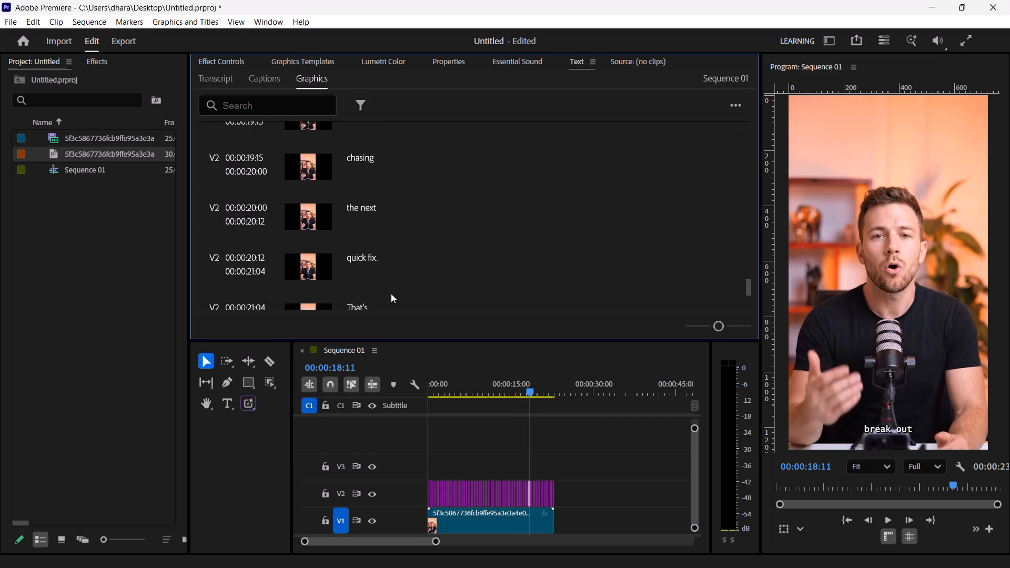
scroll(391, 293, down, 2)
double_click(368, 225)
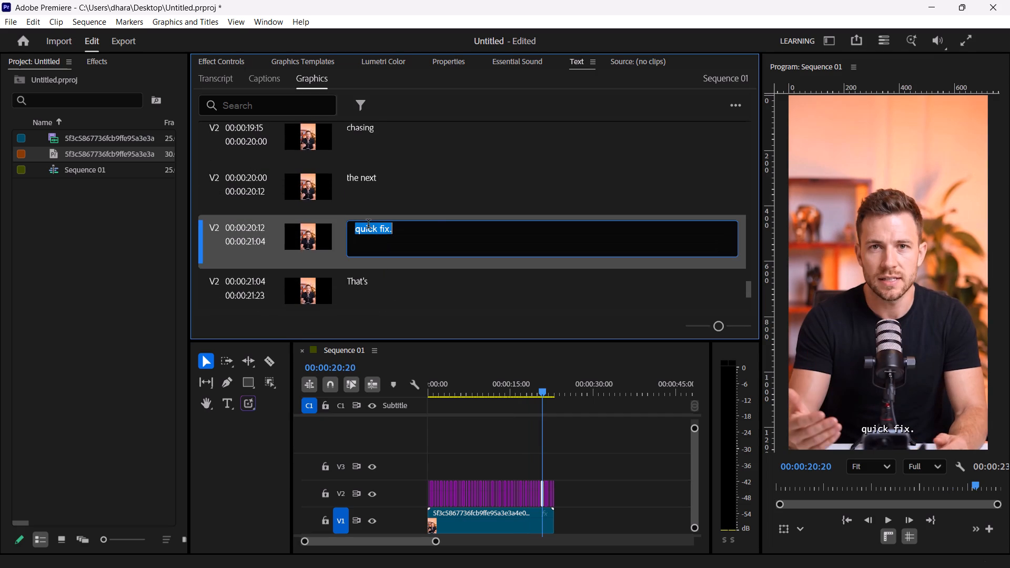
click(436, 234)
key(BackSpace)
click(416, 188)
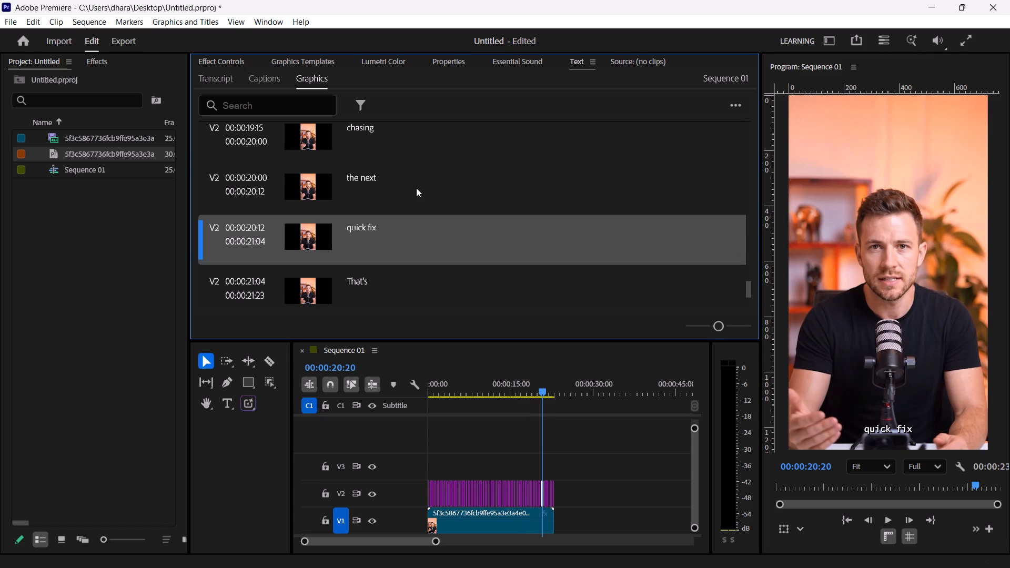
right_click(416, 188)
Remove the full stop from the last graphic's text, "trapped.".
scroll(416, 188, down, 8)
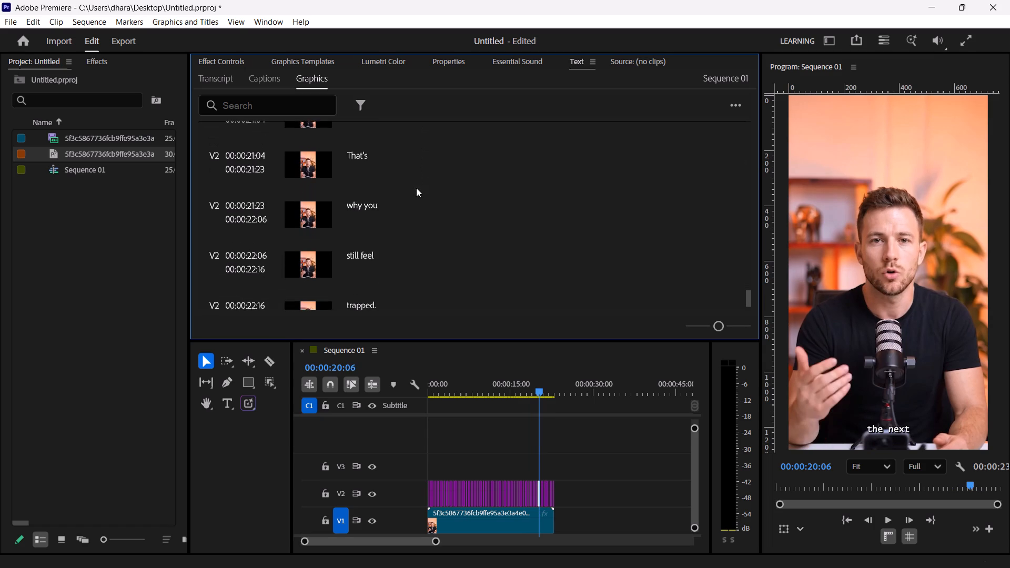
scroll(416, 188, down, 6)
double_click(369, 279)
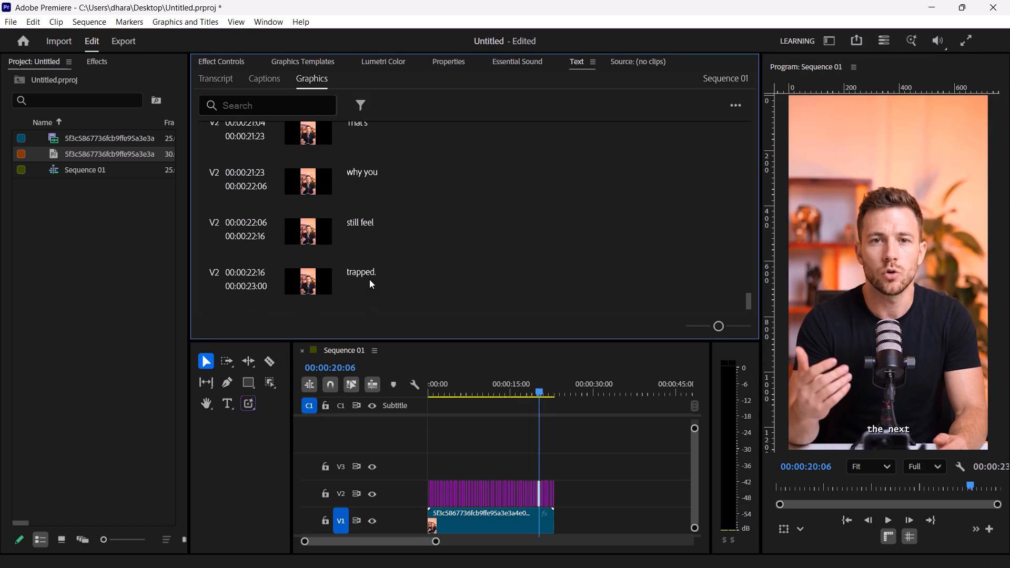
double_click(369, 279)
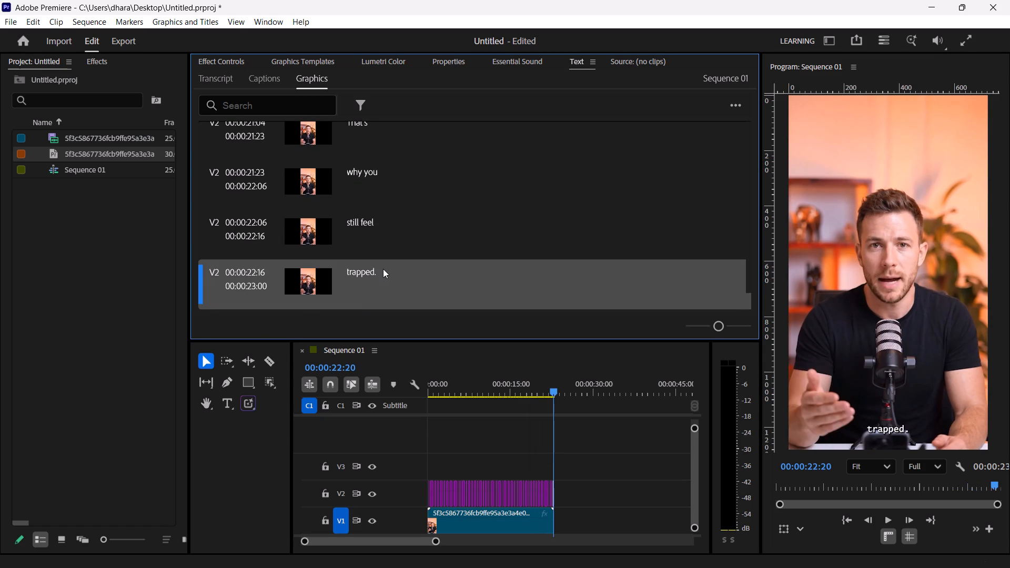
double_click(383, 269)
click(448, 266)
double_click(387, 267)
click(421, 278)
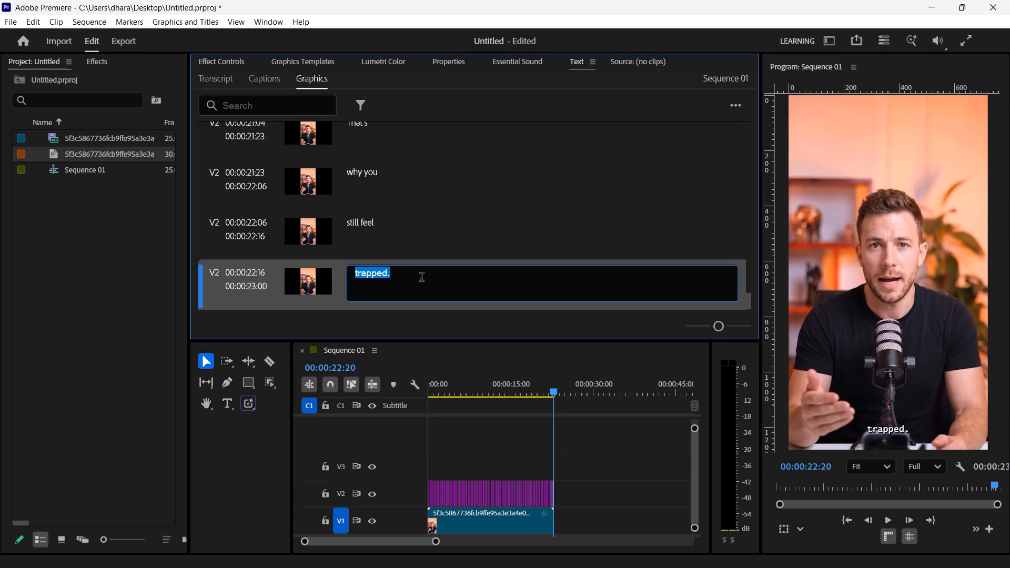
key(BackSpace)
click(451, 238)
Move the playhead back to the start of the sequence at 00:00:00:00.
scroll(451, 238, up, 4)
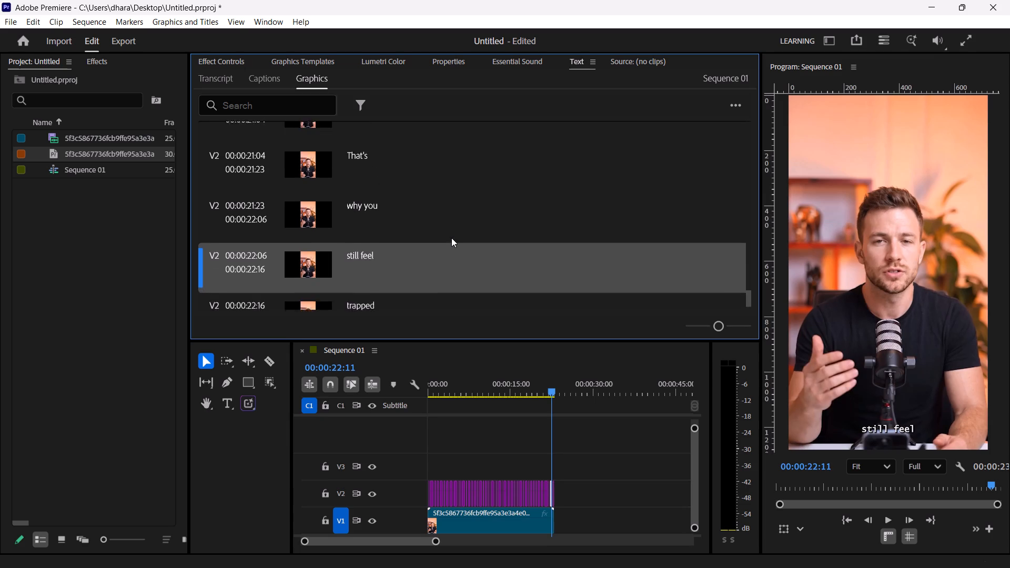
scroll(451, 238, up, 20)
scroll(451, 238, up, 20)
scroll(451, 238, up, 20)
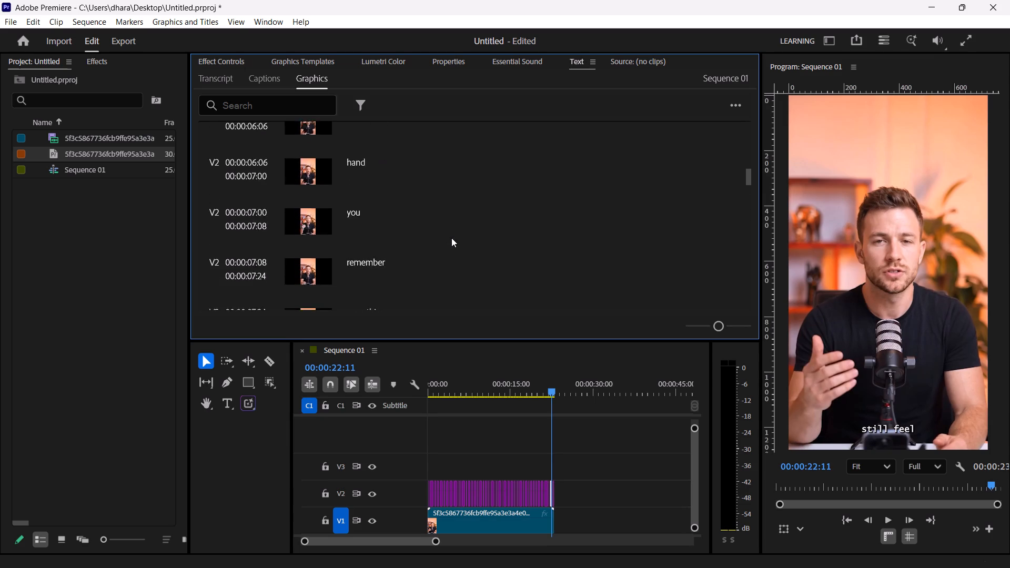
scroll(451, 238, up, 20)
scroll(451, 238, up, 20)
scroll(451, 238, up, 1)
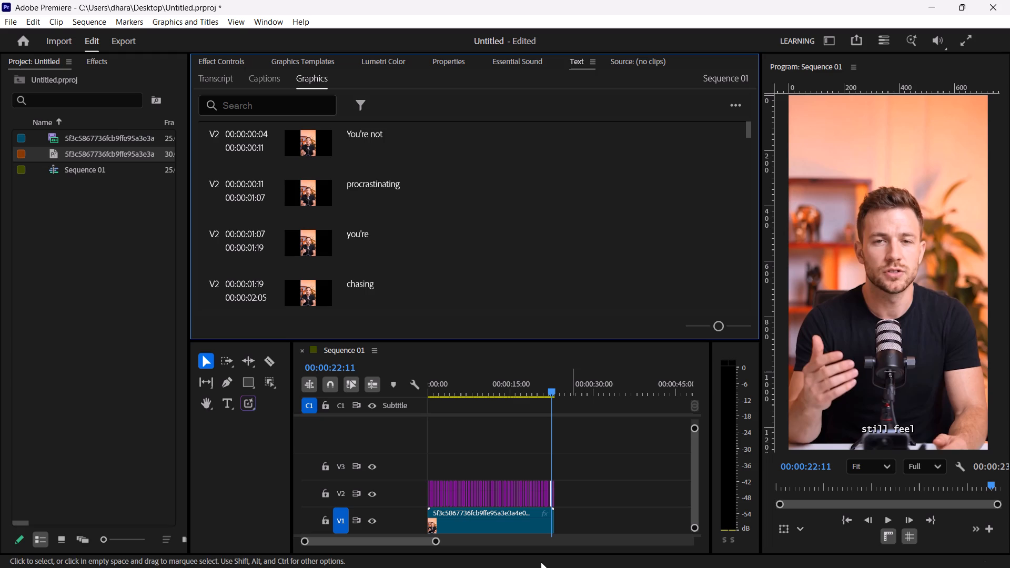
drag(435, 541, 391, 538)
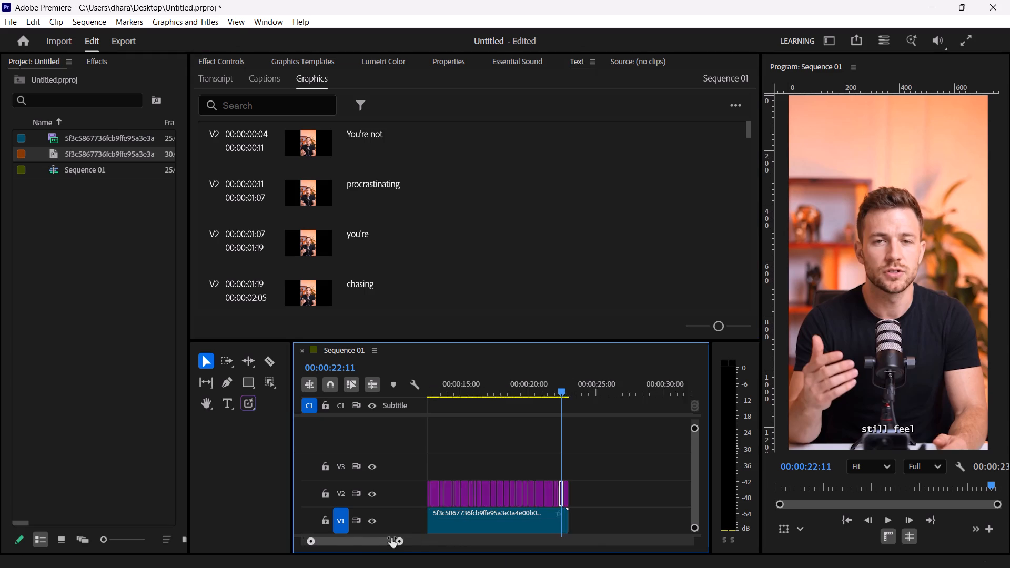
drag(391, 538, 277, 530)
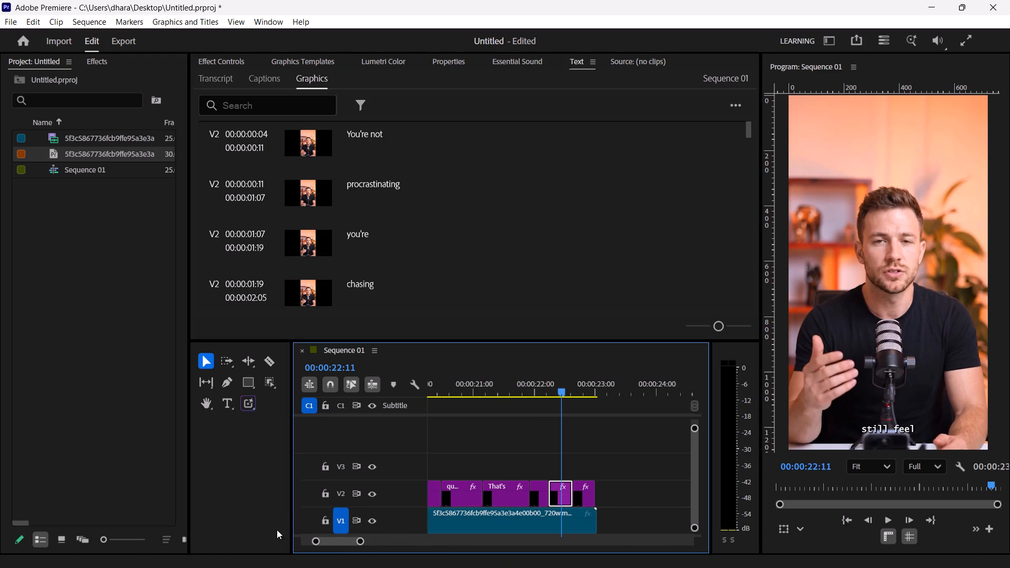
drag(563, 393, 319, 410)
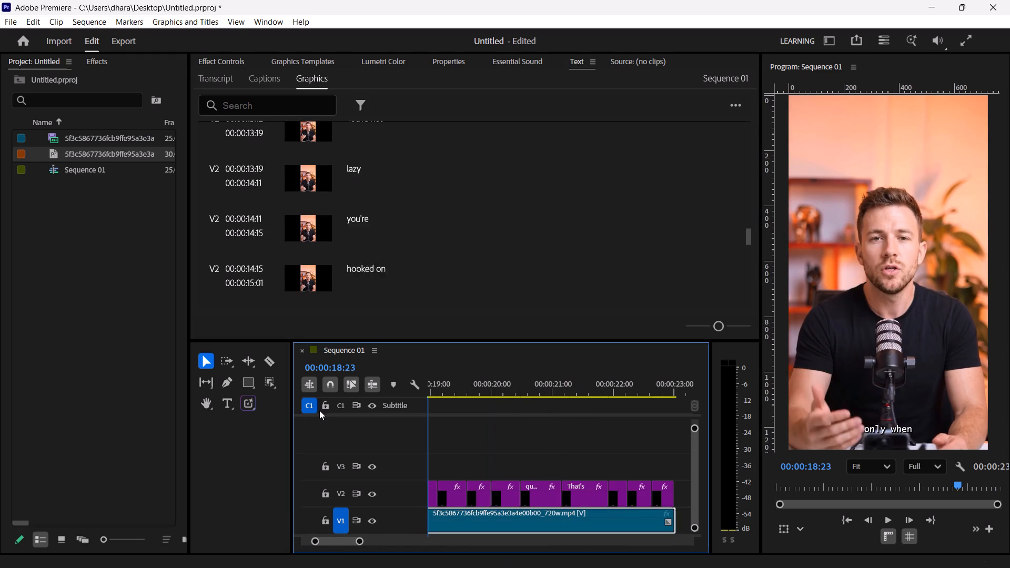
drag(319, 410, 158, 449)
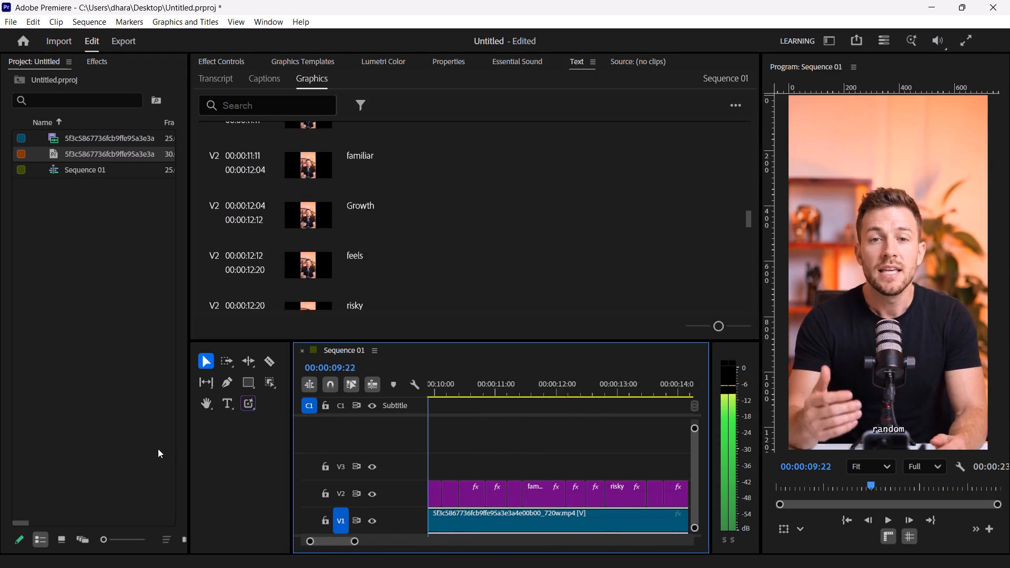
drag(158, 449, 396, 461)
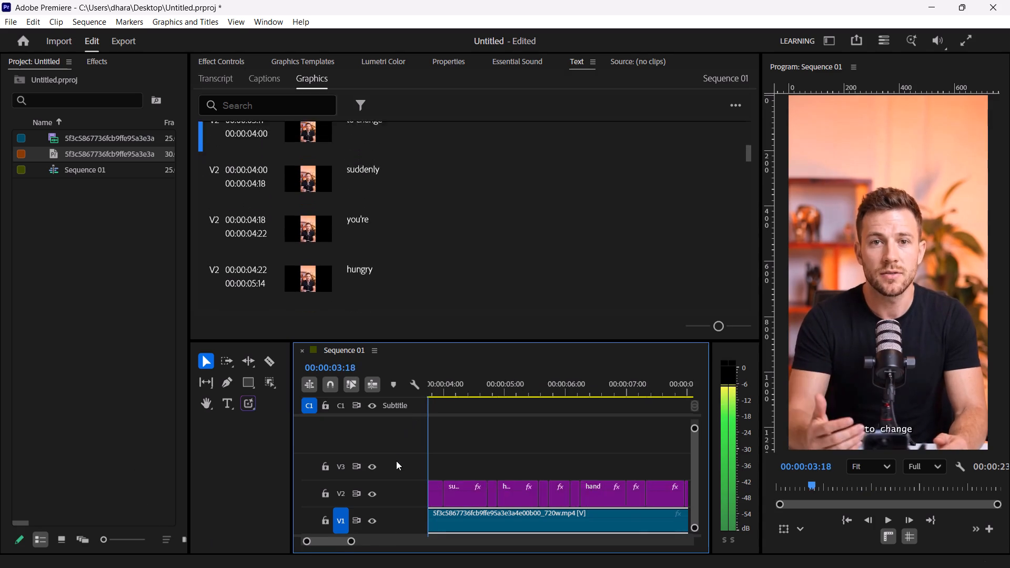
drag(396, 461, 355, 482)
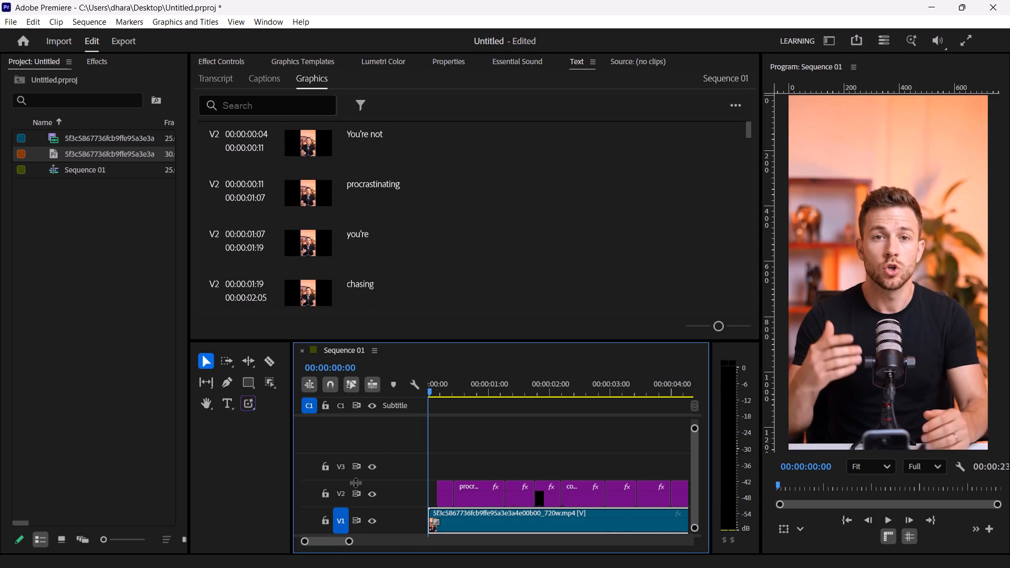
Find where the speech starts in the A1 audio and move the first "You're not" graphic on V2 to start at 00:00:00:02.
drag(396, 534, 392, 486)
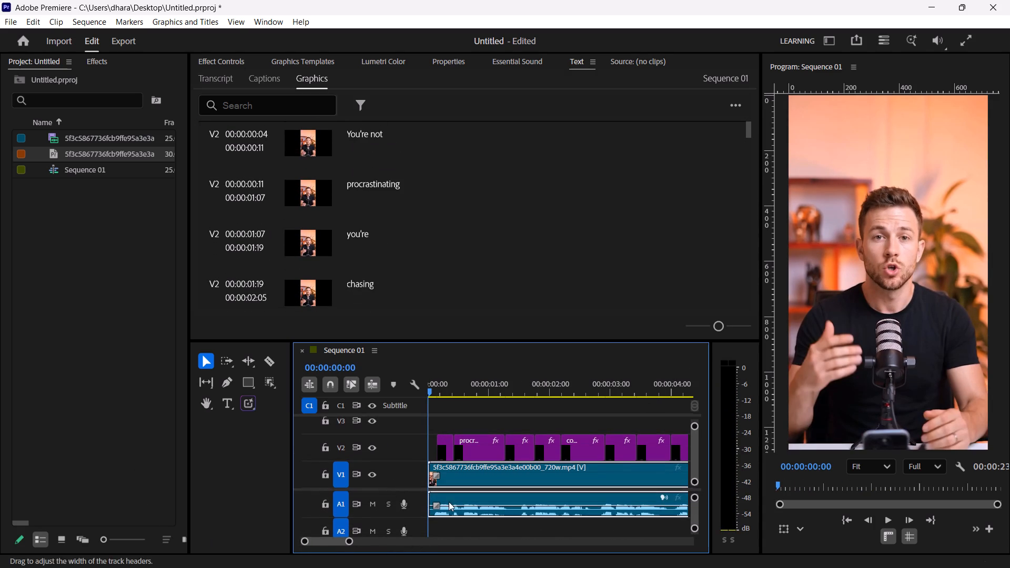
drag(349, 542, 334, 546)
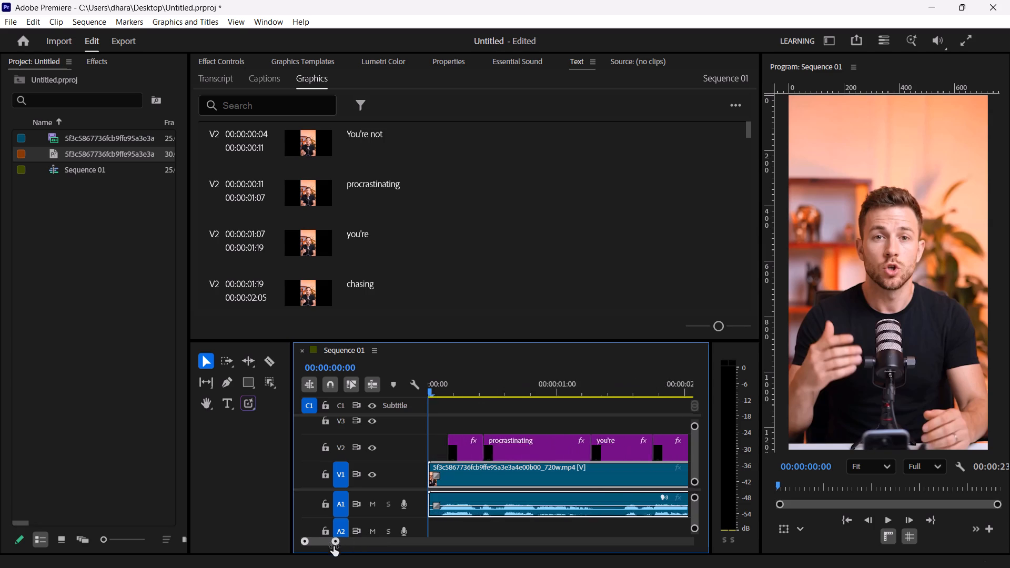
drag(334, 546, 319, 550)
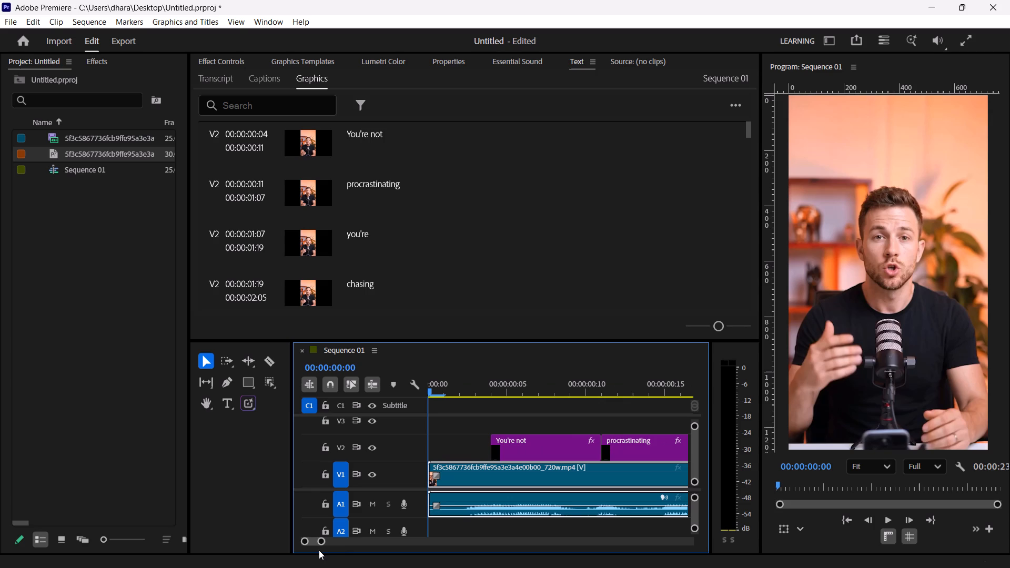
click(319, 550)
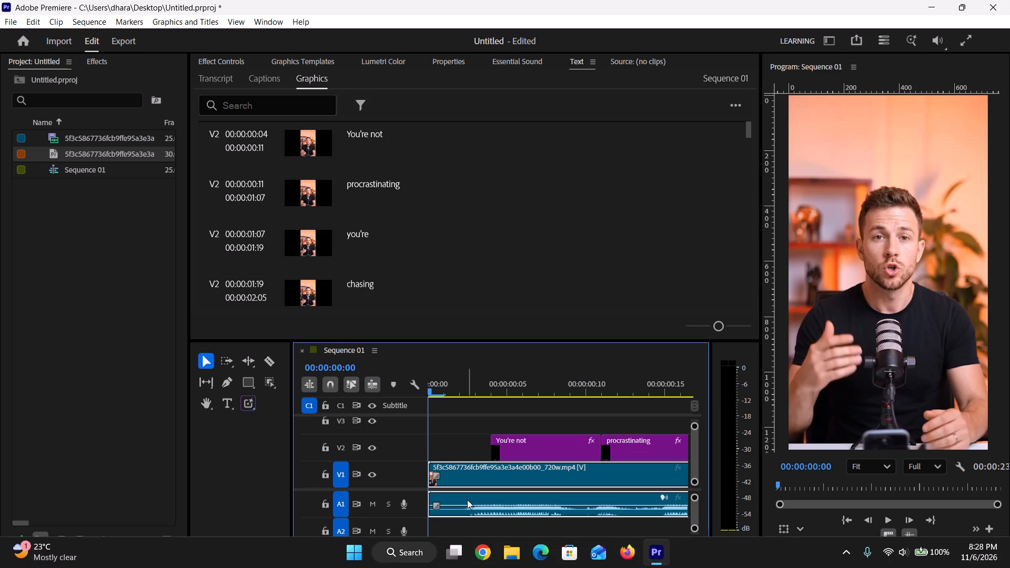
key(space)
key(space)
key(Right)
key(Left)
key(Left)
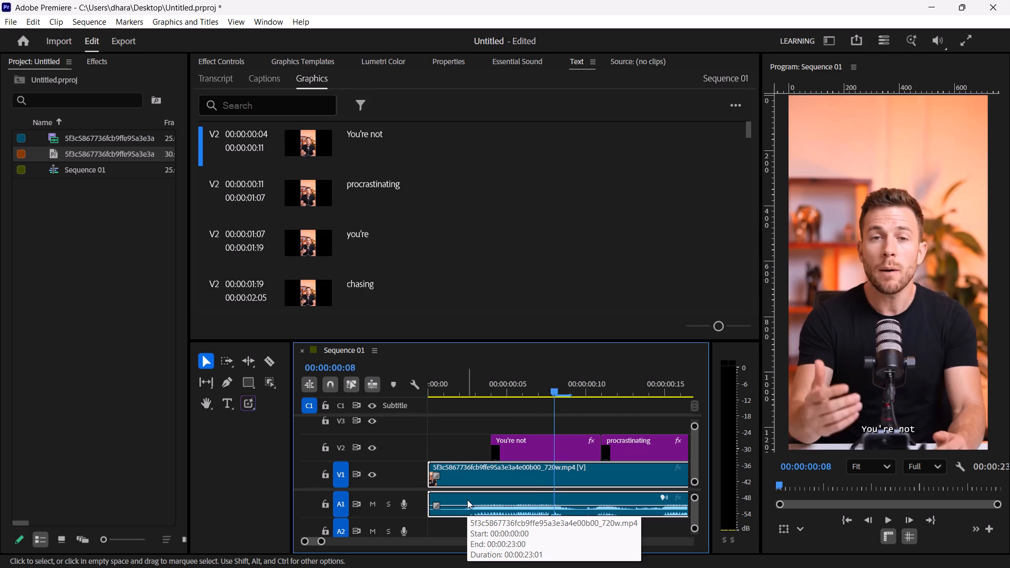
key(Left)
key(Left)
key(Left)
key(Left)
key(Left)
key(Right)
key(Left)
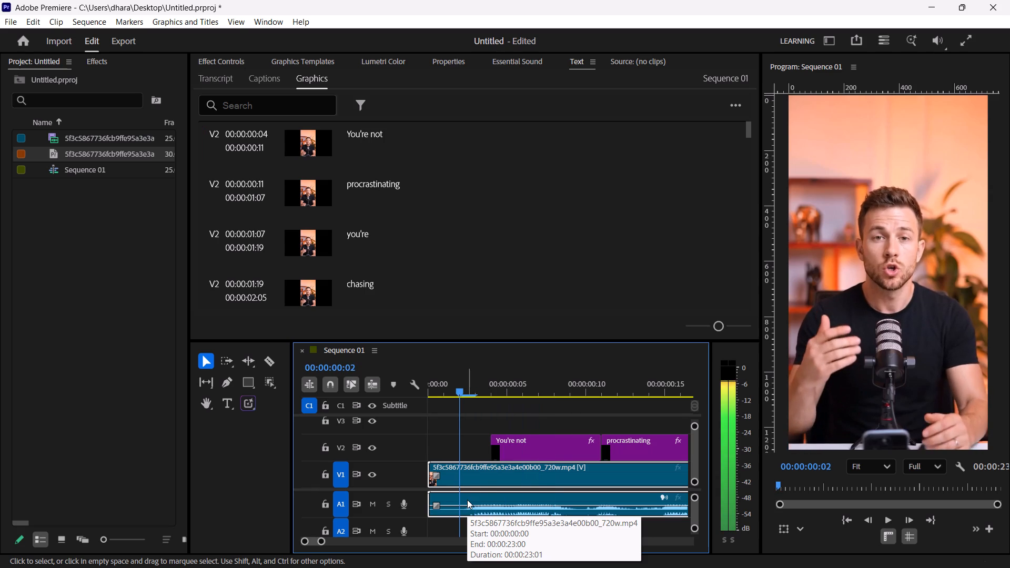
drag(554, 441, 545, 442)
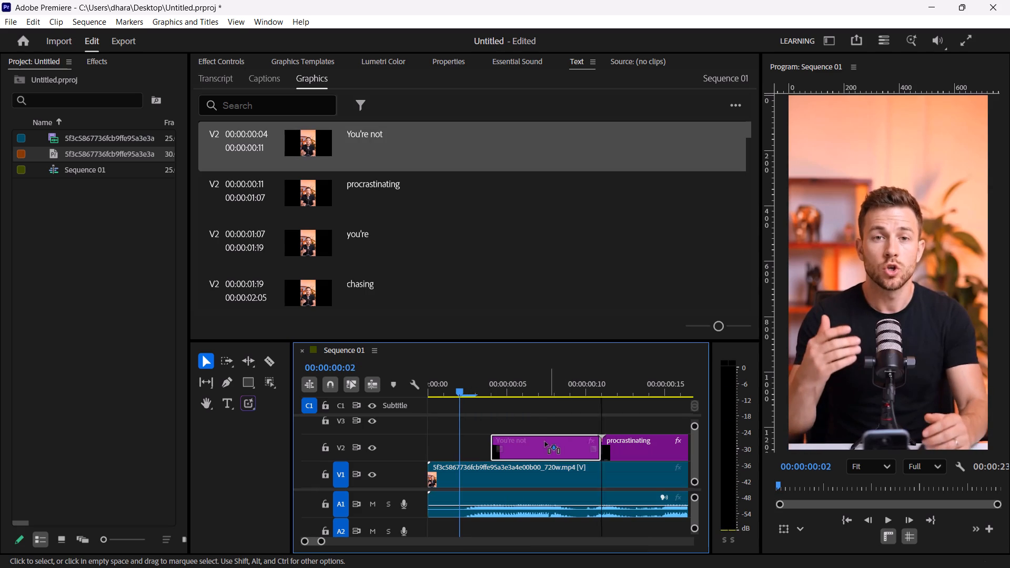
drag(545, 442, 524, 443)
Split the "You're not" graphic in two at 00:00:00:05, between its two words.
key(space)
key(space)
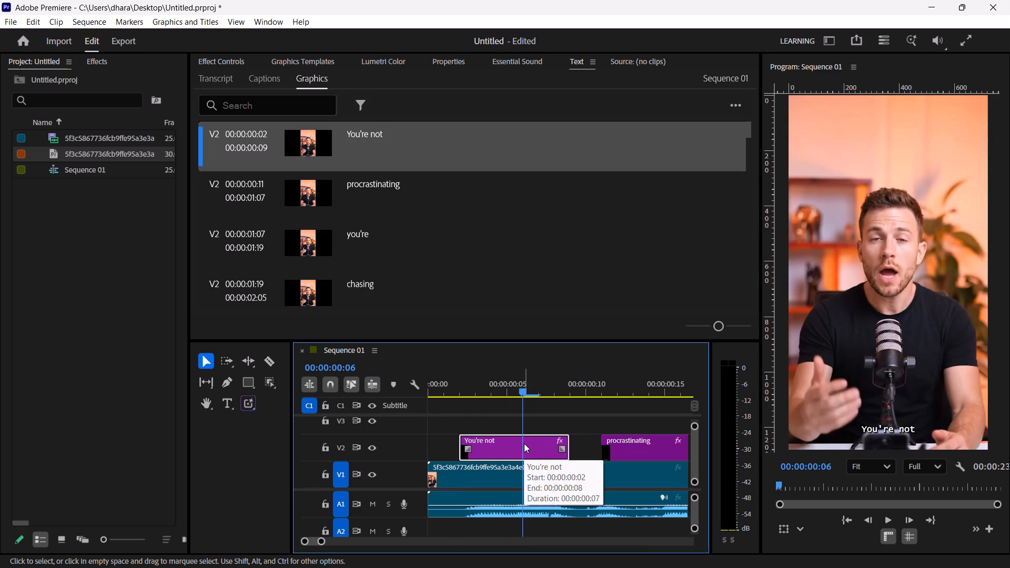
key(Left)
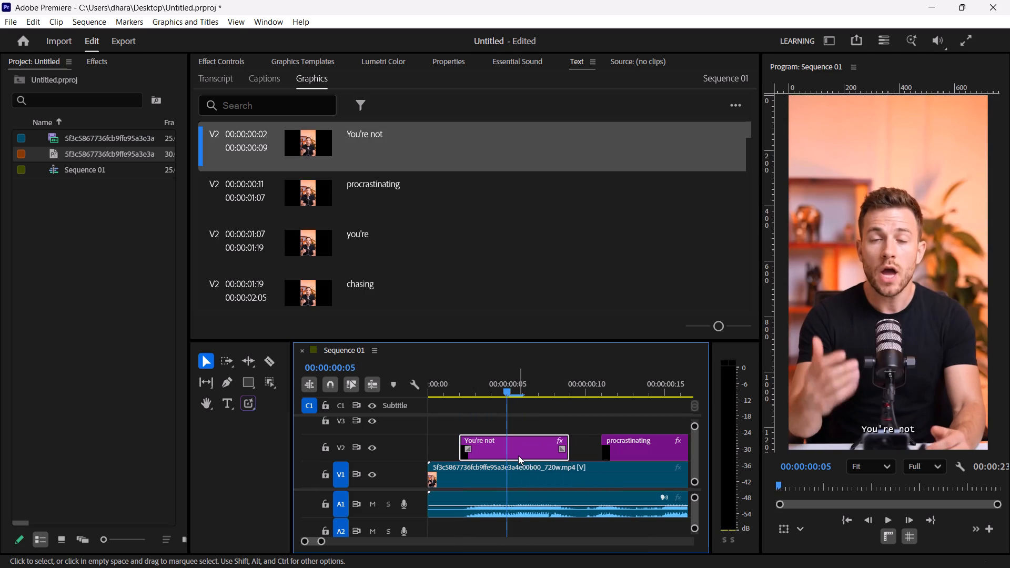
click(518, 455)
key(ctrl+k)
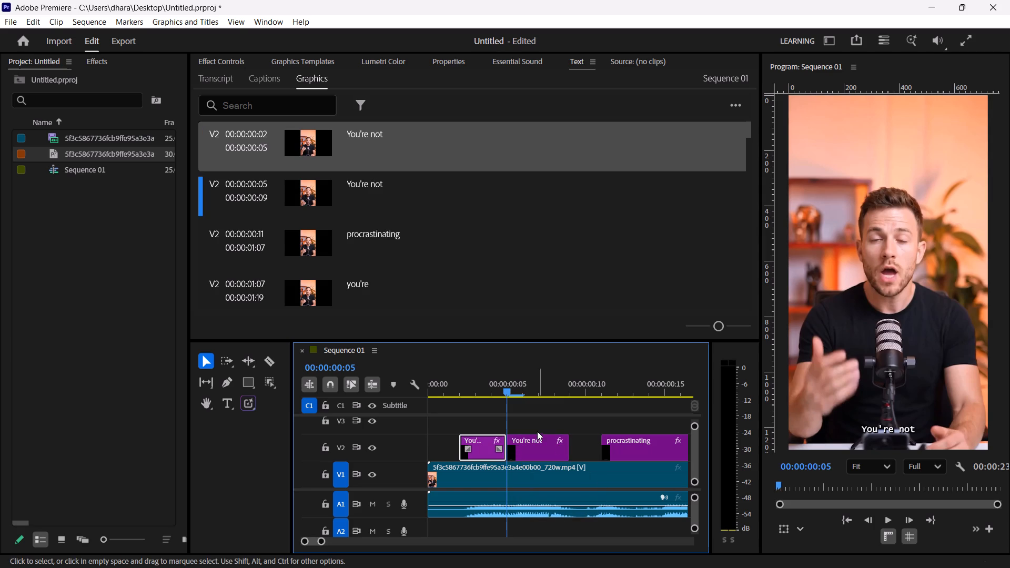
Move the "procrastinating" graphic on V2 to start at 00:00:00:10.
key(space)
key(space)
key(space)
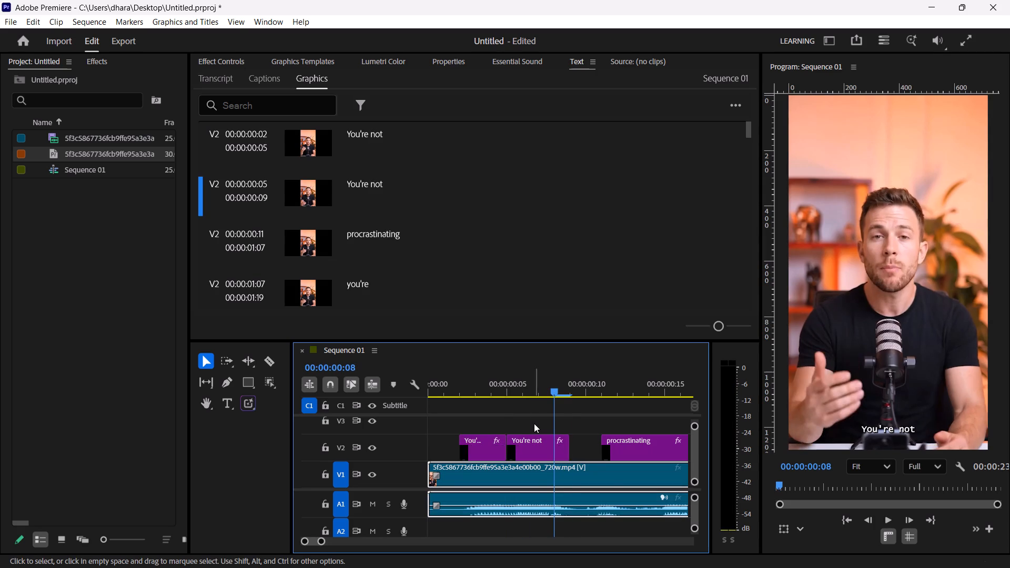
key(space)
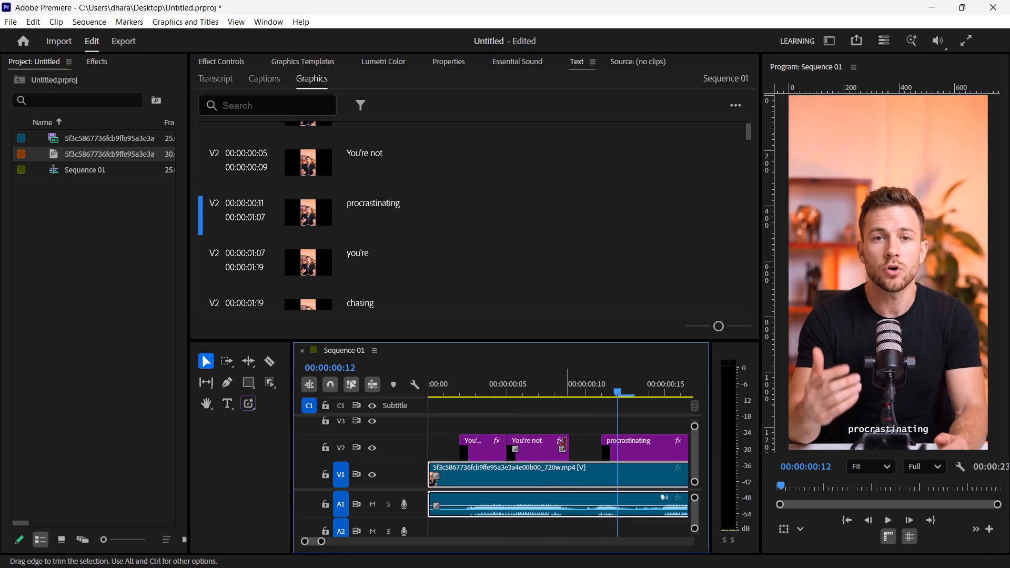
click(573, 391)
key(Right)
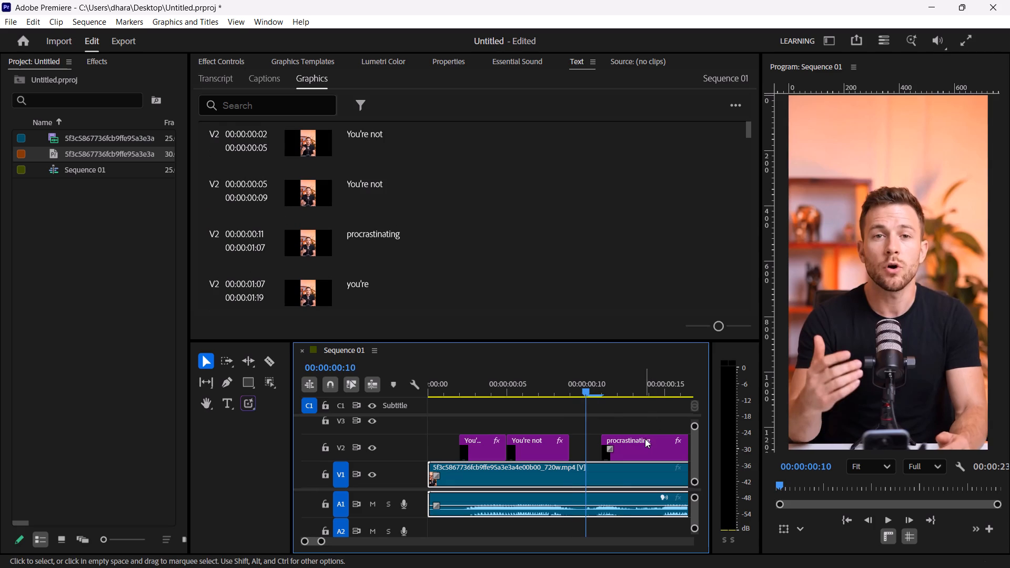
drag(645, 439, 628, 439)
Play the "procrastinating" section in short bursts to check where the spoken word ends and "you're" should begin.
key(space)
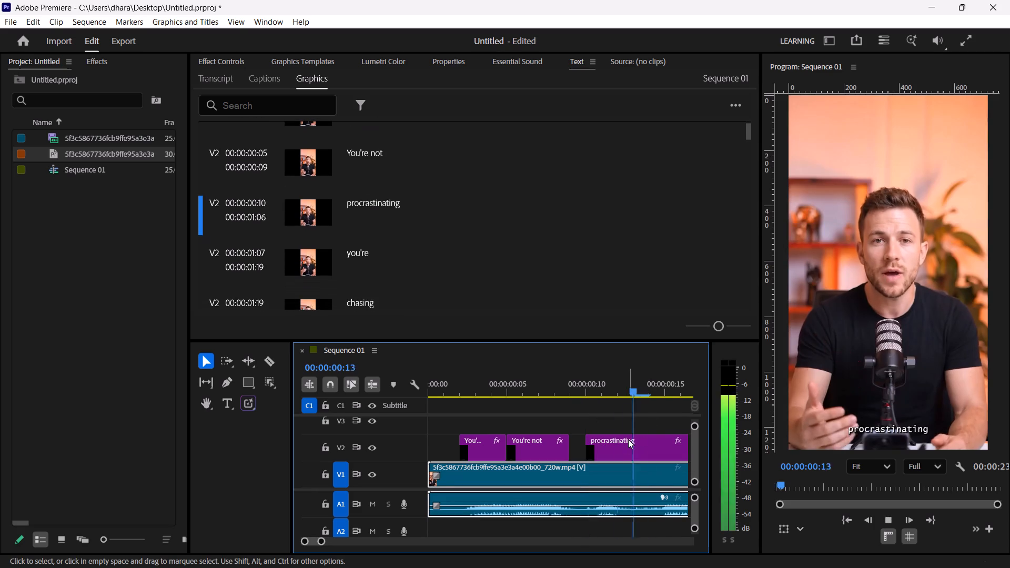
key(space)
key(space)
key(space)
key(space)
key(space)
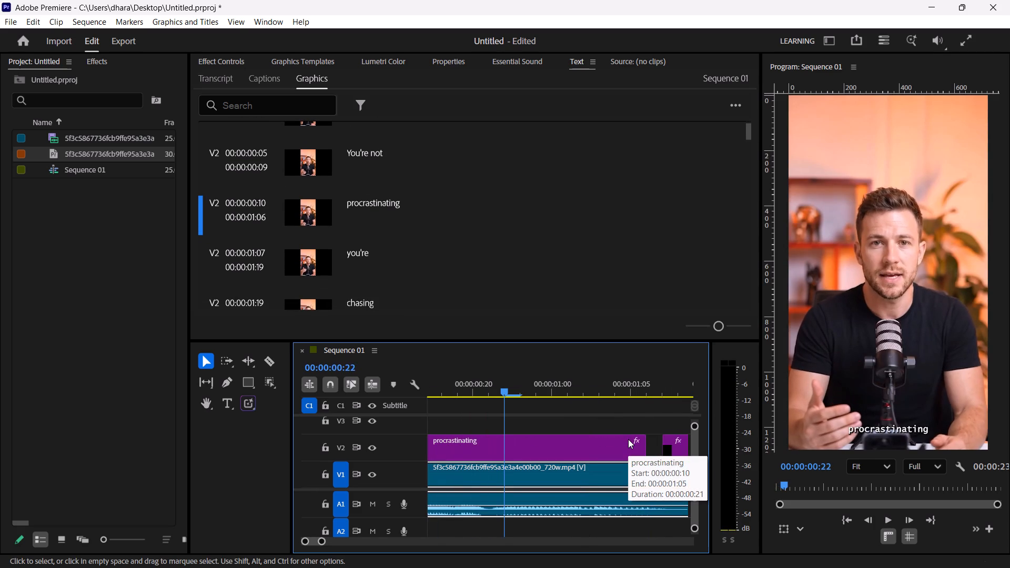
key(space)
key(space)
key(space)
key(space)
key(space)
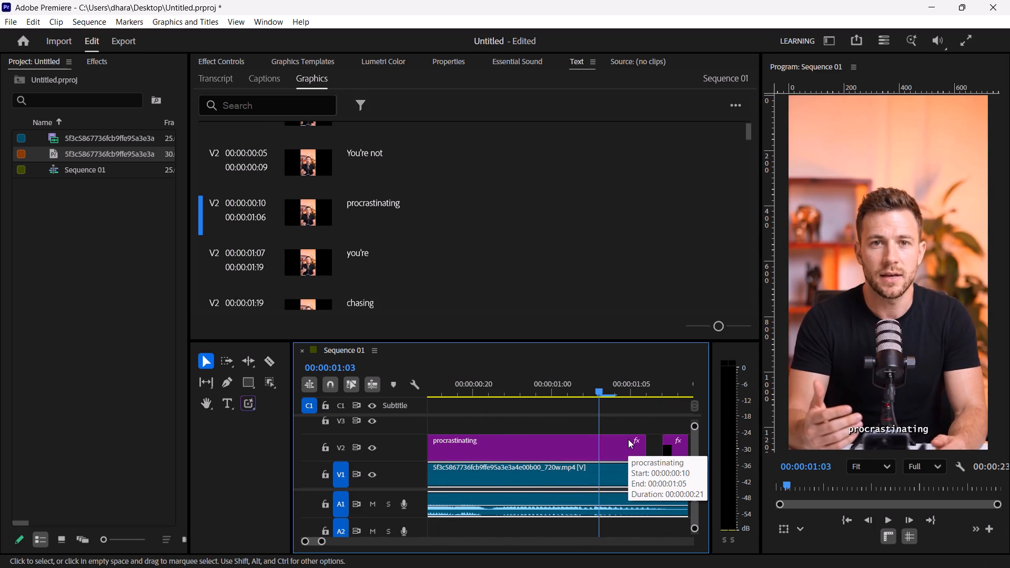
key(space)
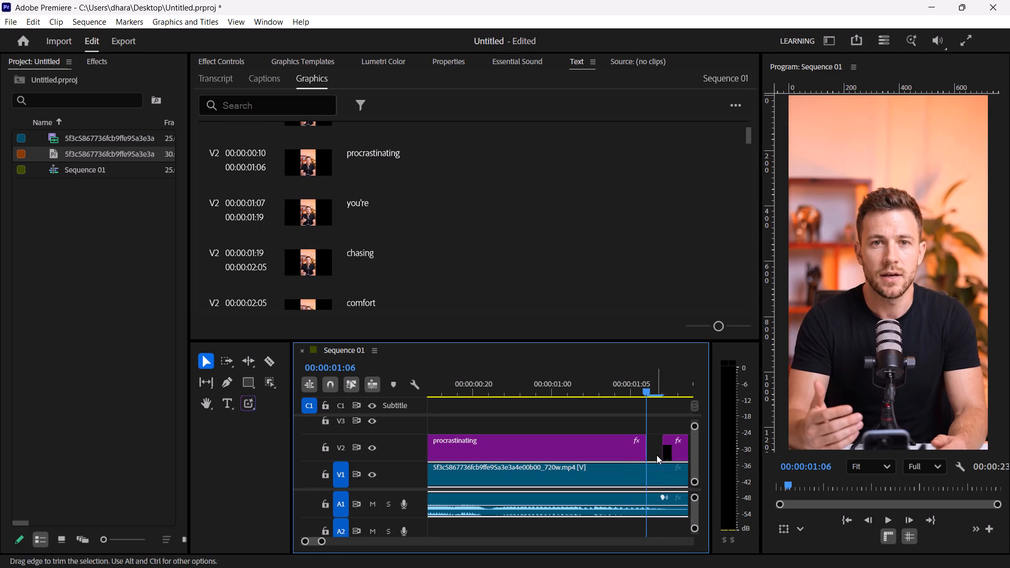
key(space)
key(space)
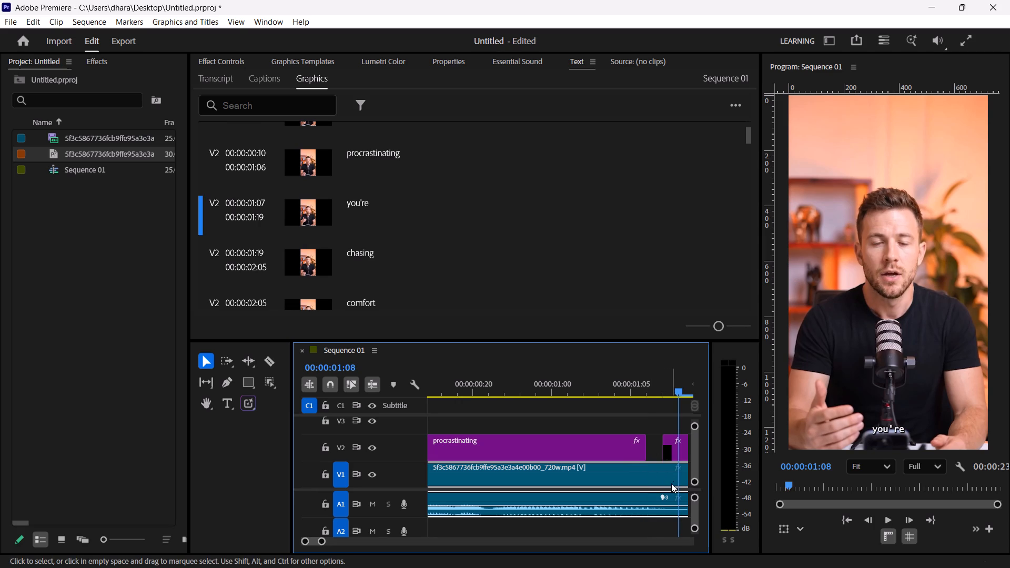
Move the "you're" graphic after "procrastinating" up to V3, starting at 00:00:01:15.
drag(319, 542, 336, 542)
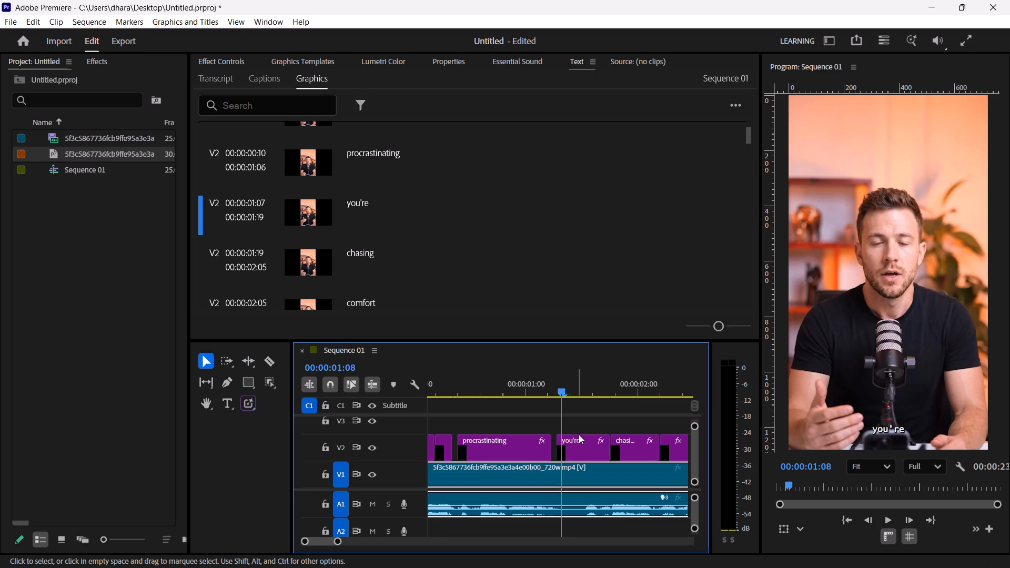
drag(581, 439, 617, 428)
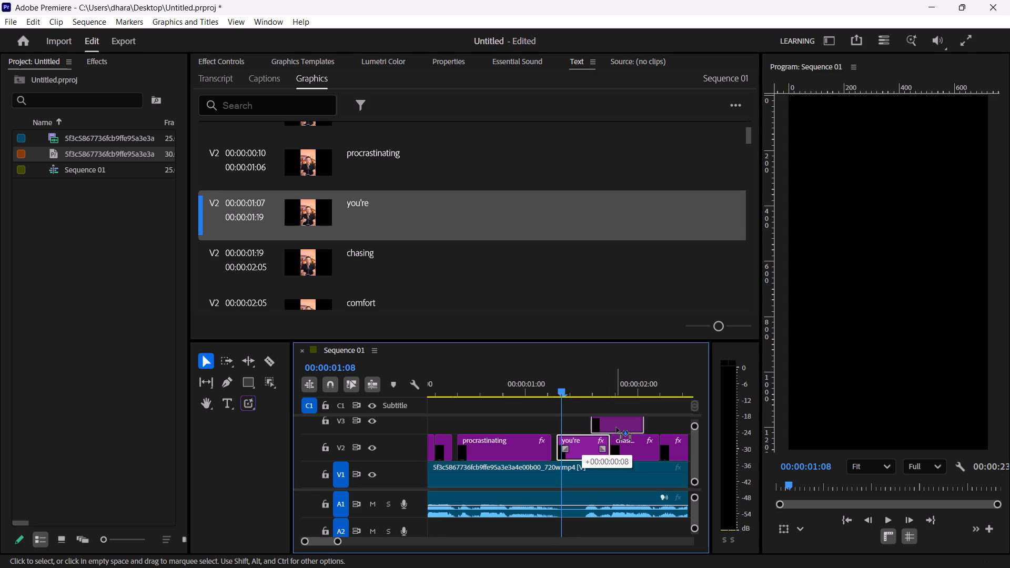
drag(617, 428, 618, 428)
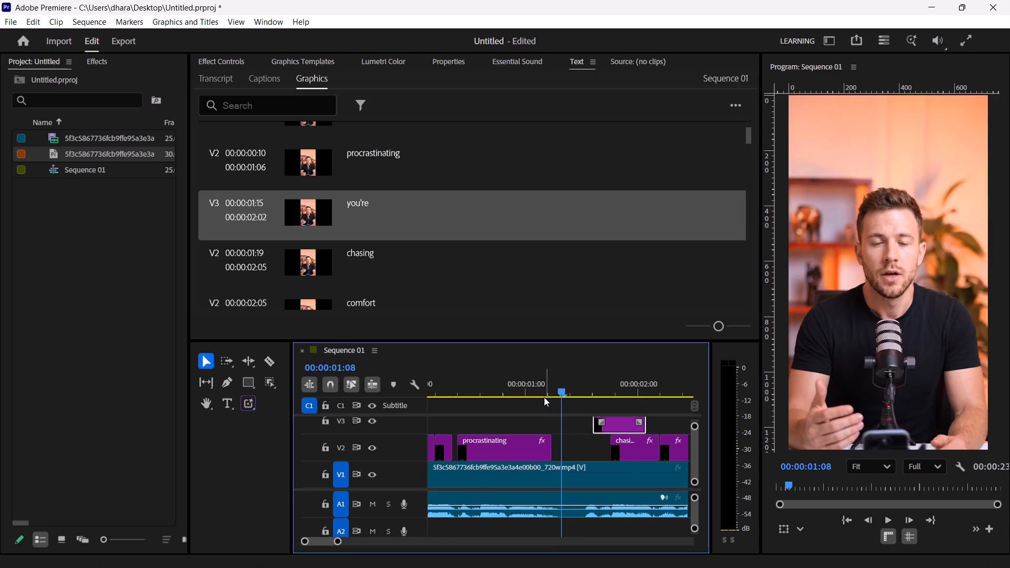
Extend the end of the "procrastinating" graphic to 00:00:01:07.
key(Left)
click(551, 443)
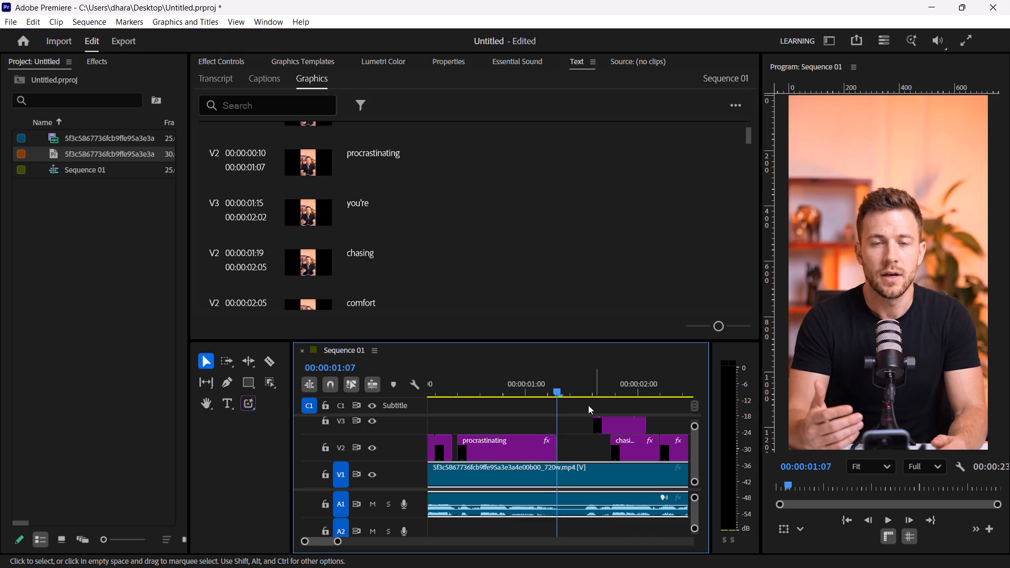
Shift the "chasing" graphic up to V3 at 00:00:02:08 and place "you're" back on V2 starting at 00:00:01:13.
key(Right)
key(Right)
key(Right)
key(Right)
key(Right)
key(Right)
key(Right)
key(Left)
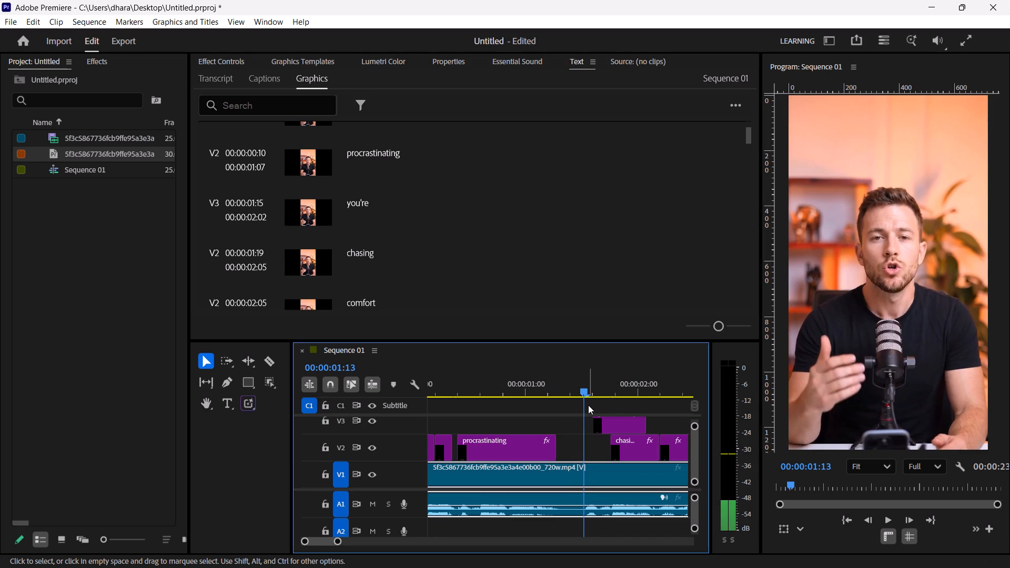
drag(631, 437, 632, 437)
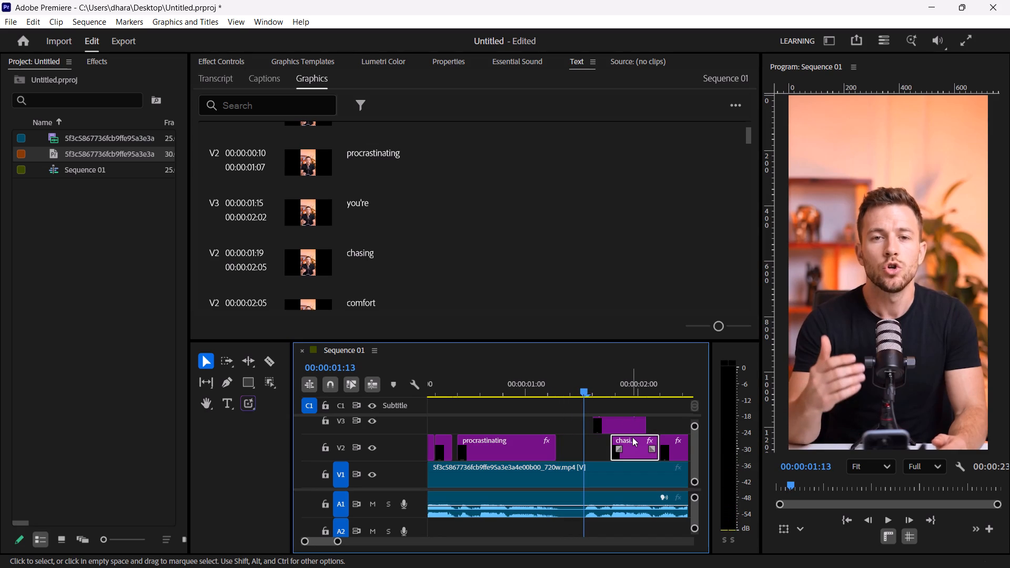
drag(632, 437, 639, 427)
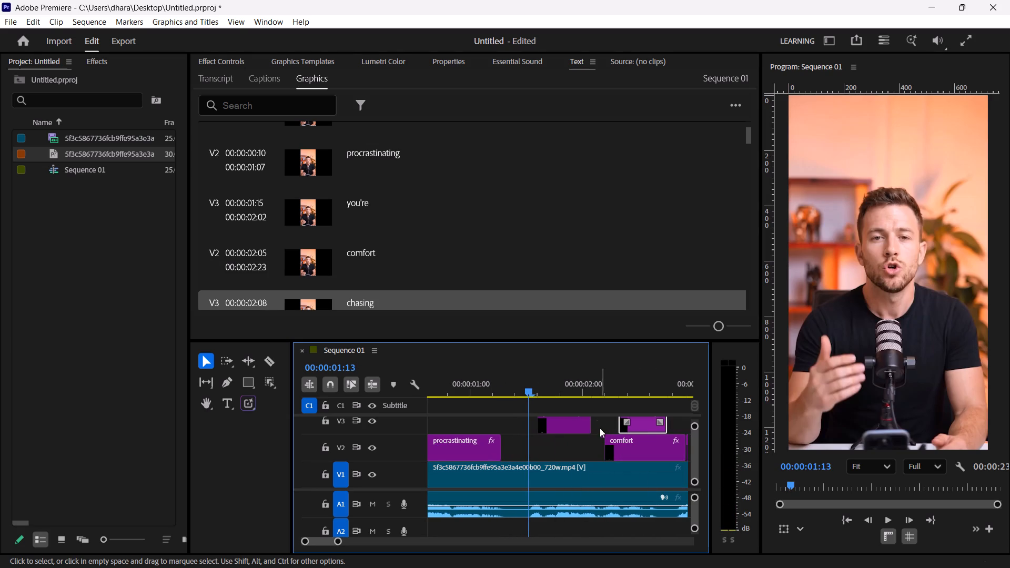
drag(568, 427, 555, 446)
Check where the spoken "you're" ends and trim the end of its graphic to 00:00:01:19.
key(space)
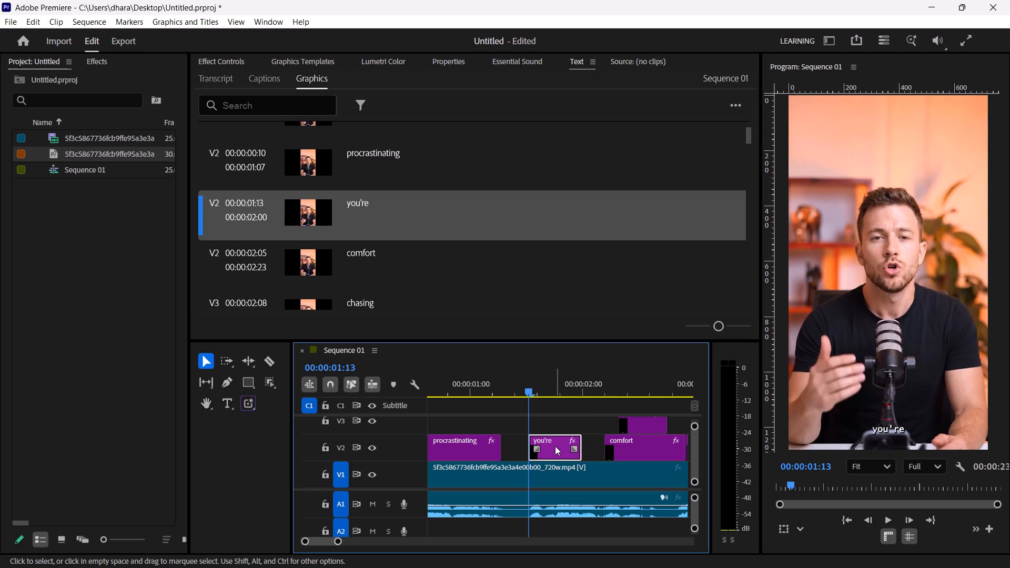
key(space)
key(space)
key(space)
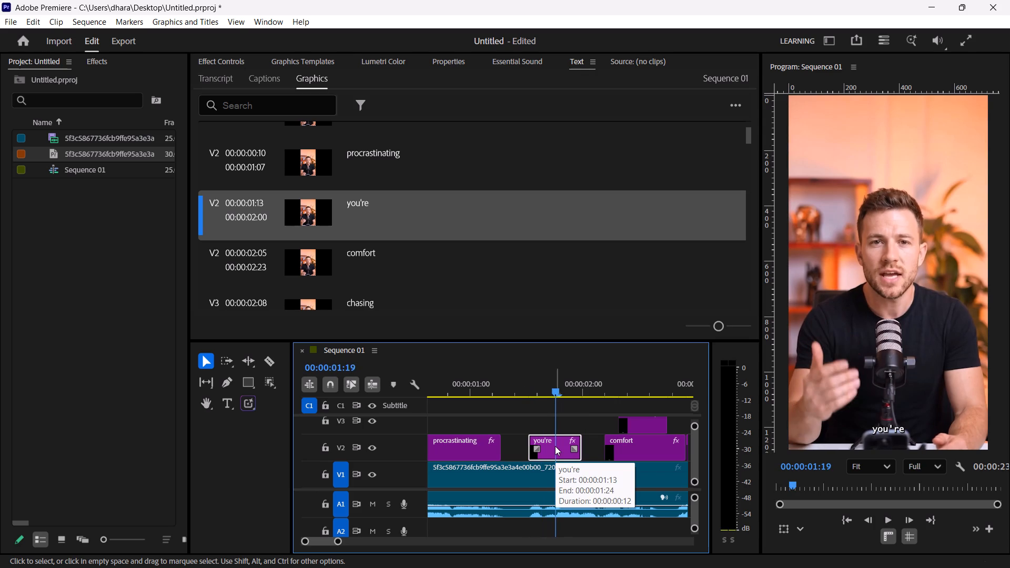
key(Left)
key(Left)
key(Left)
key(Left)
key(Left)
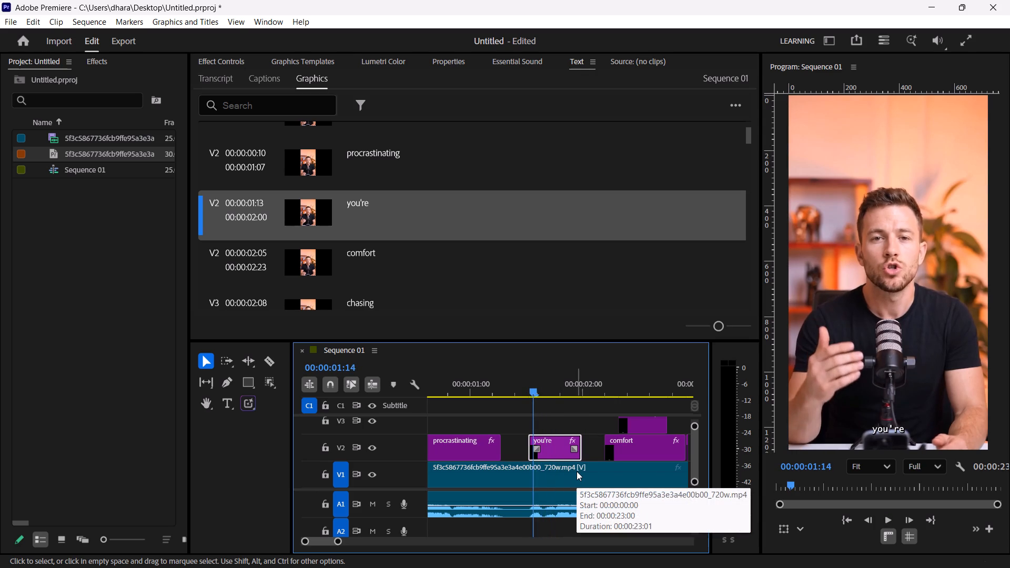
key(Left)
key(space)
key(space)
key(Left)
key(Left)
key(Left)
key(Left)
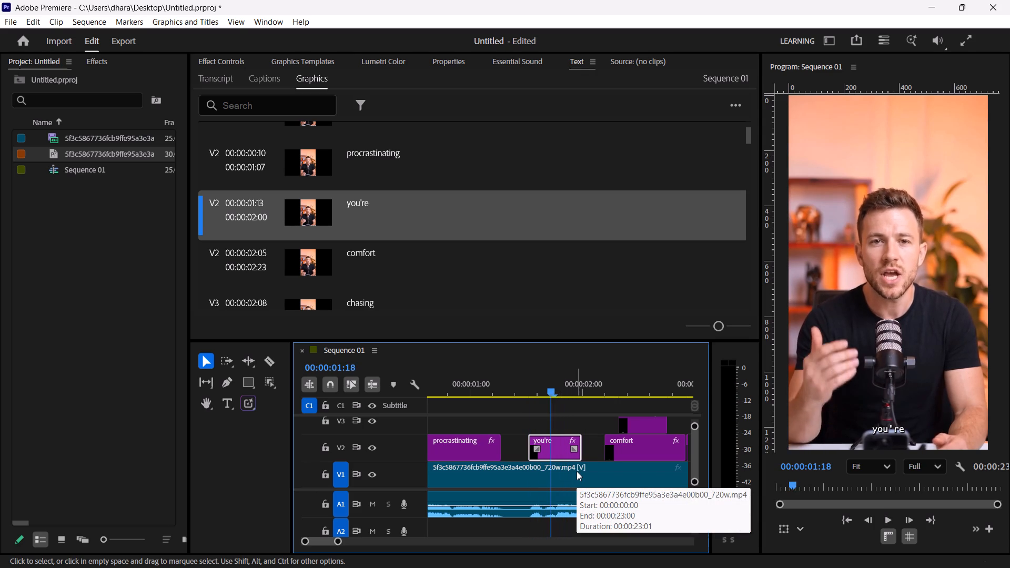
key(Right)
drag(580, 439, 559, 441)
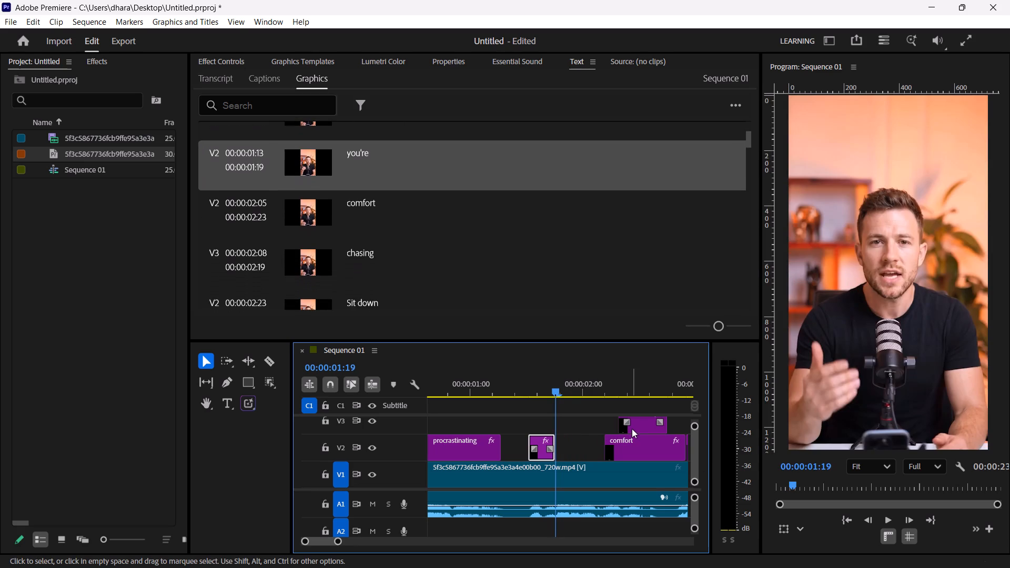
Move the "chasing" graphic back to V2, directly after "you're" at 00:00:01:19.
drag(634, 427, 573, 448)
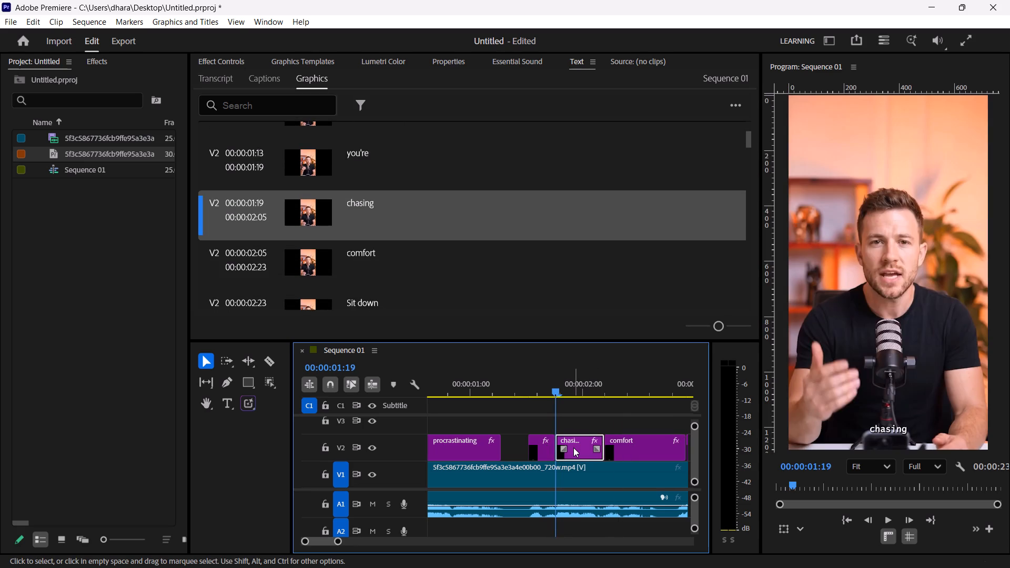
Play through "chasing" and "comfort" to find where the spoken "comfort" ends, and trim the end of its graphic to 00:00:02:16.
key(space)
key(space)
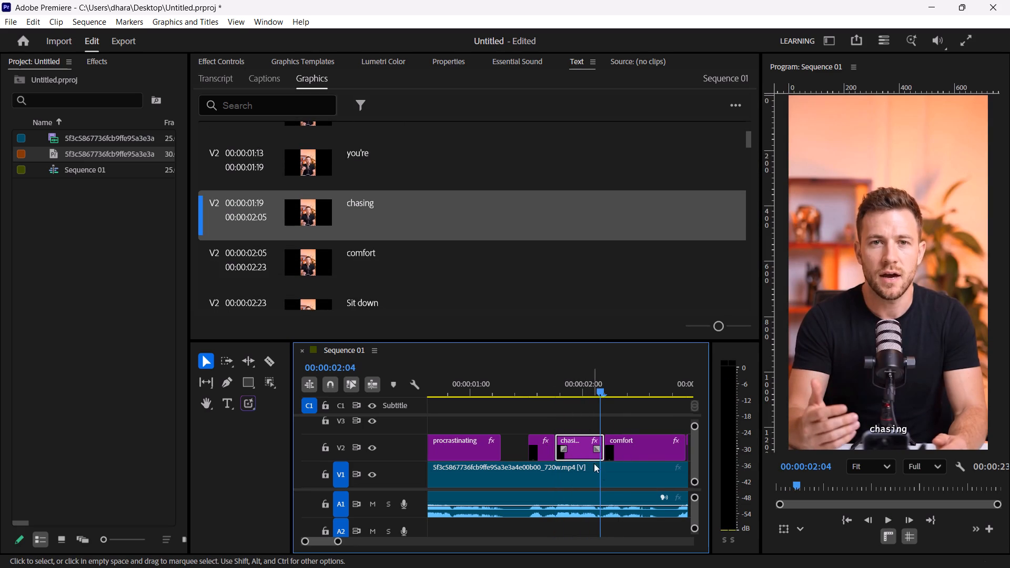
key(space)
key(space)
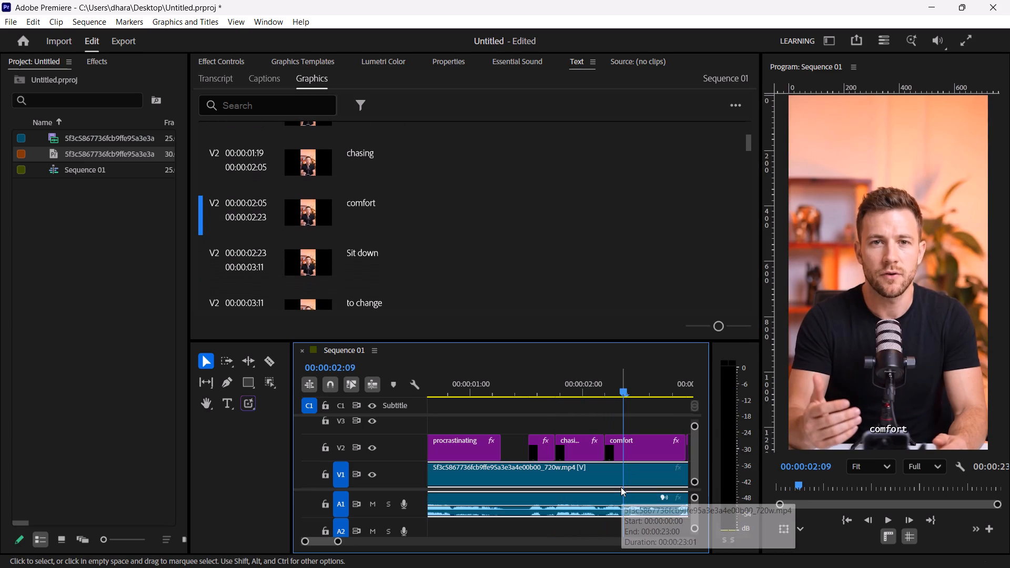
key(space)
key(space)
key(space)
key(space)
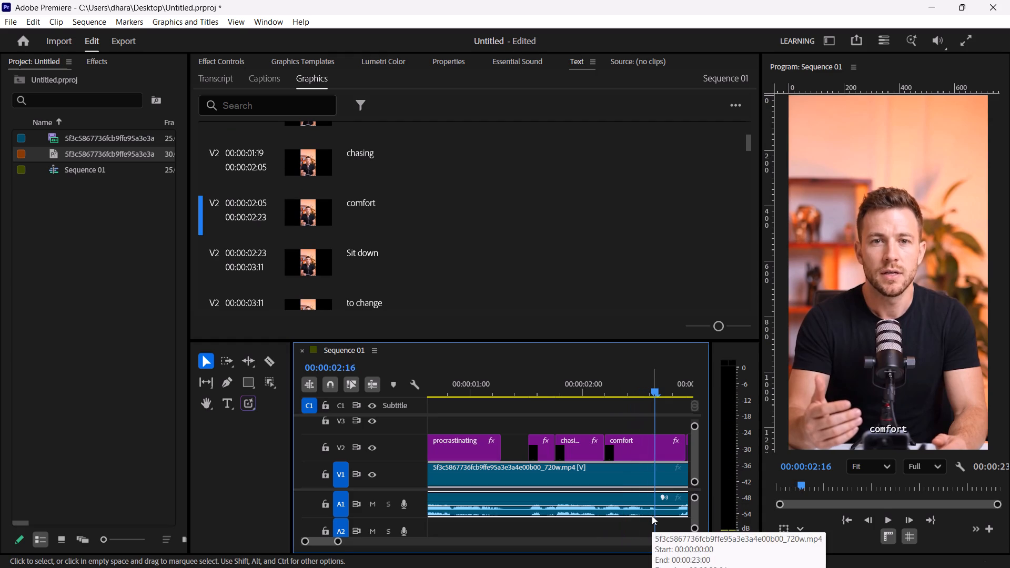
click(663, 449)
scroll(663, 449, left, 1)
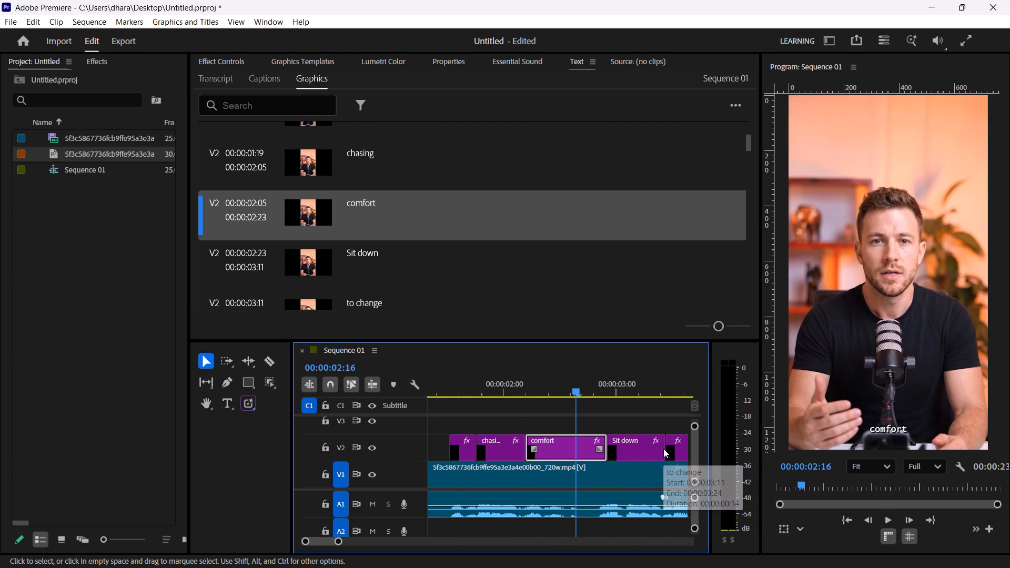
scroll(663, 449, left, 1)
drag(606, 440, 580, 442)
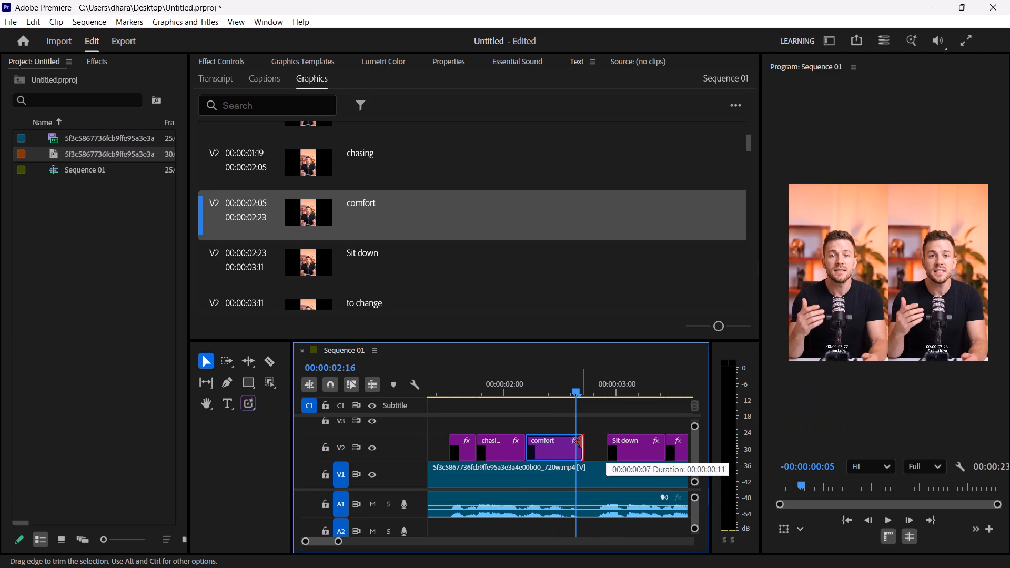
drag(580, 442, 579, 442)
Find where the spoken "Sit down" begins and move its graphic on V2 to start at 00:00:02:21.
key(space)
key(space)
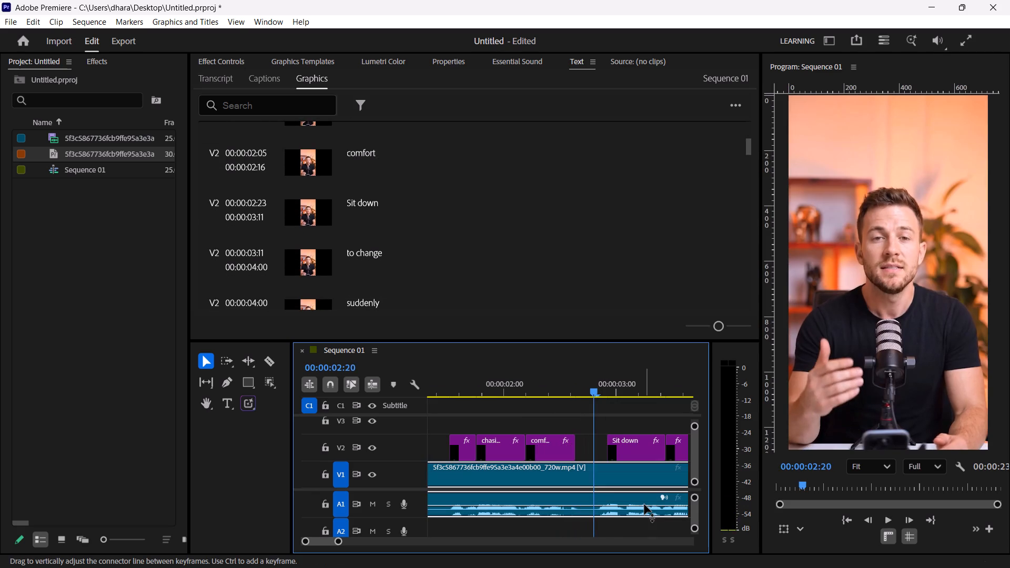
key(space)
key(space)
key(Left)
key(Left)
key(Left)
key(Left)
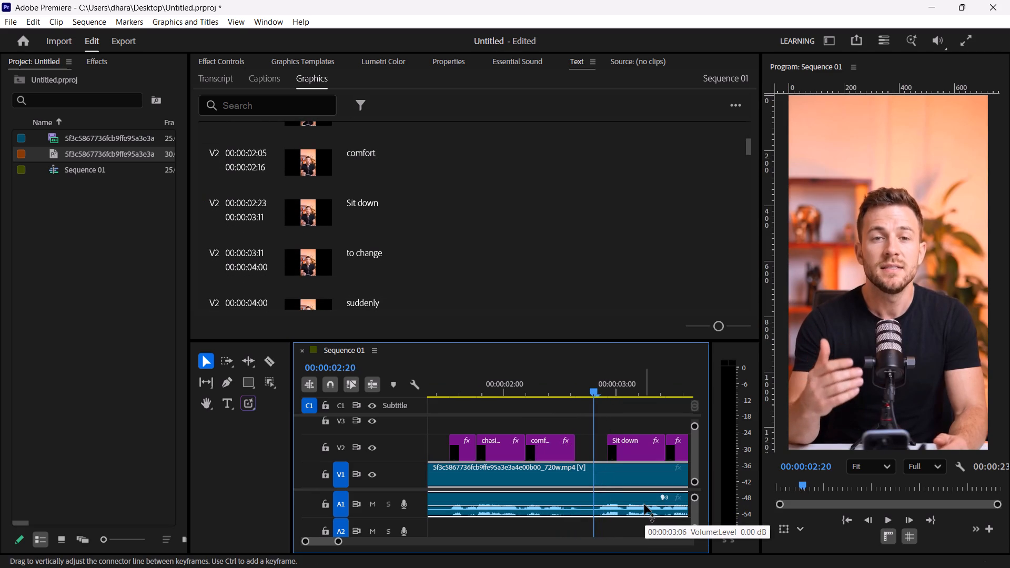
key(Right)
drag(633, 439, 623, 439)
Play to the end of the spoken "Sit" and split the "Sit down" graphic at 00:00:03:02.
key(space)
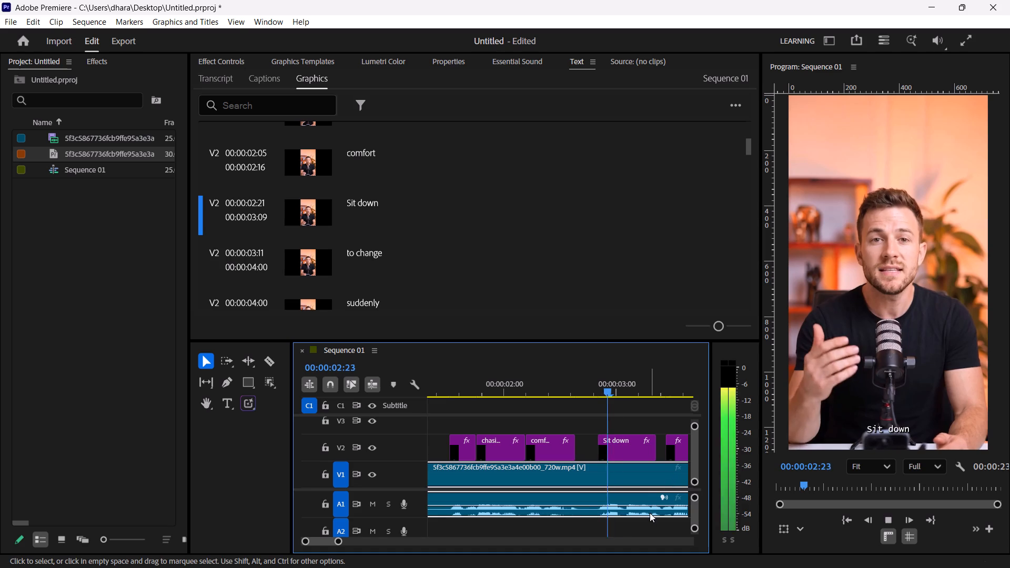
key(space)
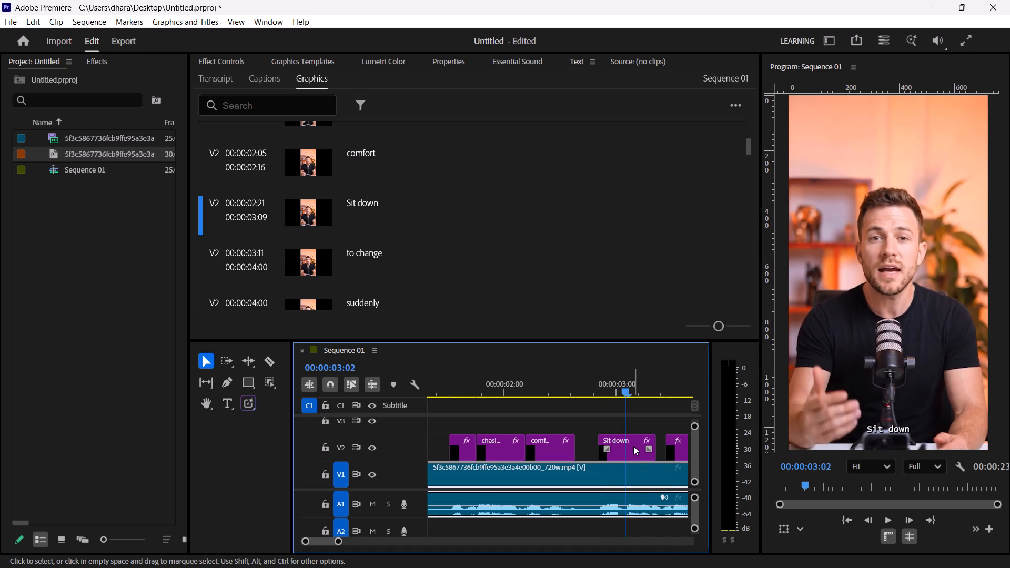
click(633, 446)
key(ctrl+k)
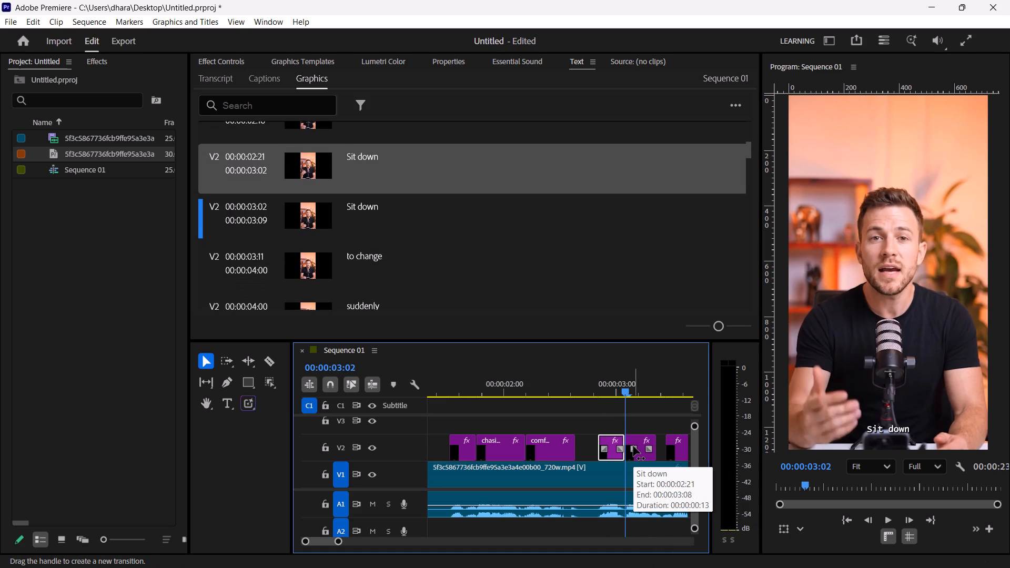
Replay the split, move the second "Sit down" piece to start at 00:00:03:03, and extend the first piece to meet it.
key(space)
key(space)
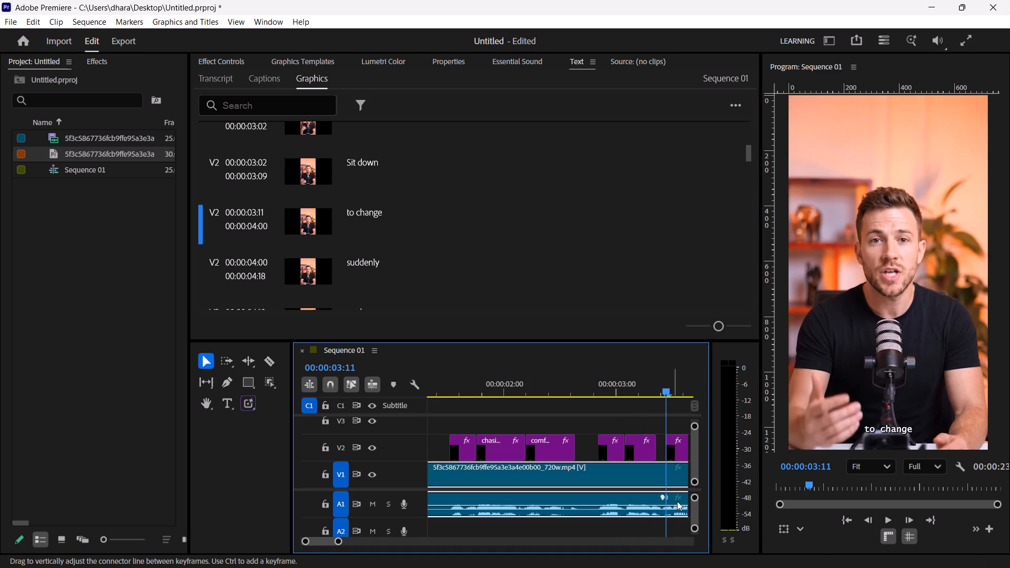
click(594, 381)
key(space)
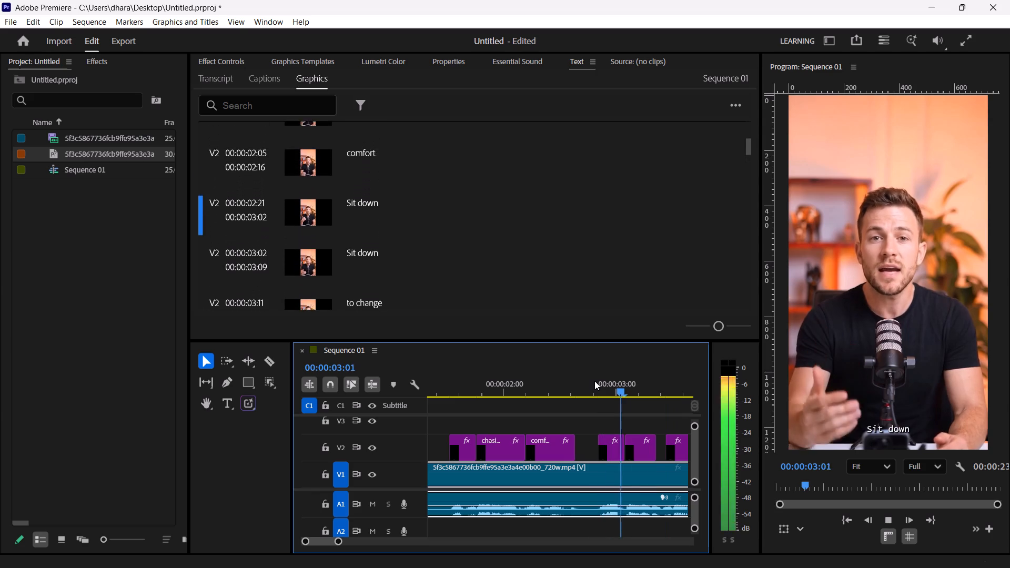
key(space)
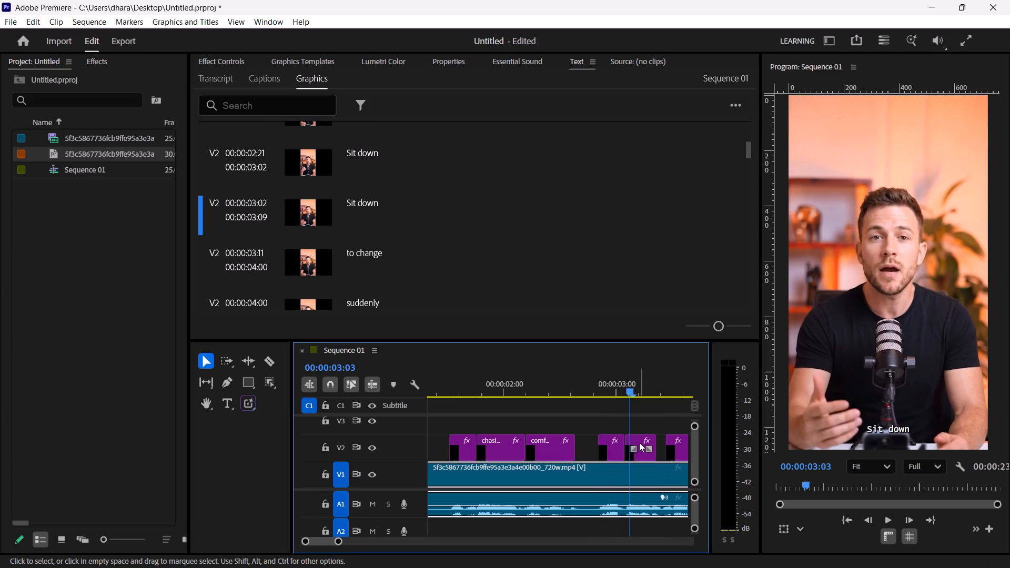
drag(640, 437, 646, 437)
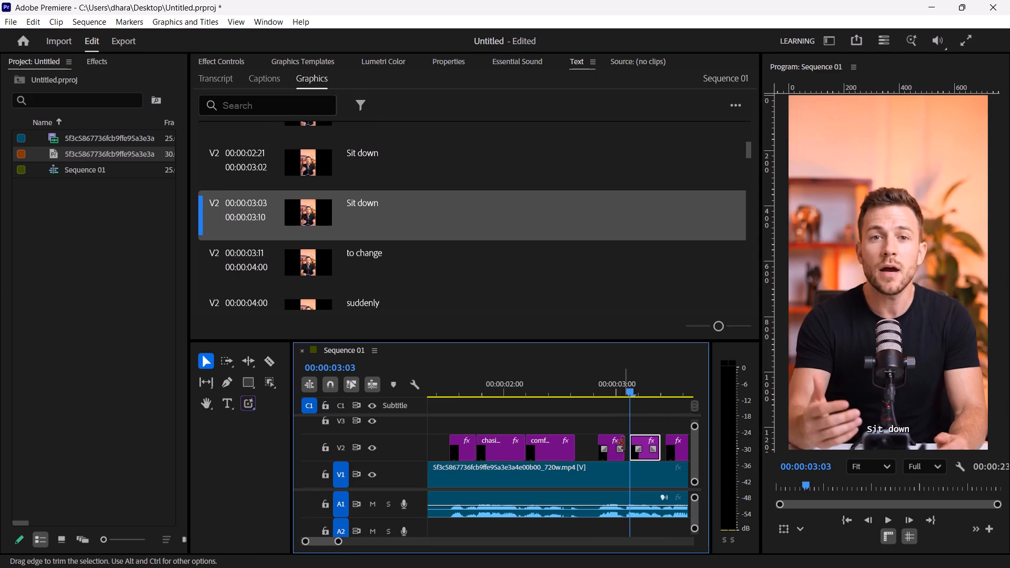
click(623, 443)
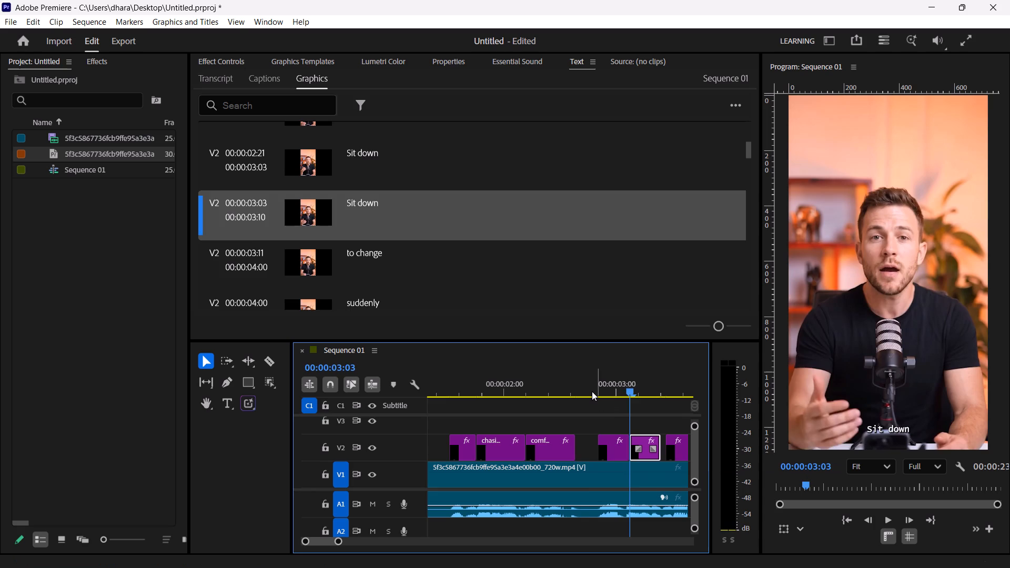
Replay the two "Sit down" pieces and move the "to change" graphic directly after them, starting at 00:00:03:10.
click(592, 391)
key(space)
key(space)
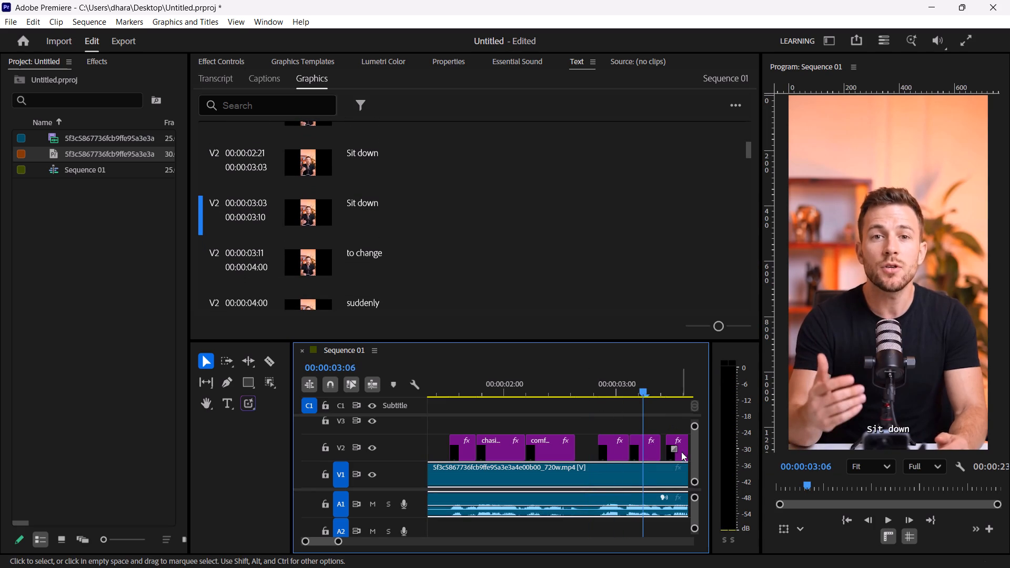
key(space)
key(space)
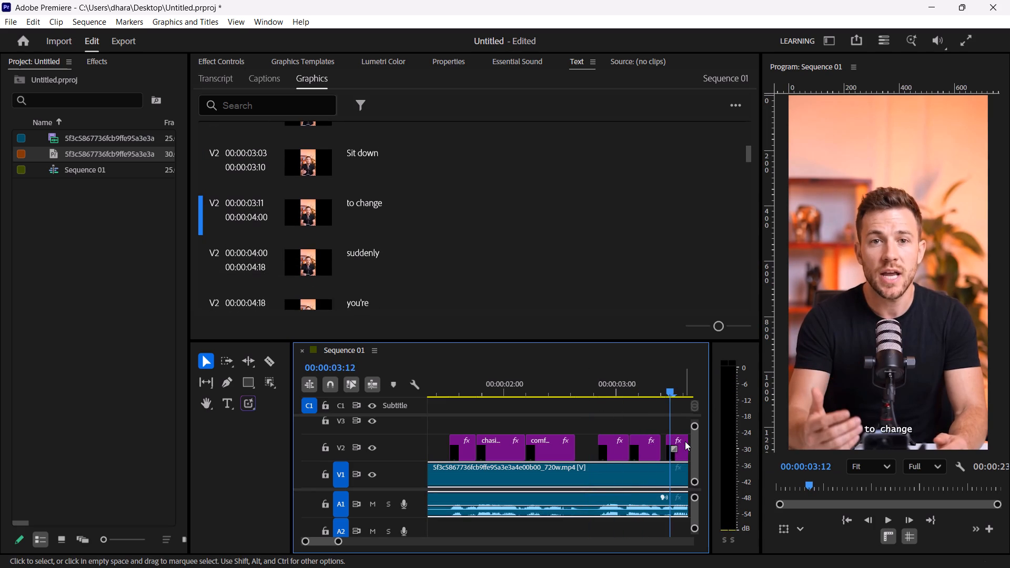
drag(683, 440, 677, 440)
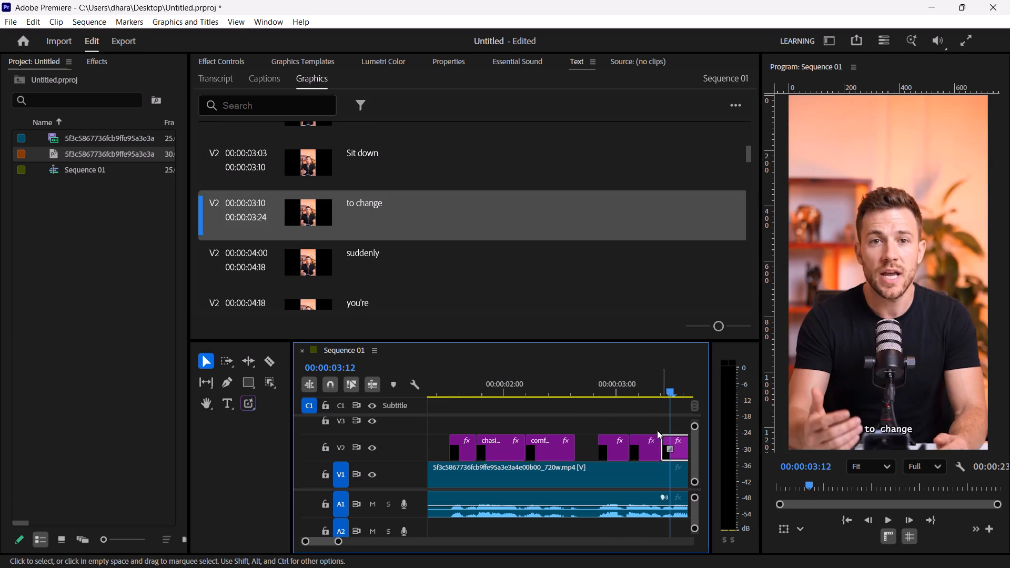
Go frame by frame through the second "Sit down" piece and "to change" up to "suddenly" to check the graphics against the speech.
click(659, 387)
key(Right)
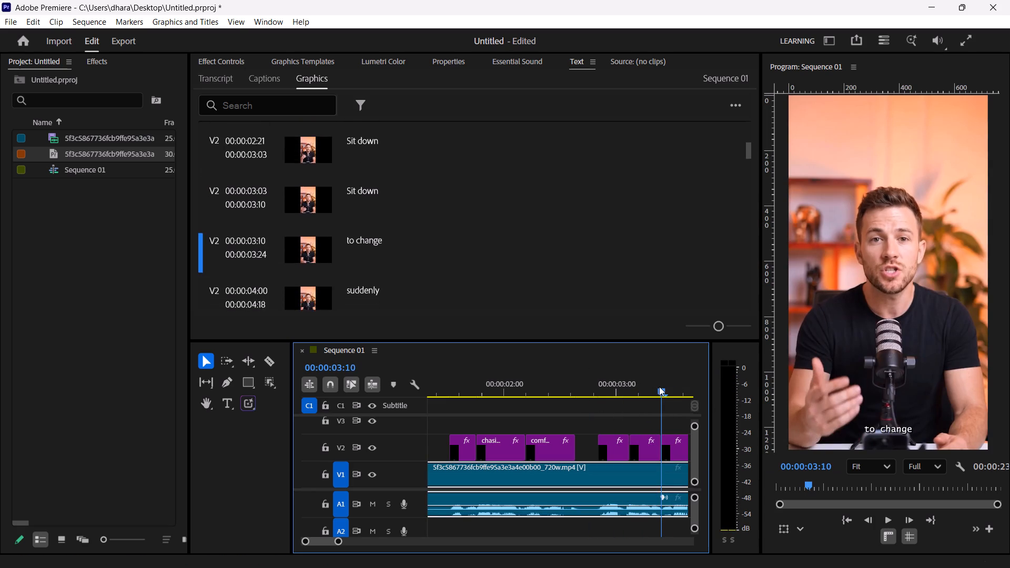
key(Right)
key(Left)
key(Left)
key(Left)
key(Left)
key(Left)
key(Left)
key(Left)
key(Left)
key(Left)
key(Left)
key(Left)
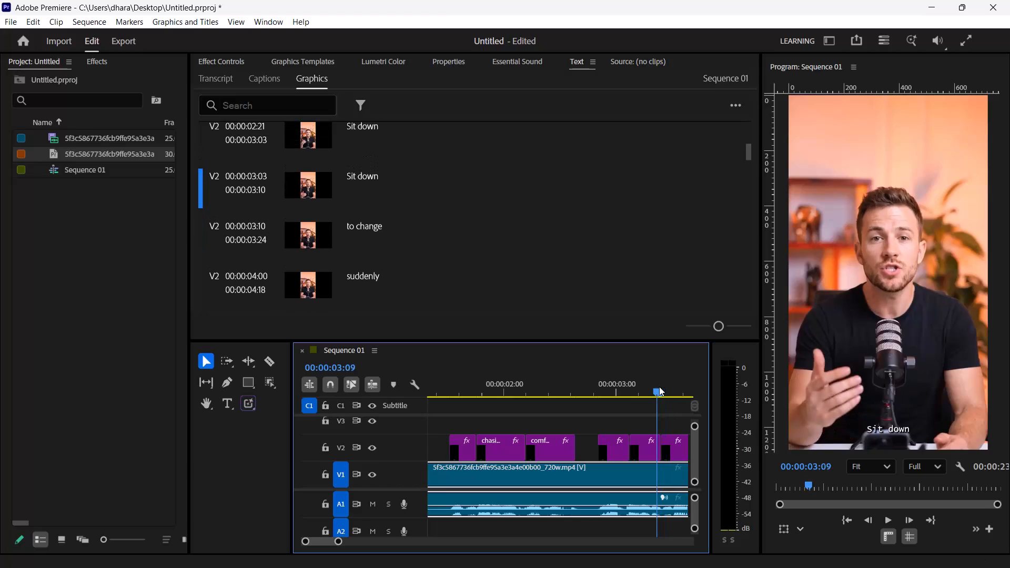
key(Right)
key(Right)
key(Right)
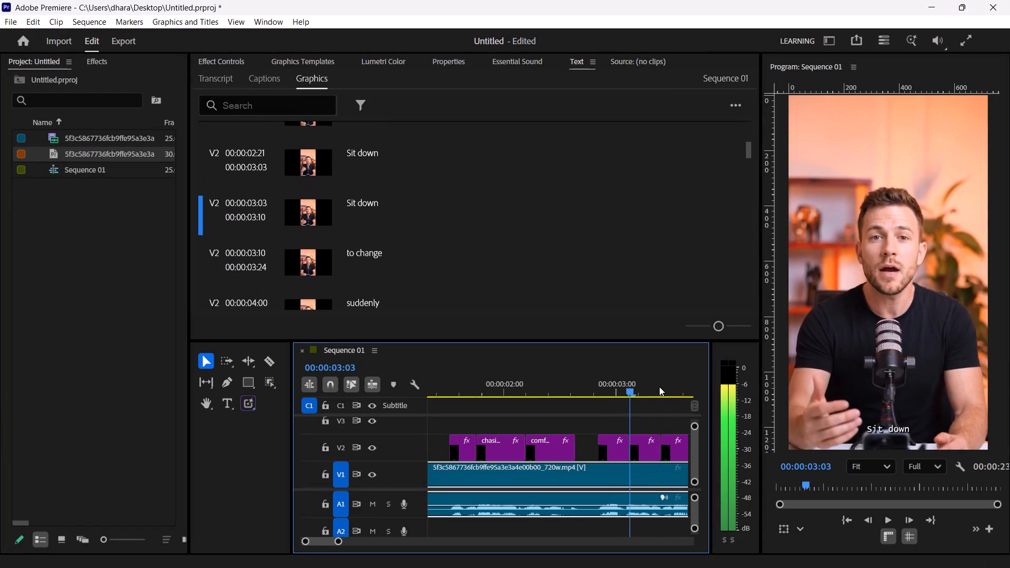
key(Right)
key(Right)
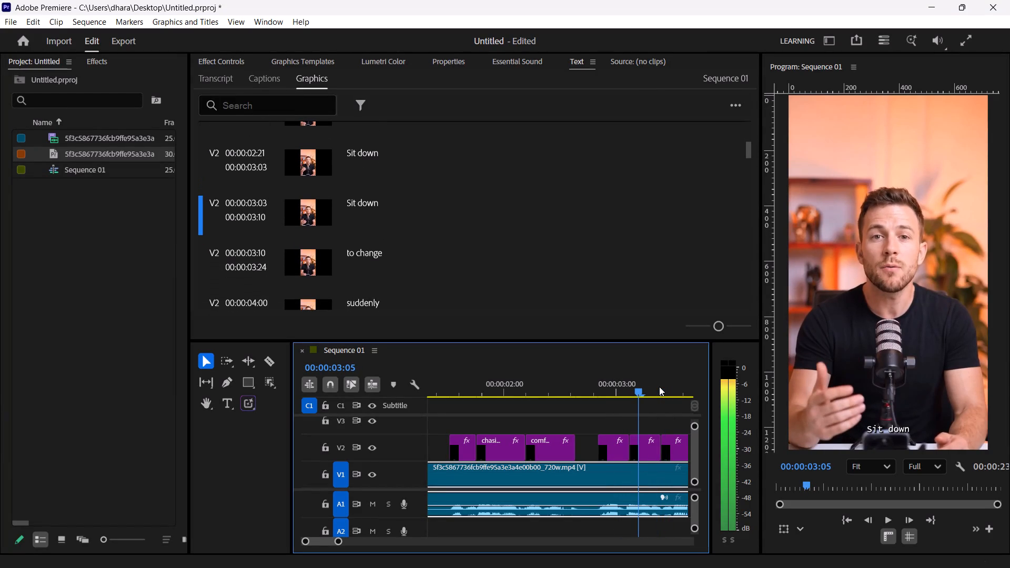
key(Right)
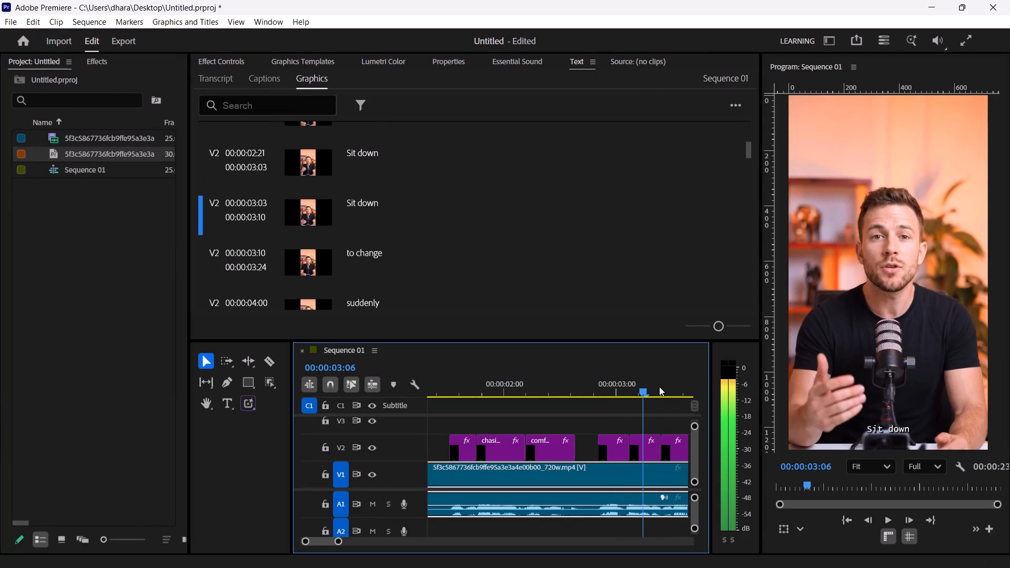
key(Right)
key(Right)
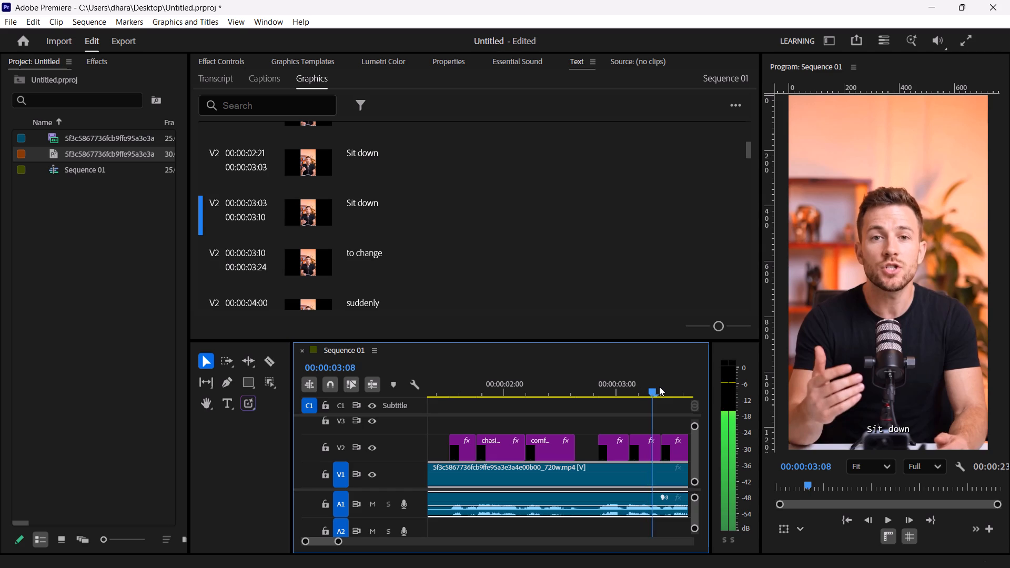
key(Right)
key(Right)
key(Right)
key(Right)
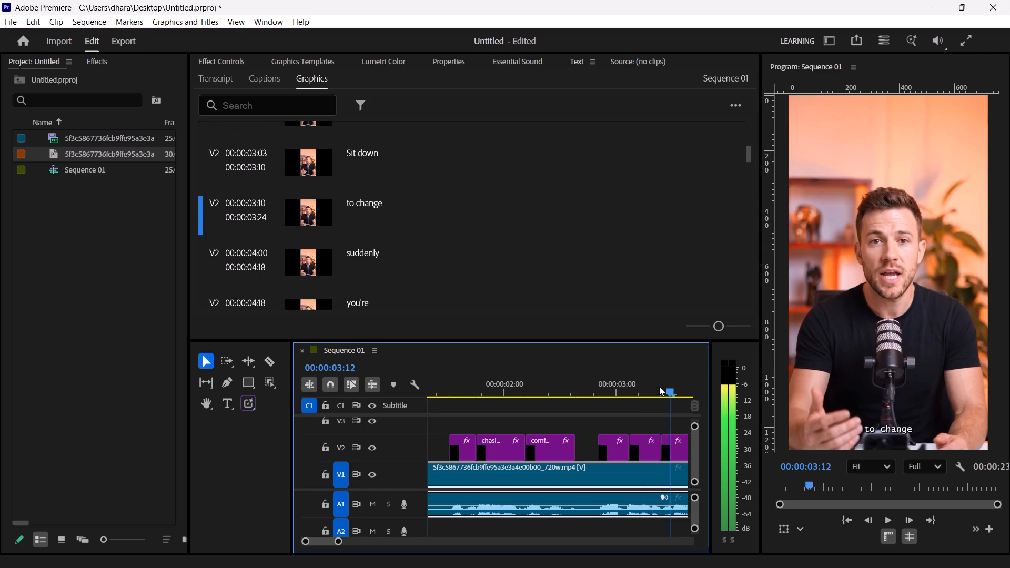
key(Right)
key(Right)
key(Right)
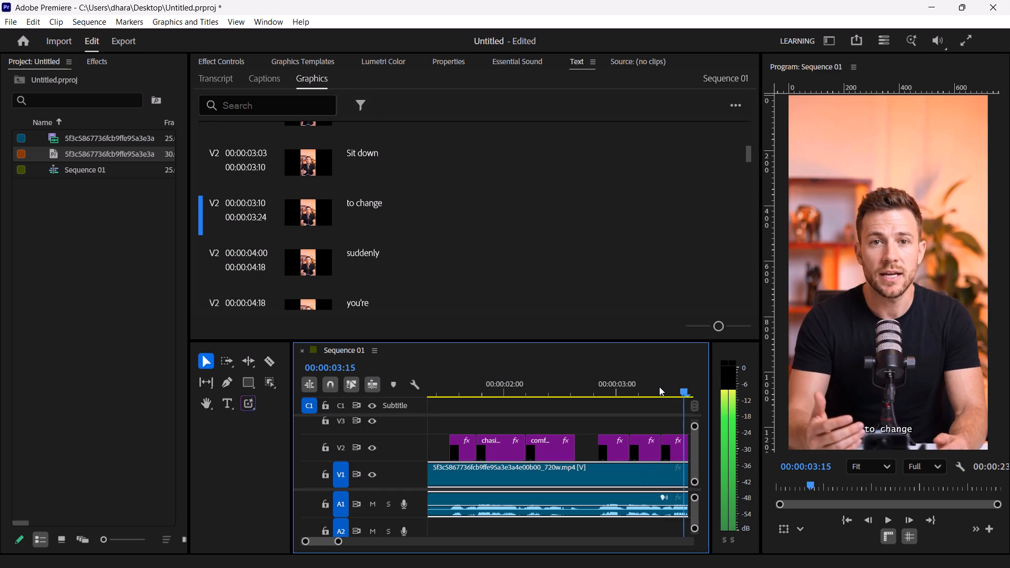
key(Right)
key(Right)
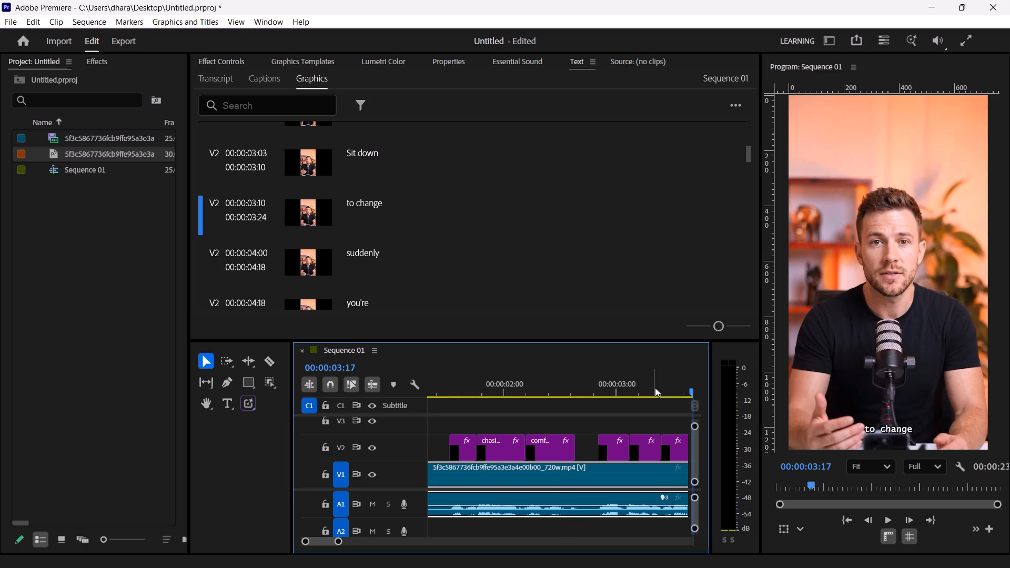
key(Right)
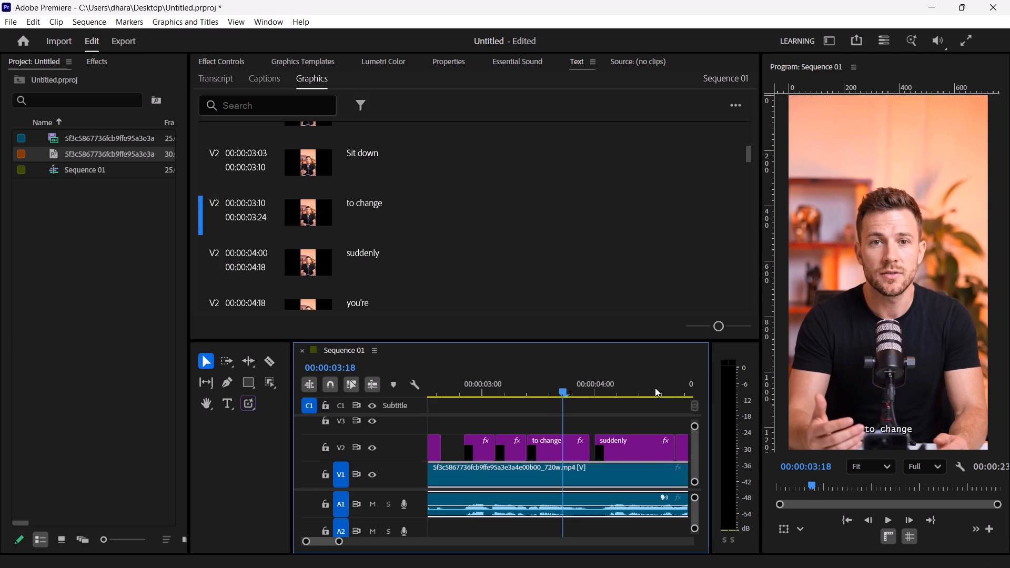
key(Right)
key(Right)
key(Right)
key(Right)
key(Right)
key(Right)
key(Right)
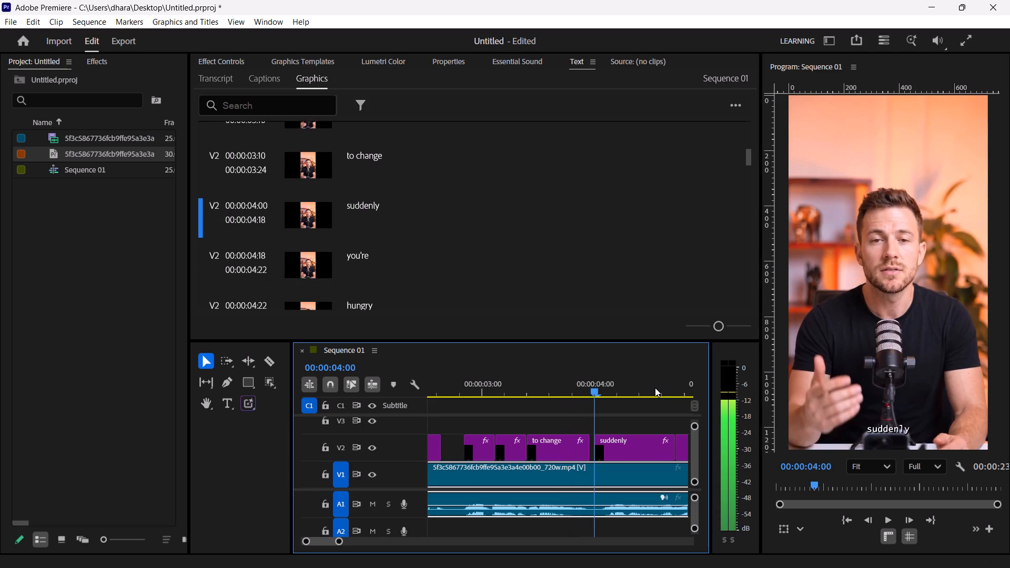
Step back to the second "Sit down" piece, replay it against the speech, and trim its end to 00:00:03:09.
key(Left)
key(Left)
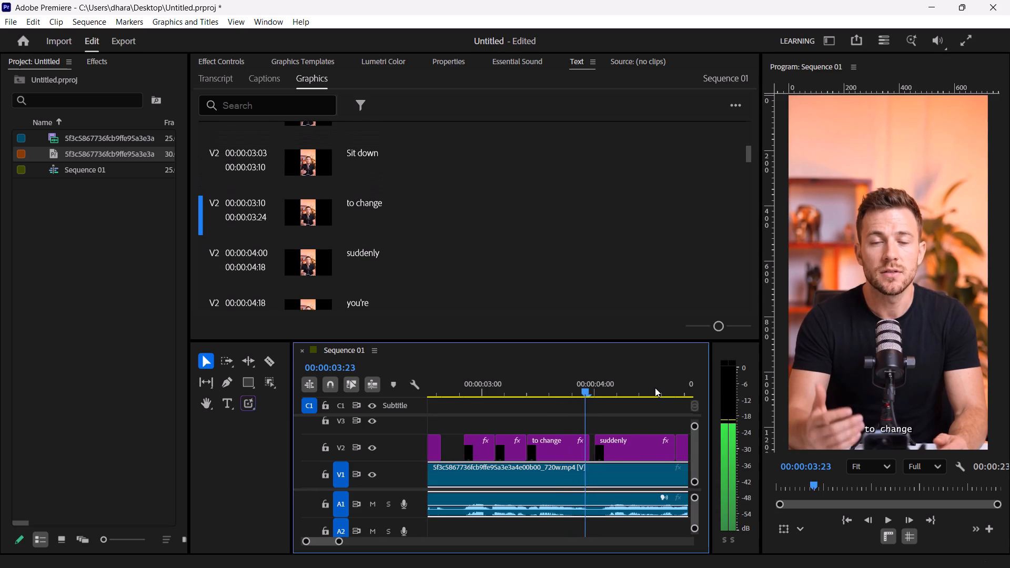
key(Left)
key(Left)
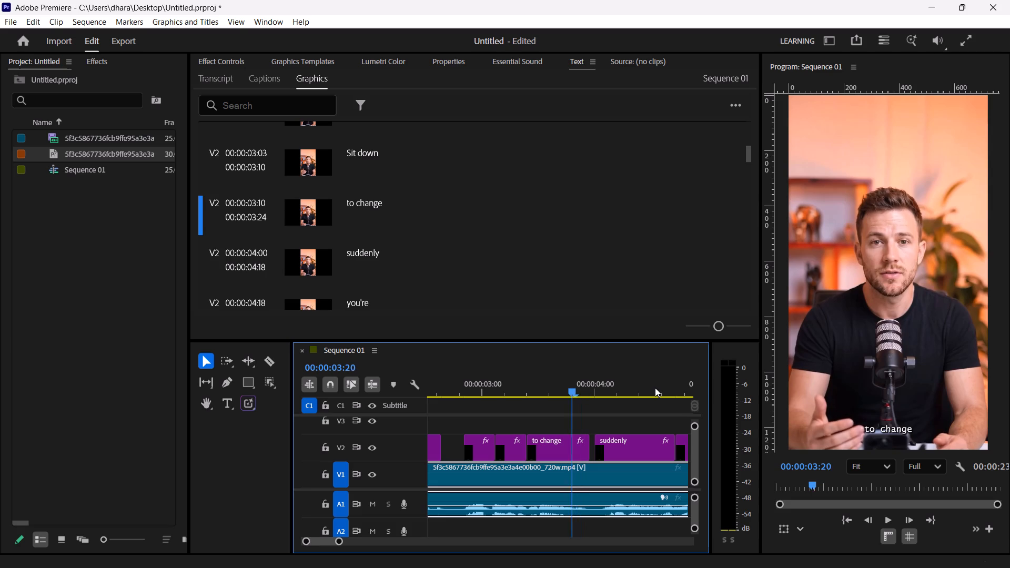
key(Left)
key(Left)
key(Left)
key(Left)
key(Left)
key(Left)
key(Left)
key(Left)
key(Left)
key(Left)
key(Left)
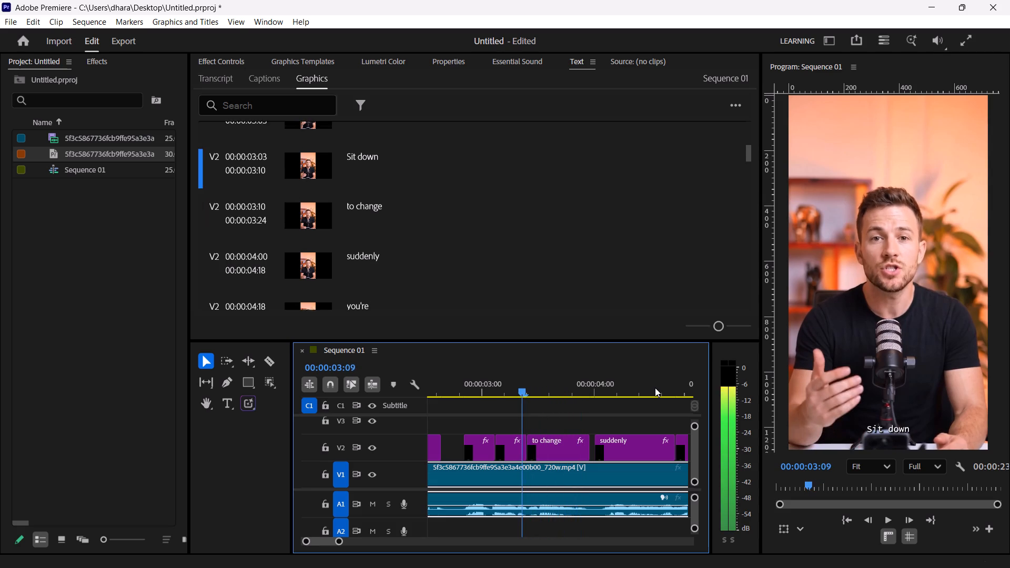
key(Left)
key(Left)
key(Left)
key(Left)
key(space)
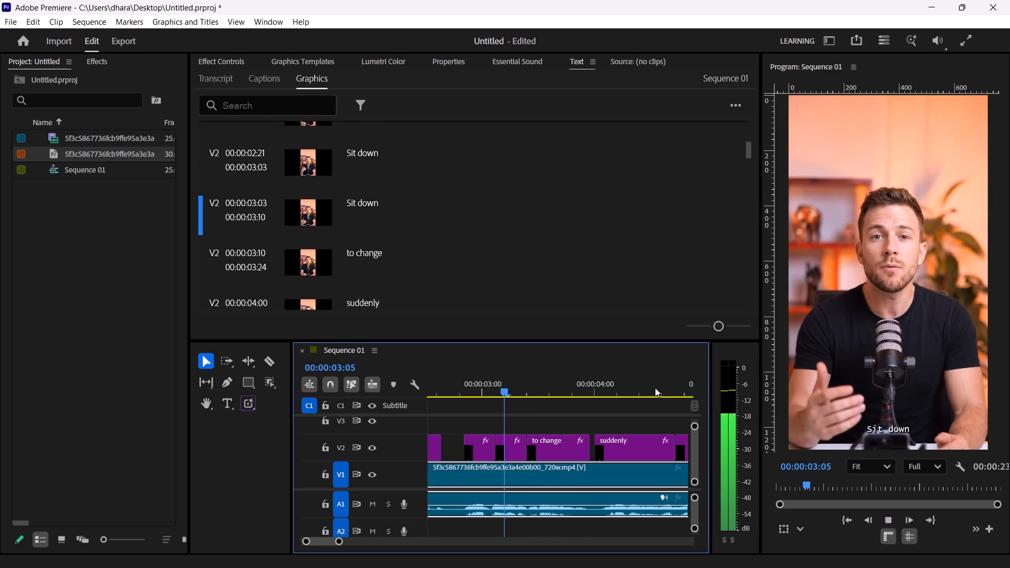
key(space)
key(space)
key(space)
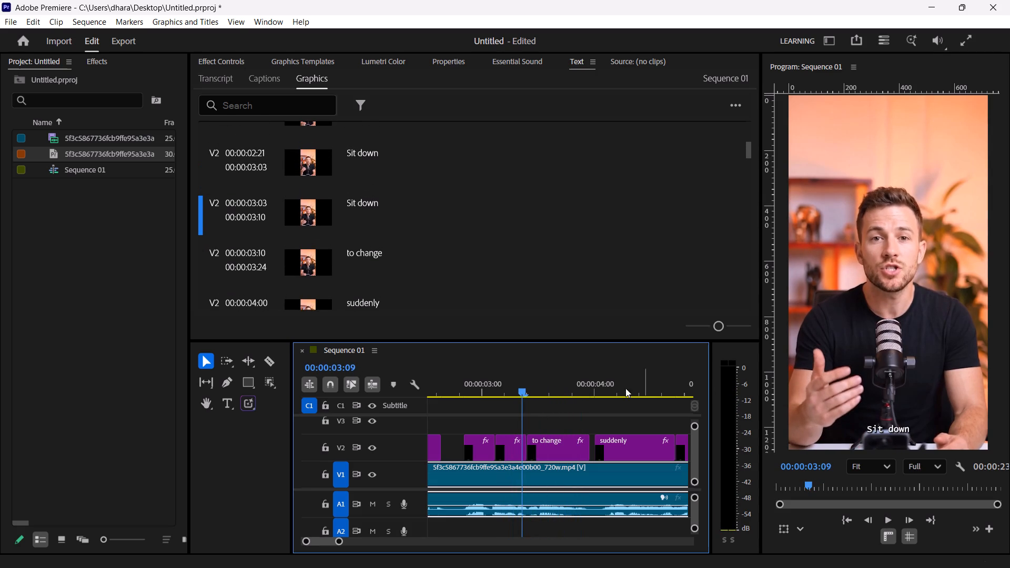
click(514, 456)
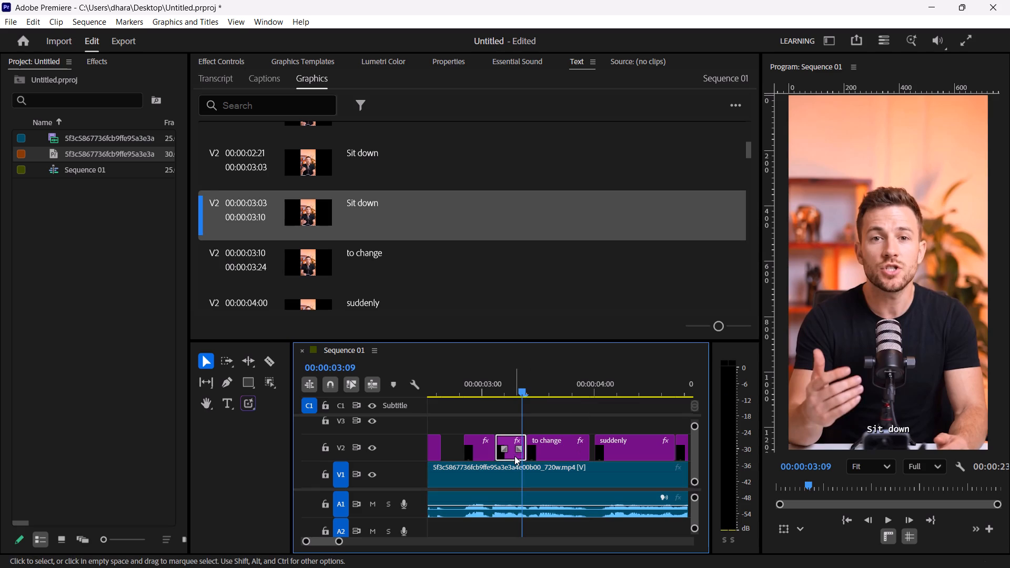
click(525, 451)
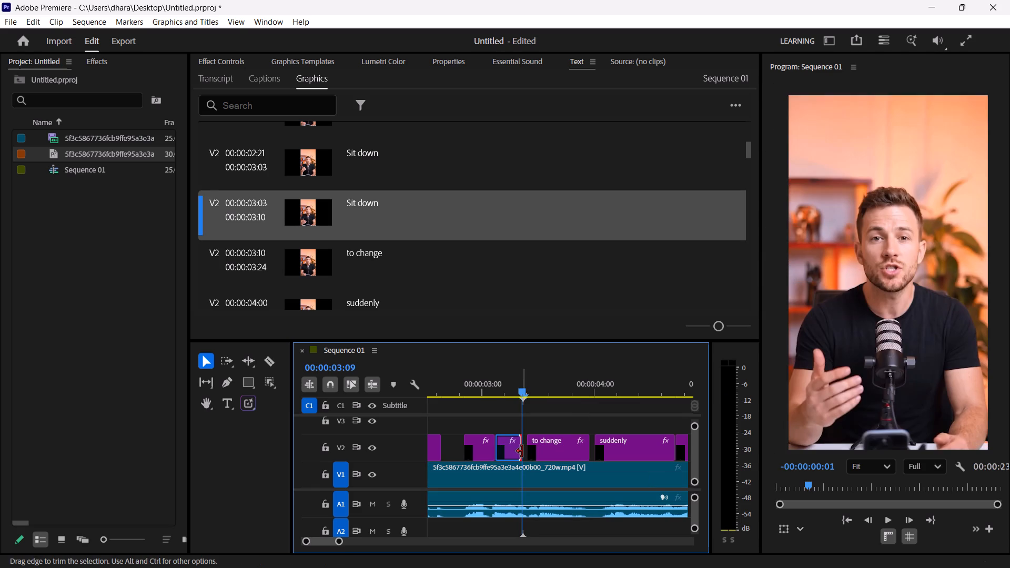
Move the "to change" graphic to start at 00:00:03:09 and split it at 00:00:03:13, after the spoken "to".
click(559, 443)
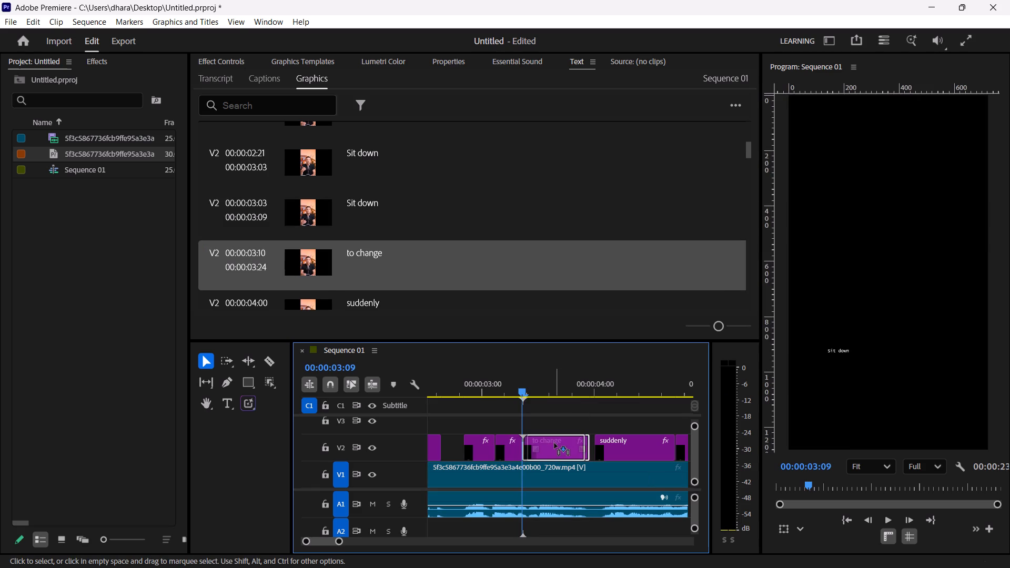
key(space)
key(space)
key(Left)
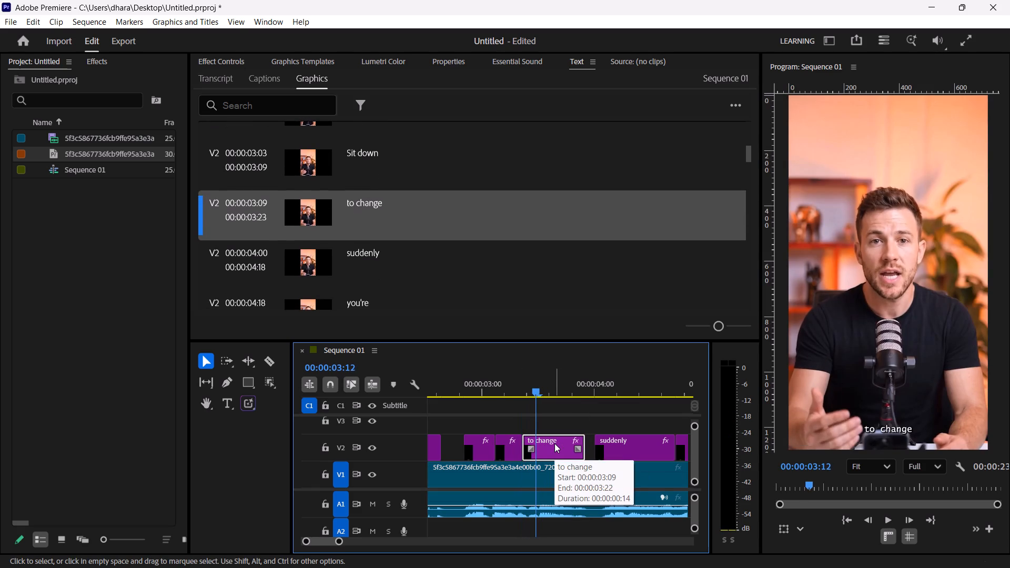
key(Right)
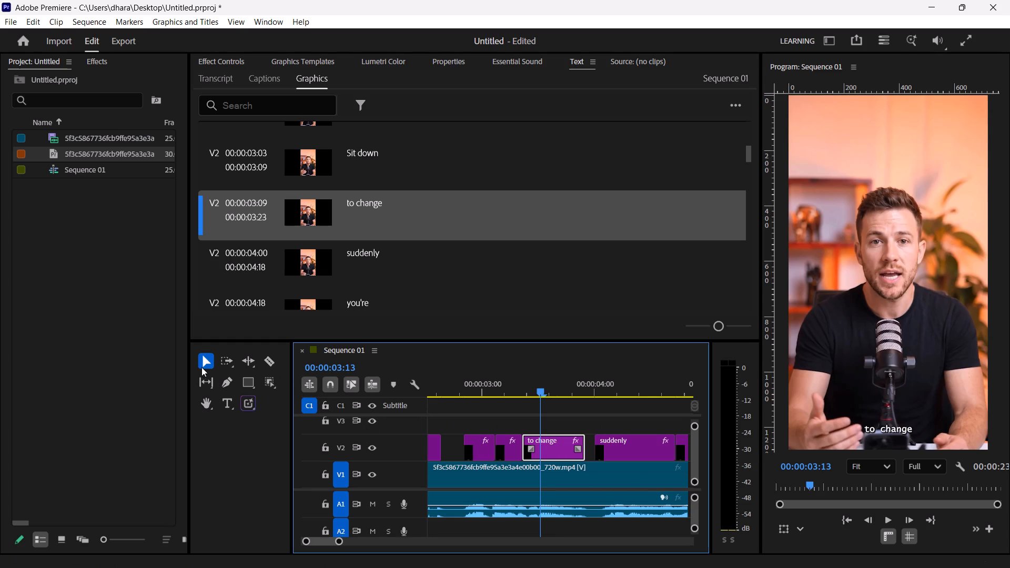
key(ctrl+k)
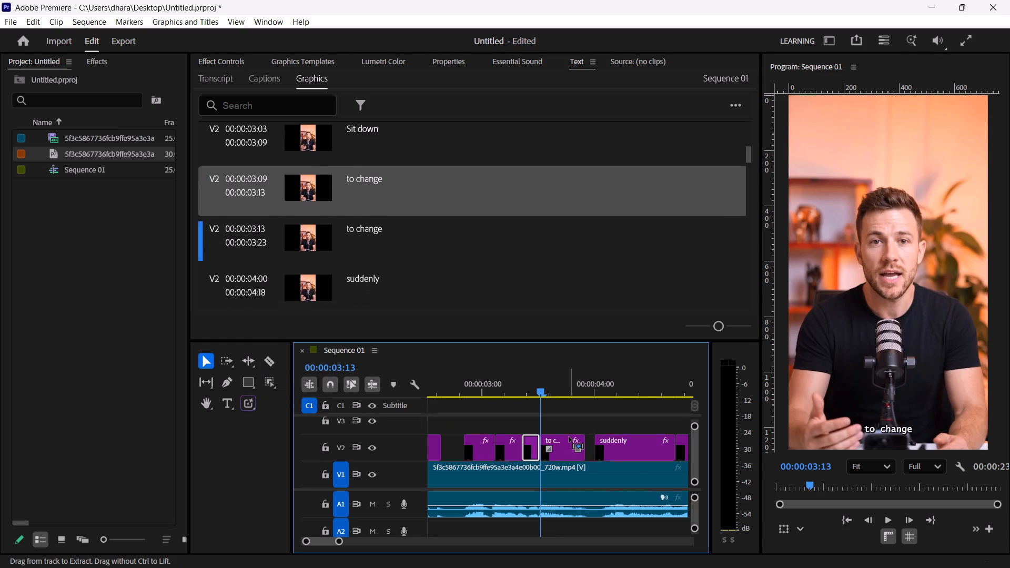
Play on to the spoken "suddenly" and trim the start of the "suddenly" graphic to 00:00:04:02.
key(space)
key(space)
key(space)
key(space)
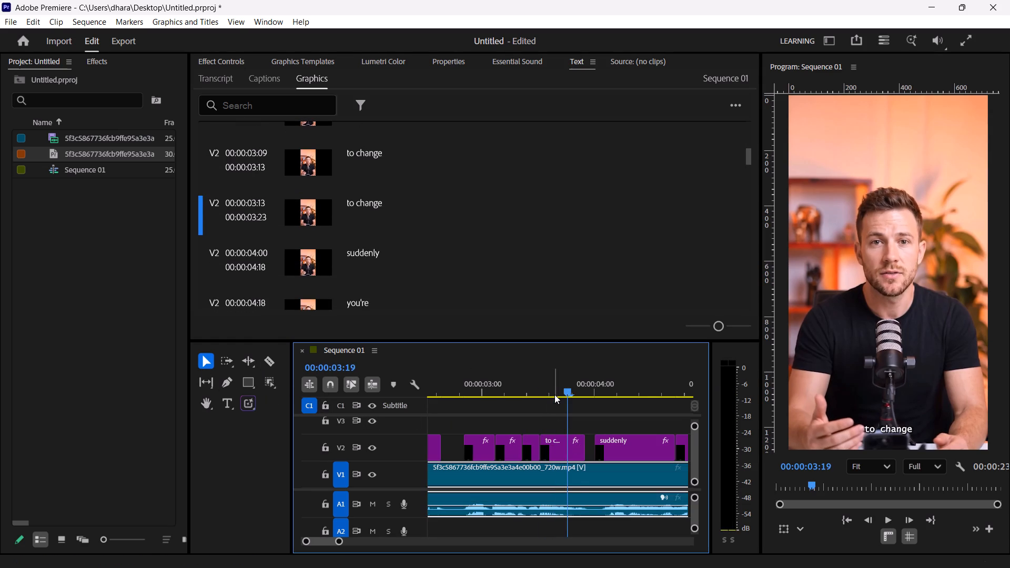
key(space)
key(space)
key(space)
key(space)
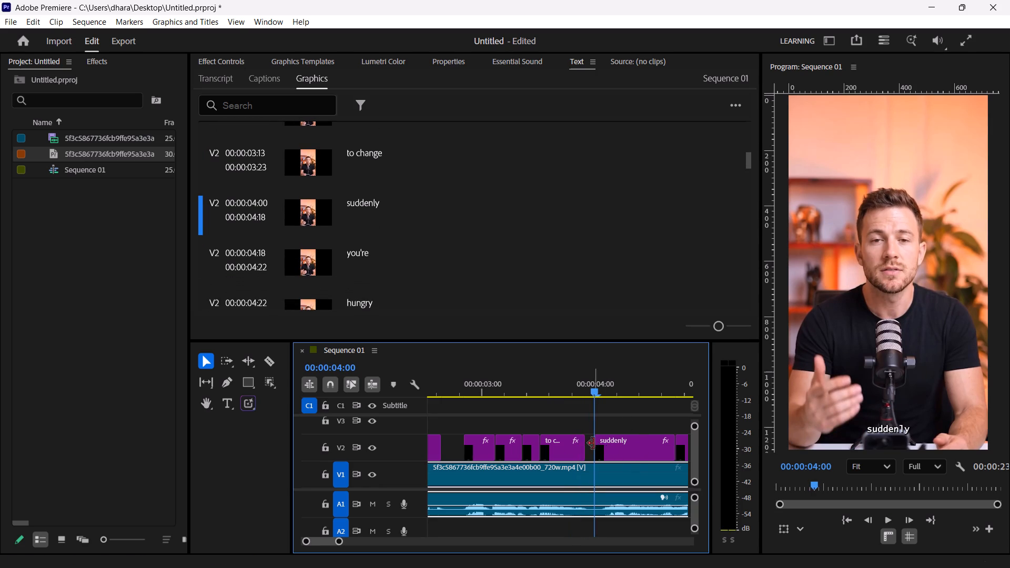
key(space)
key(space)
key(Left)
key(Left)
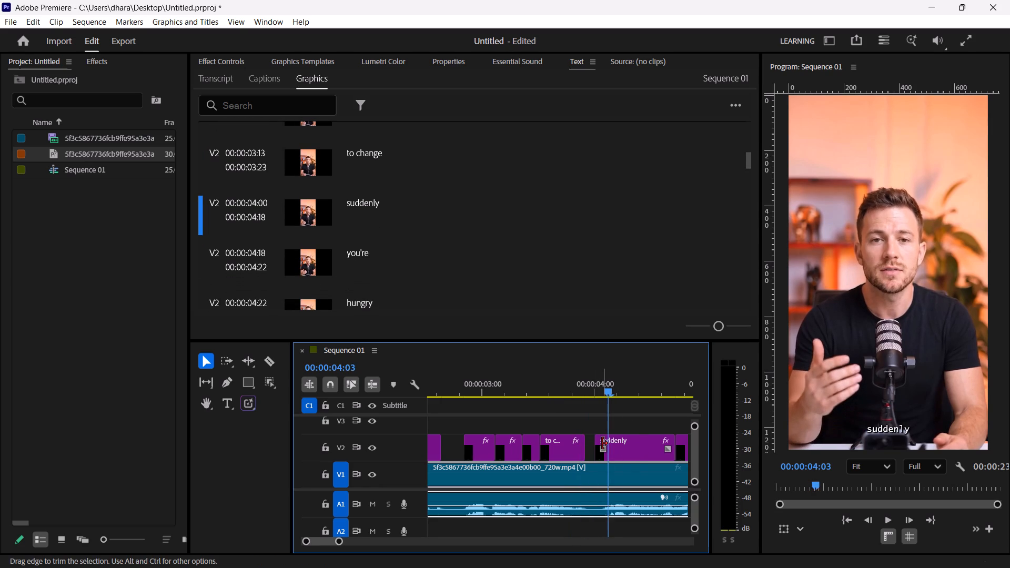
key(Right)
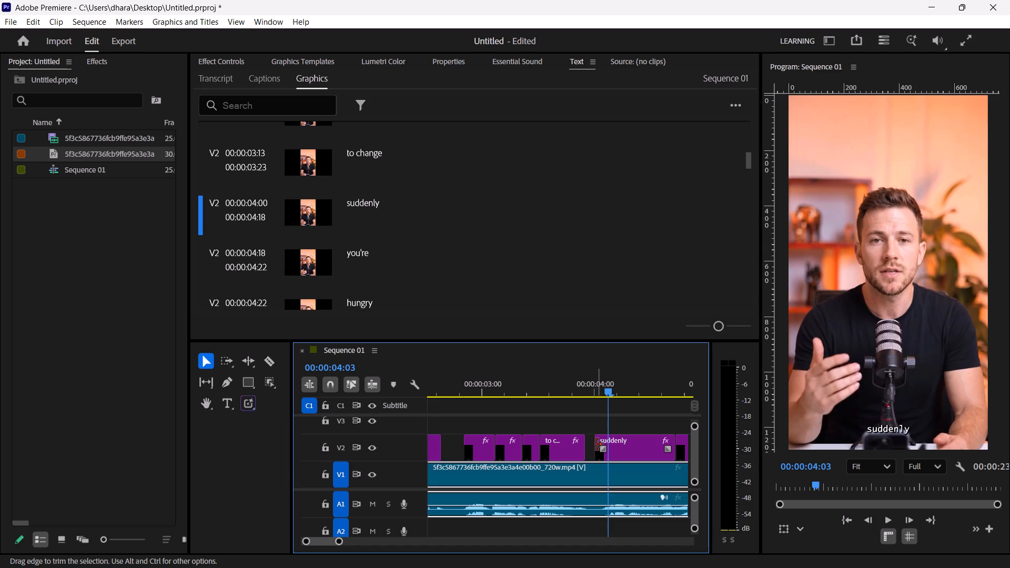
click(641, 452)
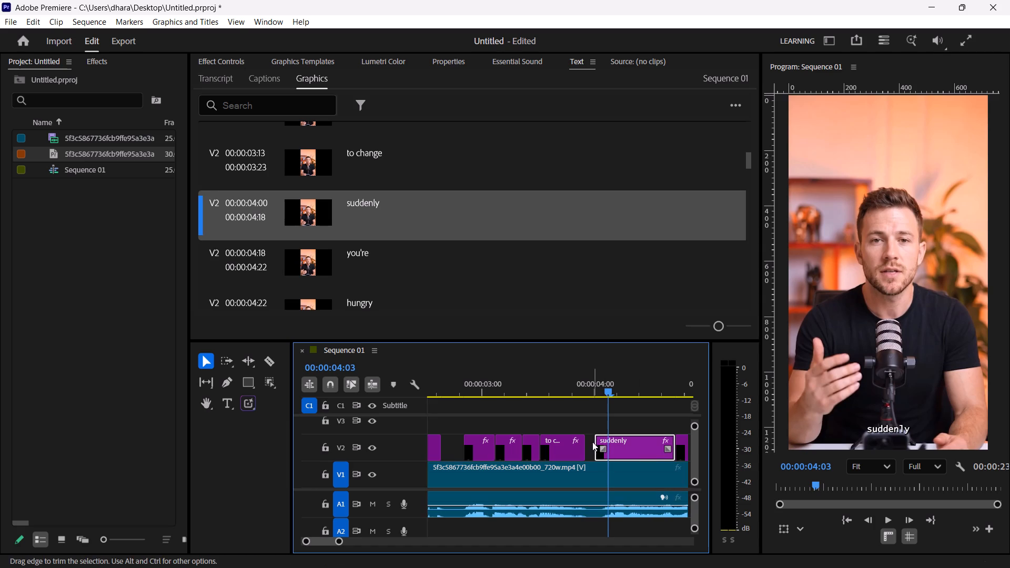
drag(594, 442, 603, 442)
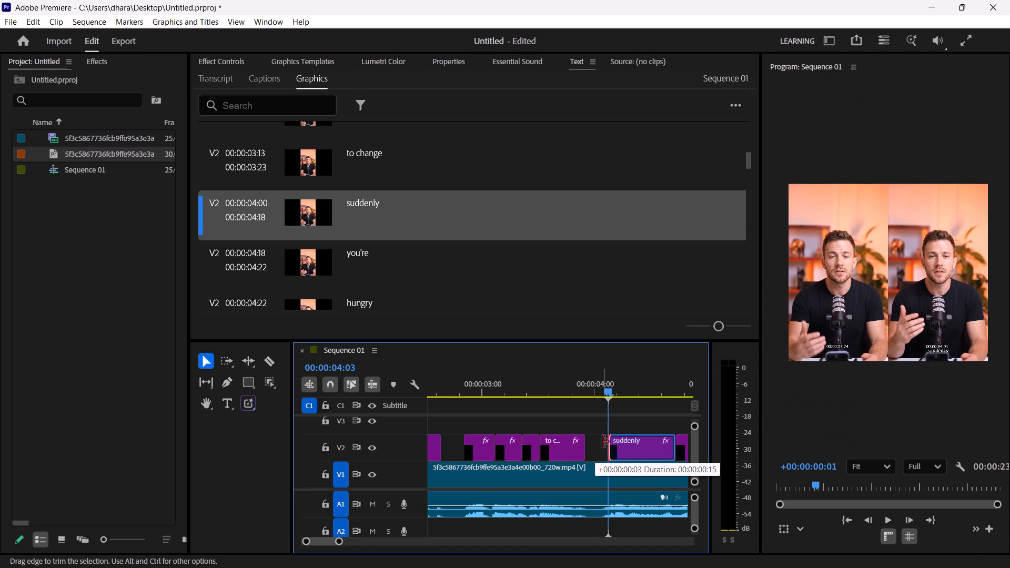
drag(603, 442, 603, 441)
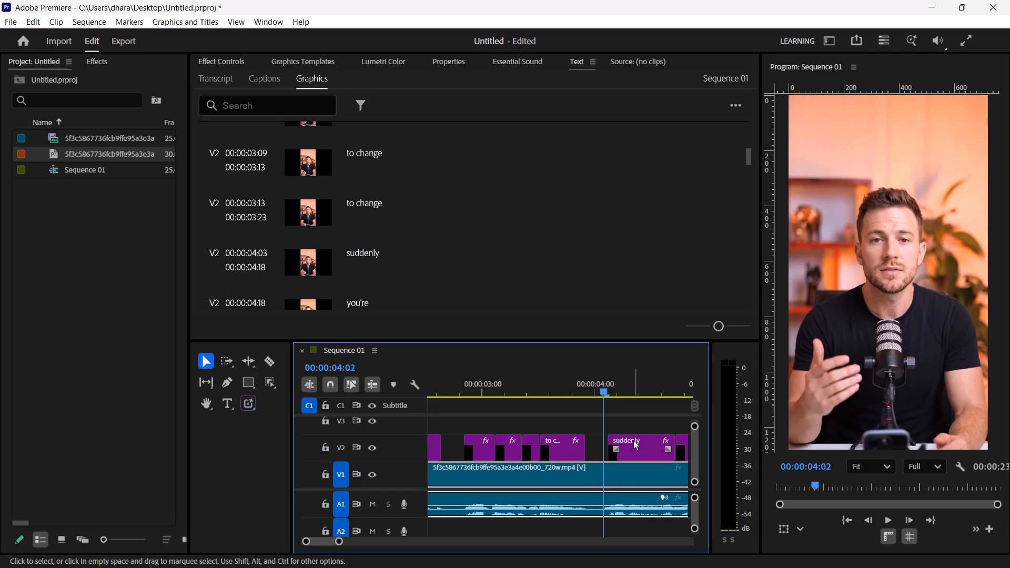
click(634, 445)
click(627, 449)
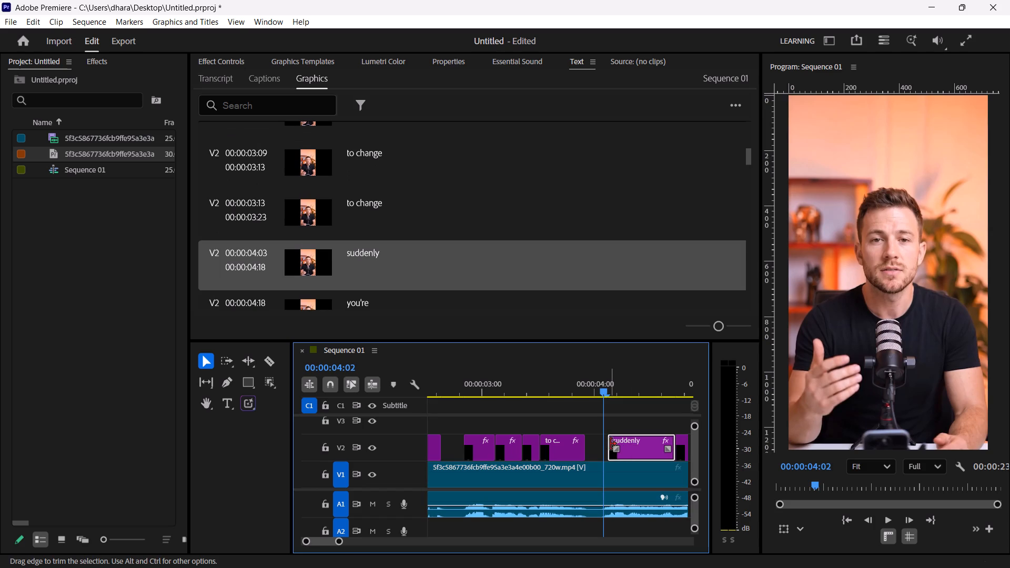
drag(610, 444, 605, 444)
Play through the spoken "suddenly" to find where it ends and trim the graphic's end to 00:00:04:13.
key(space)
key(space)
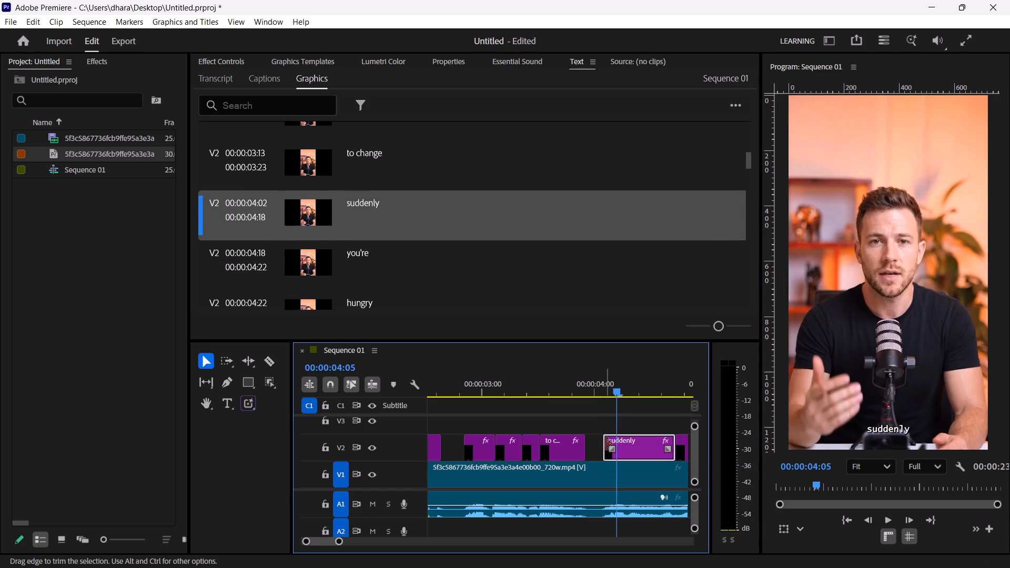
key(space)
key(space)
key(space)
key(space)
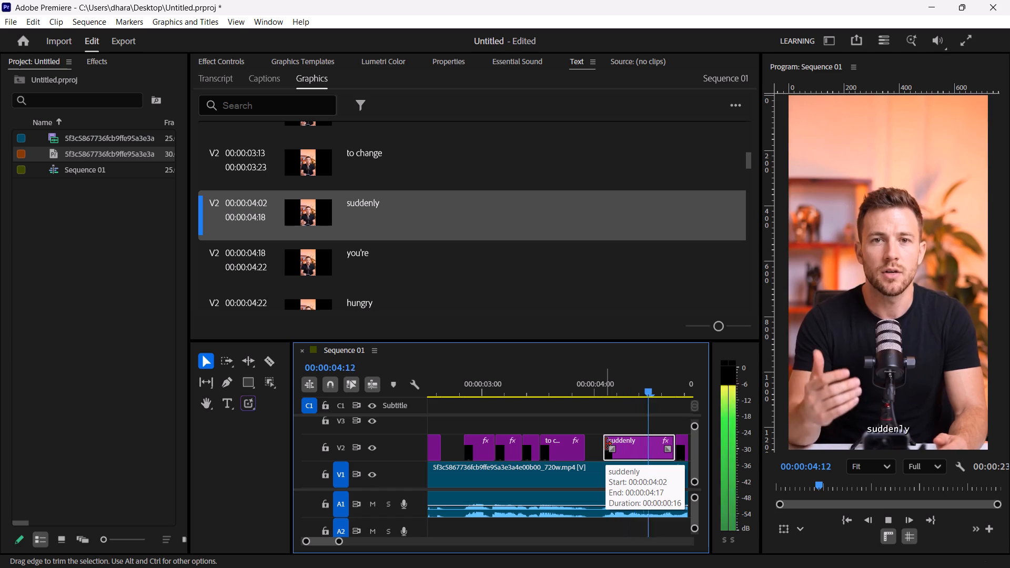
key(space)
key(space)
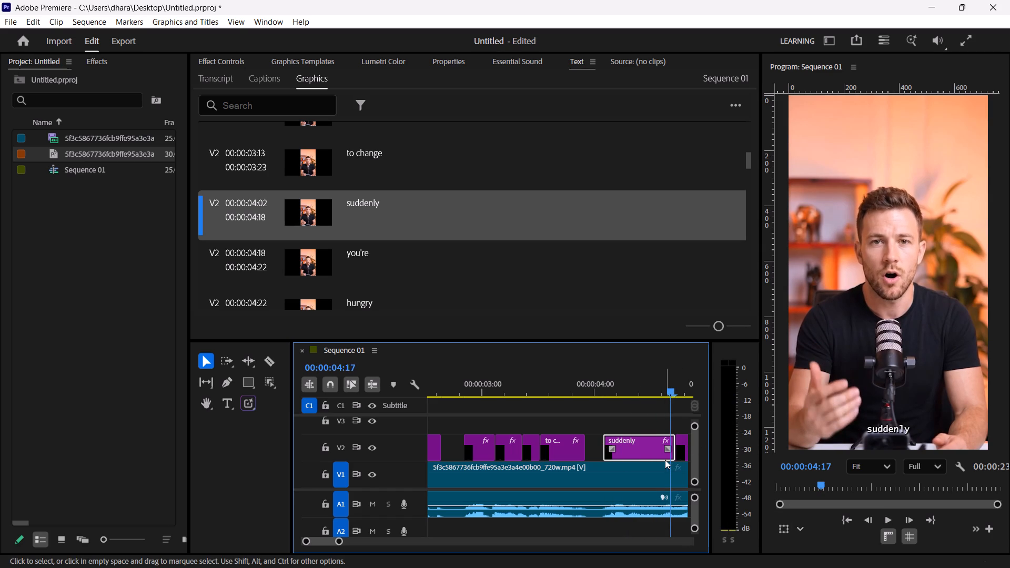
key(Left)
key(Left)
key(Left)
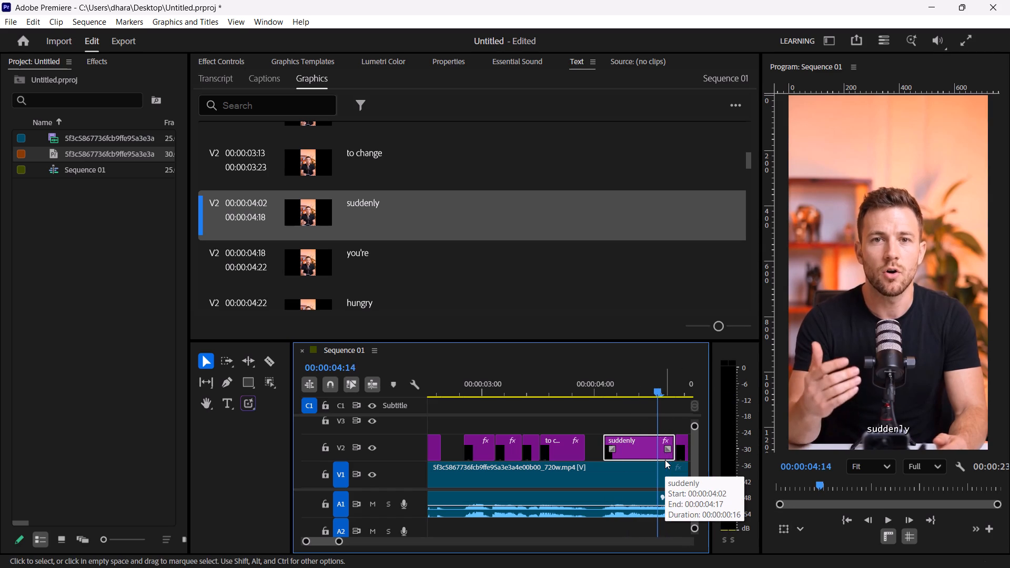
key(Left)
key(Left)
key(Right)
key(Right)
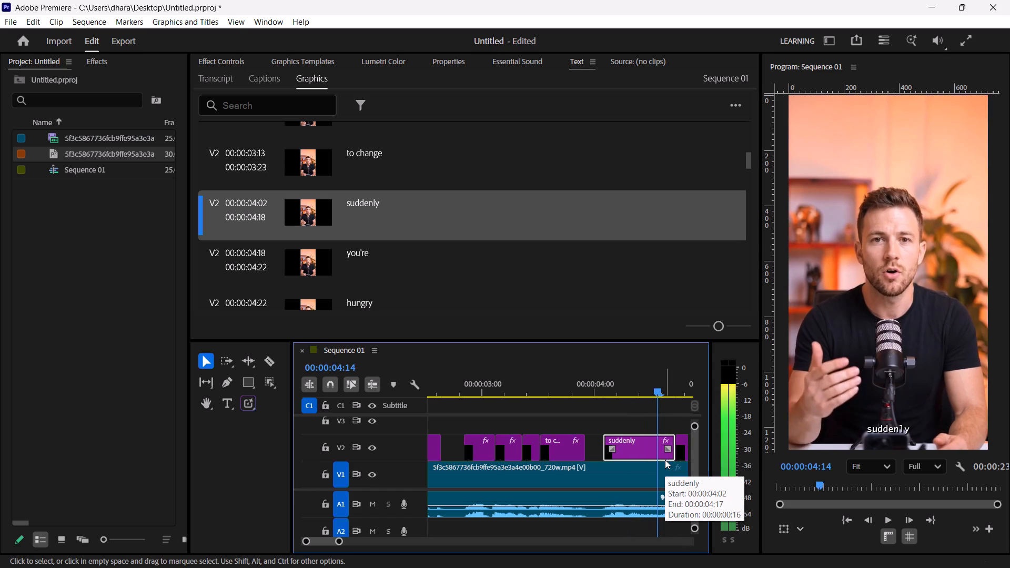
key(Left)
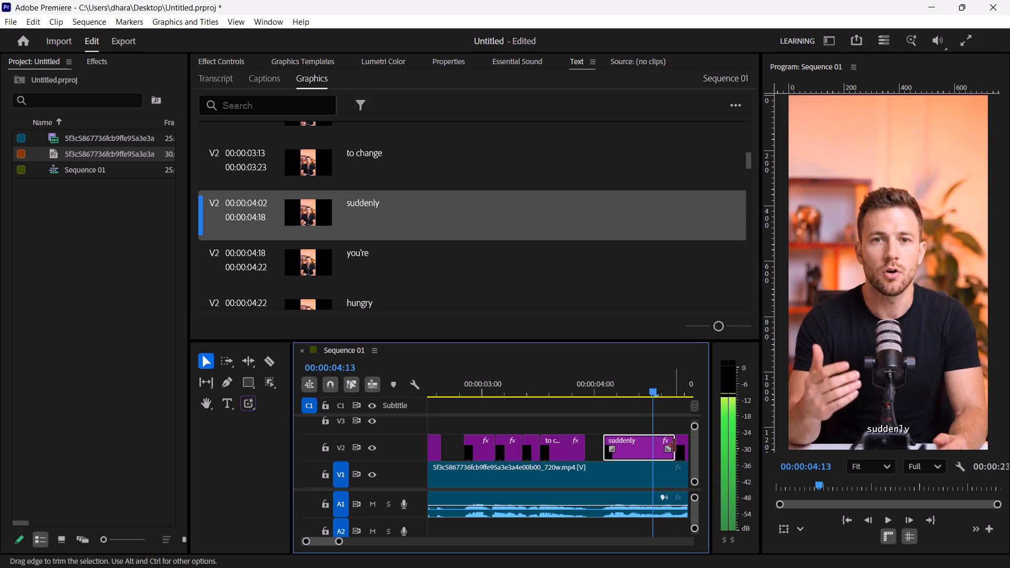
drag(674, 445, 654, 448)
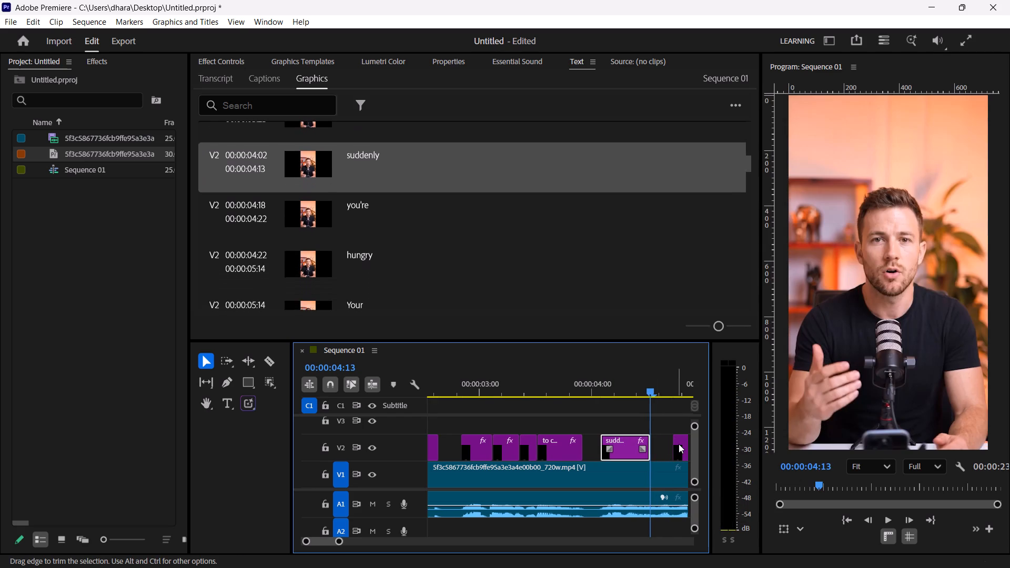
Move the "you're" graphic to start at 00:00:04:13 and extend its end to 00:00:04:18.
drag(680, 441, 660, 442)
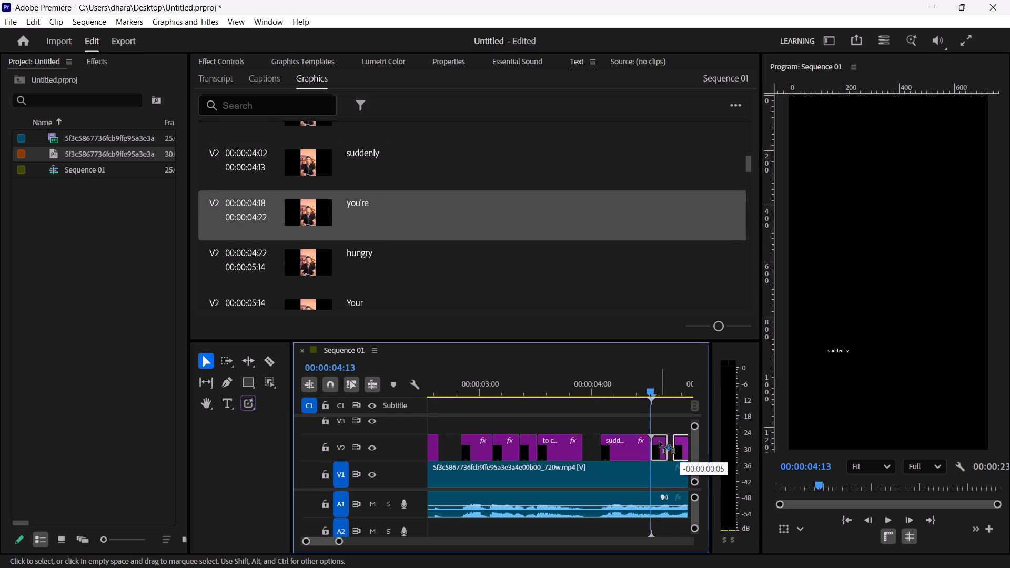
drag(660, 442, 661, 442)
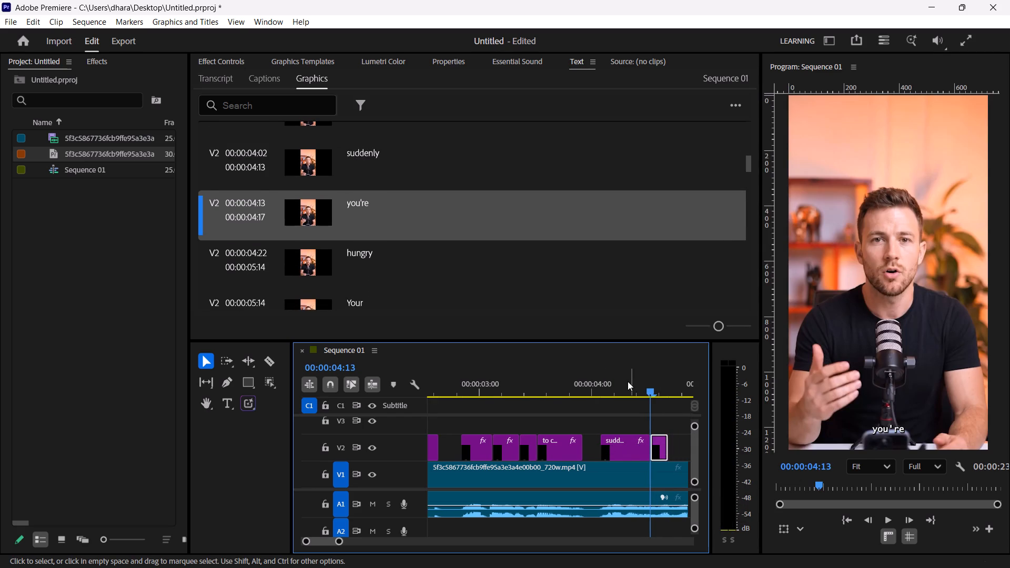
key(Right)
key(Right)
key(Right)
key(Right)
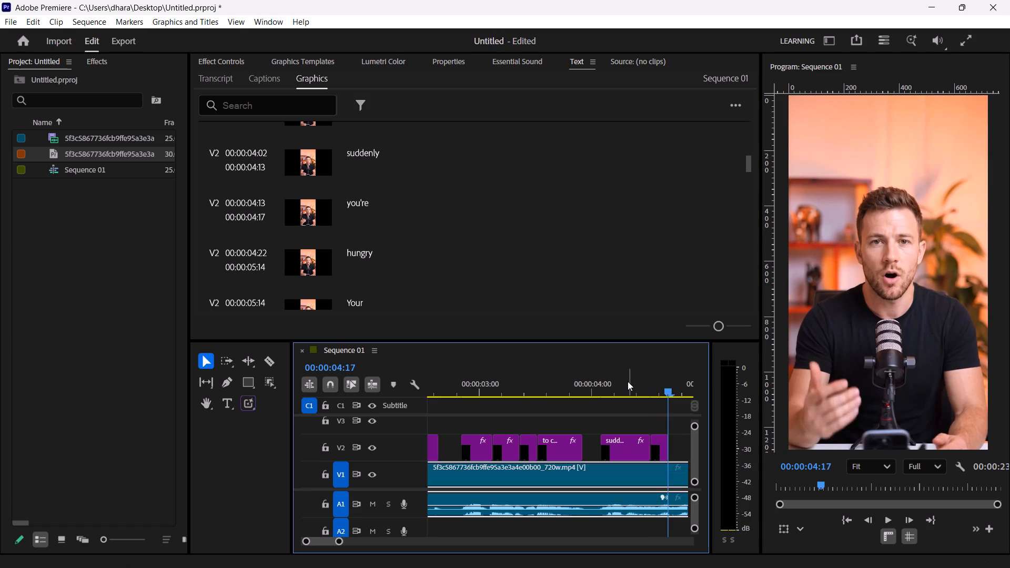
key(Right)
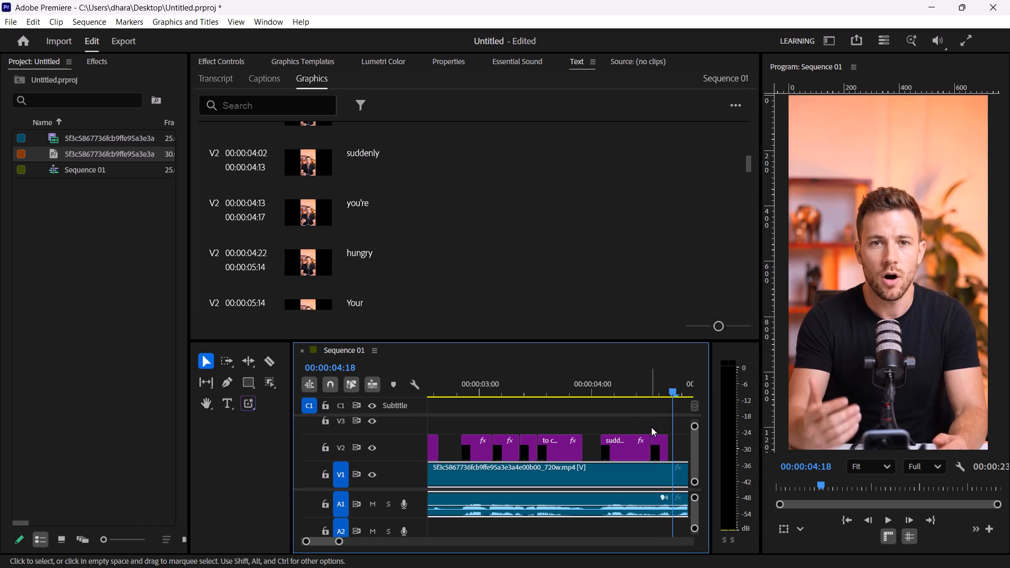
click(664, 452)
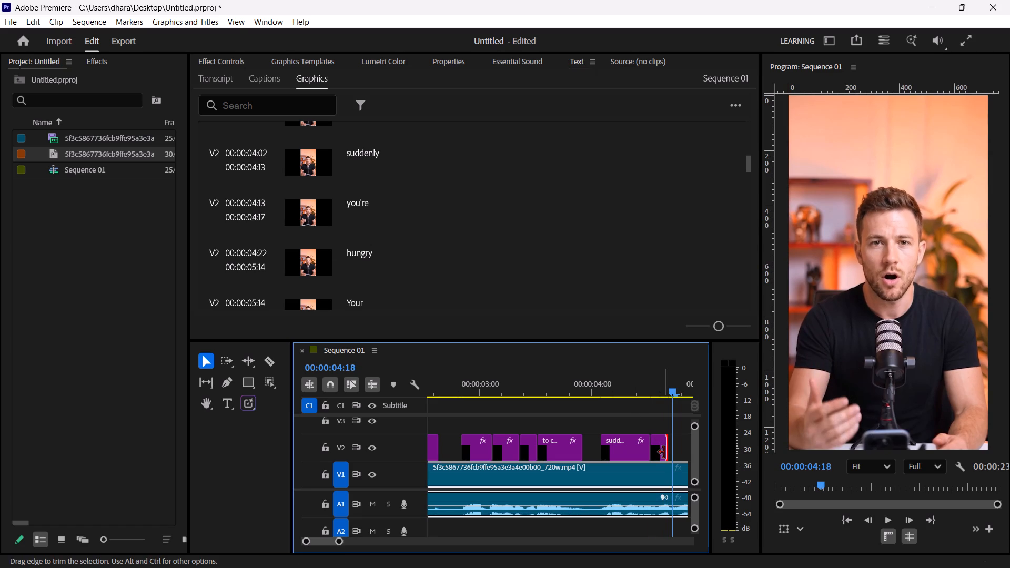
click(664, 452)
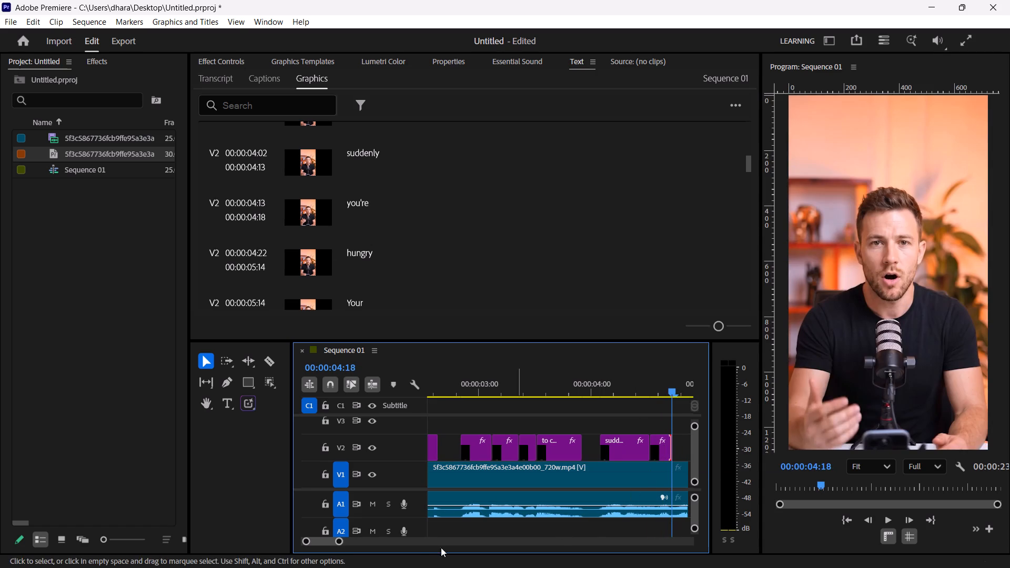
Move the "hungry" graphic directly after "you're", starting at 00:00:04:18.
click(338, 542)
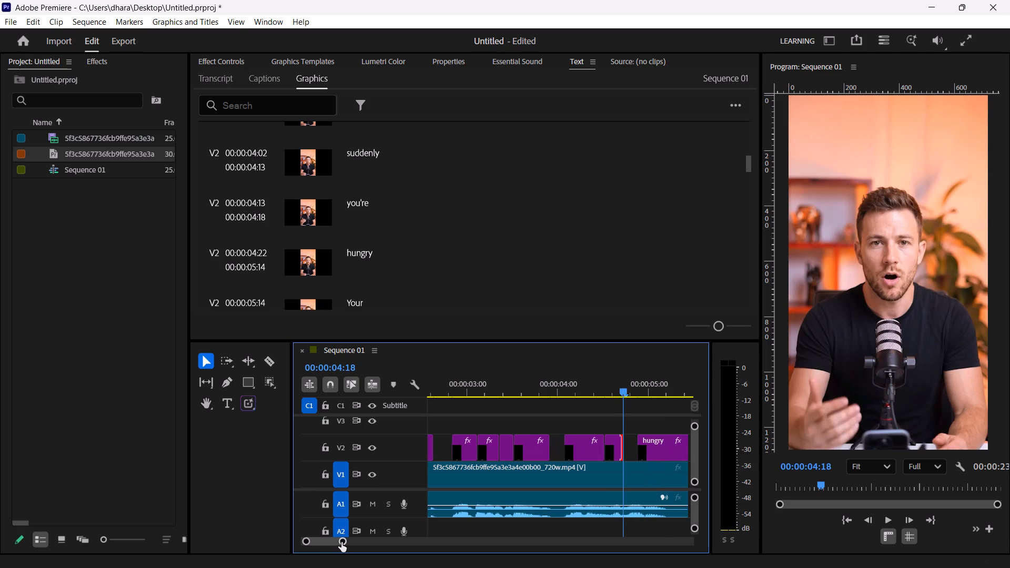
drag(665, 441, 653, 442)
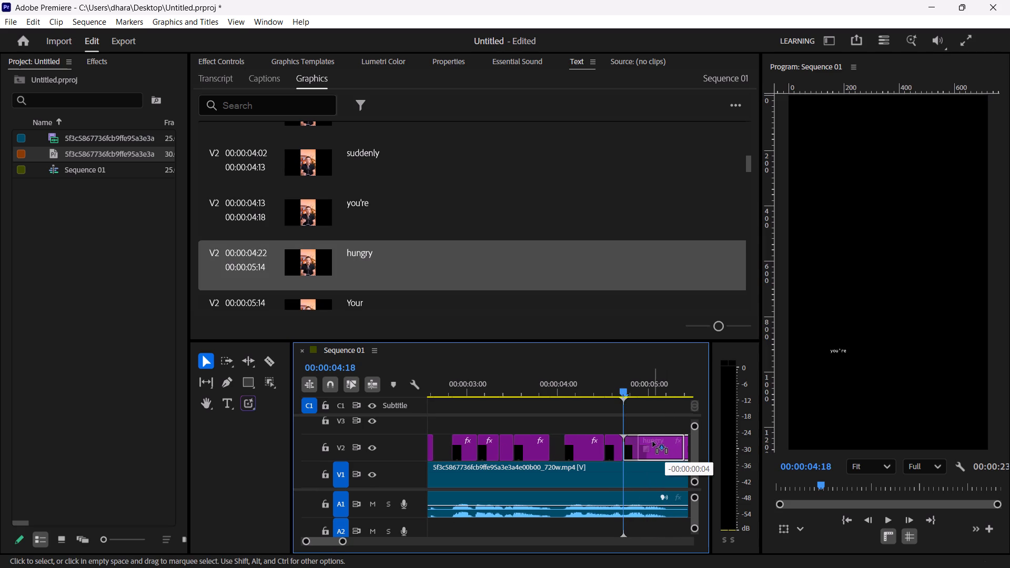
drag(653, 442, 649, 442)
Play through the spoken "hungry" to find where it ends and trim the graphic's end to 00:00:05:06.
click(560, 392)
key(space)
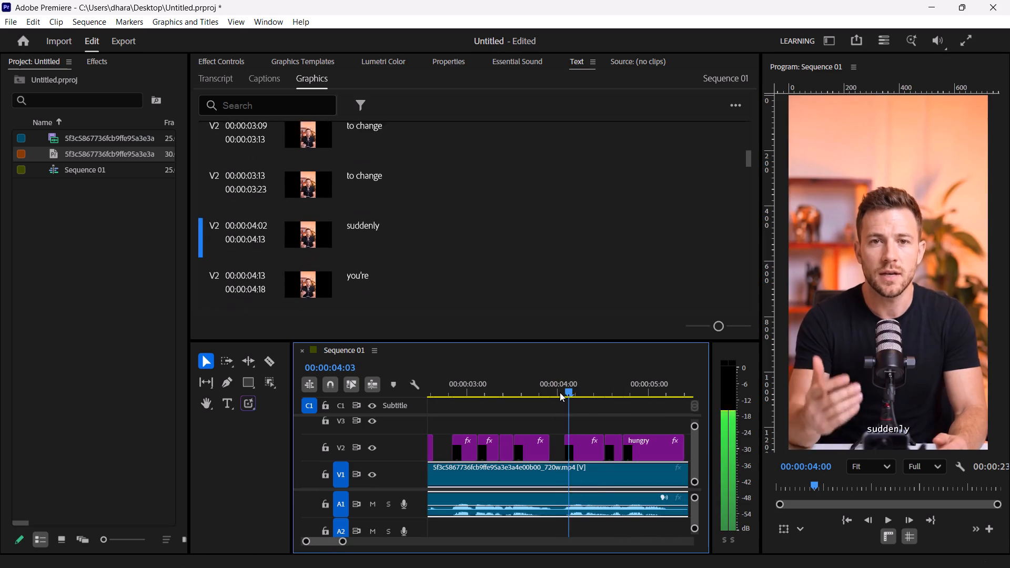
key(space)
key(space)
key(space)
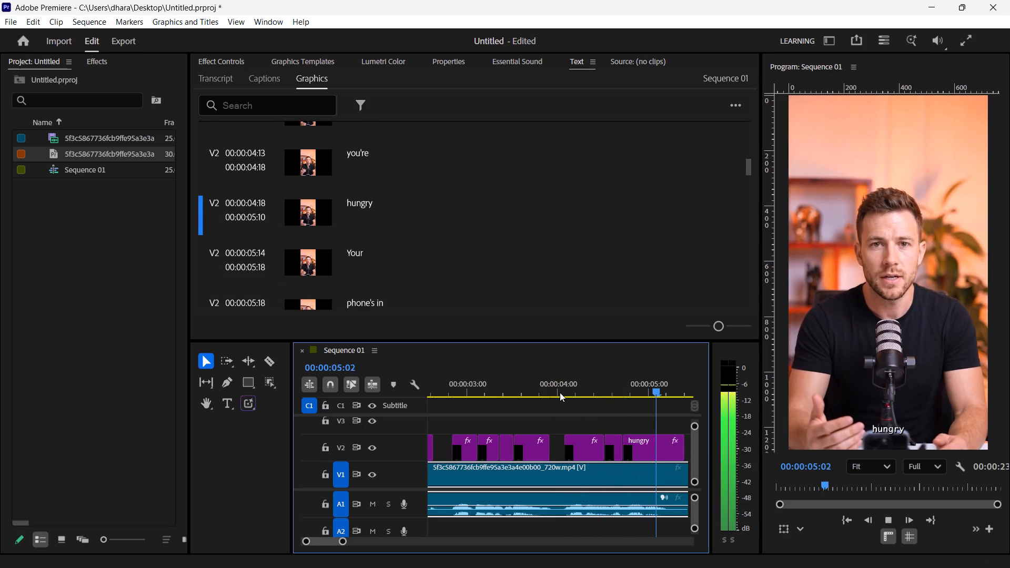
key(space)
key(space)
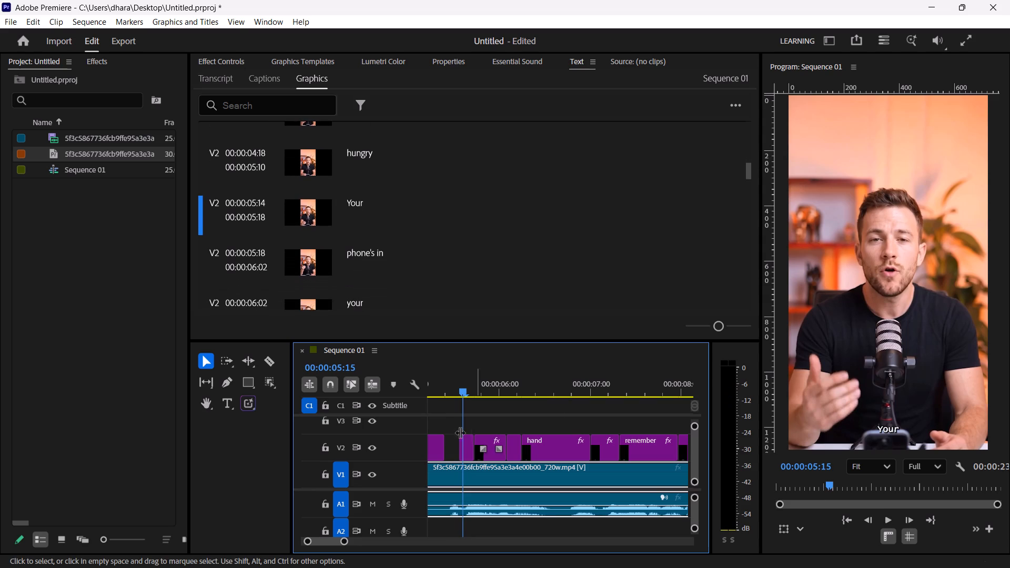
drag(443, 441, 561, 444)
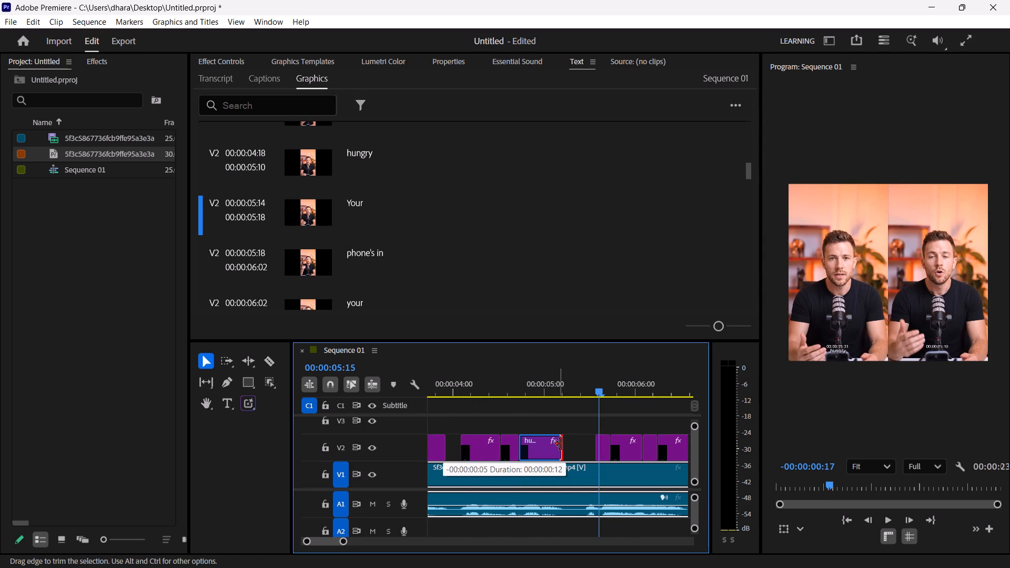
drag(561, 444, 563, 444)
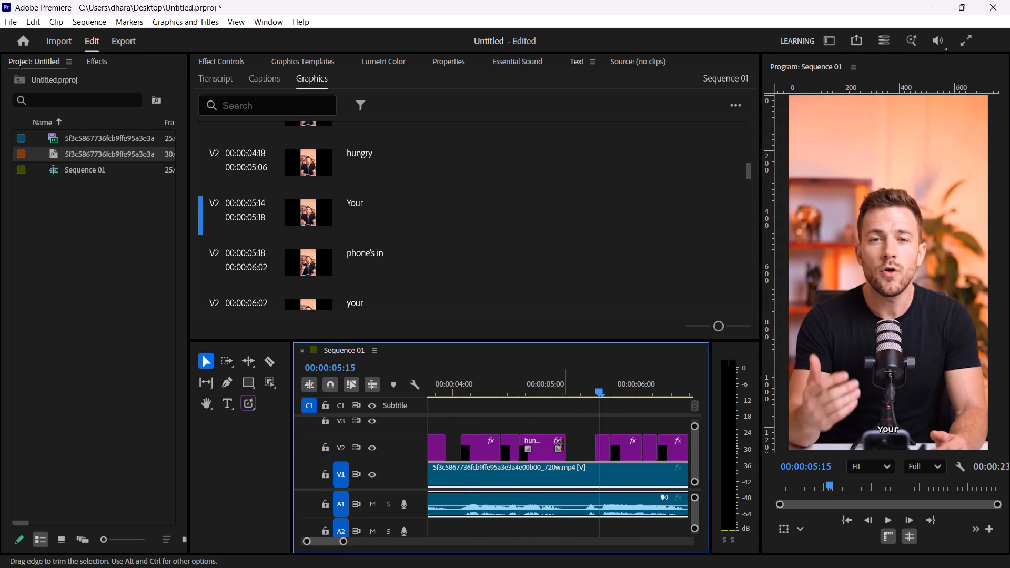
Replay the passage to find where "Your" is first spoken and move the "Your" graphic to start at 00:00:05:11.
click(460, 389)
key(space)
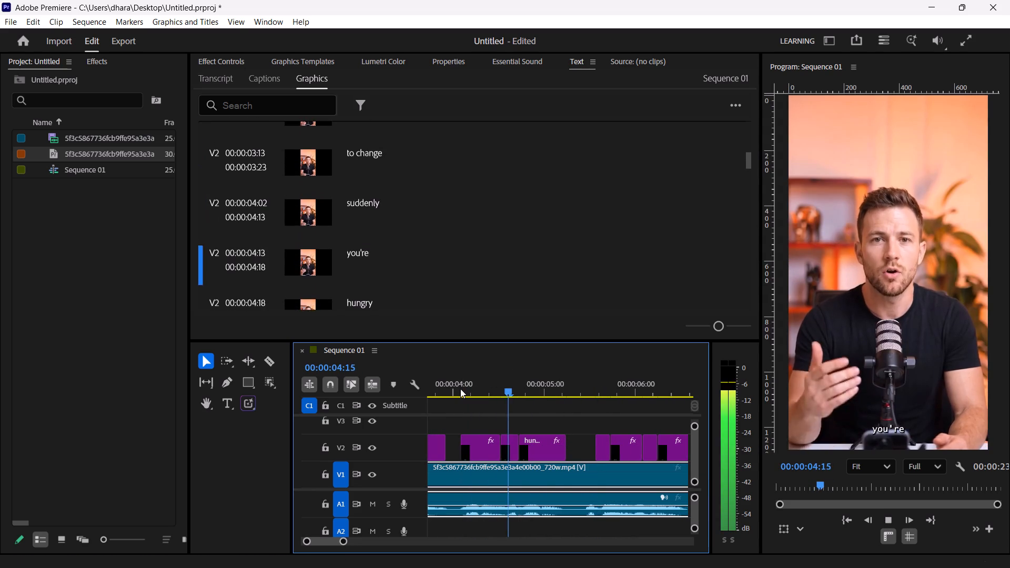
key(space)
key(space)
key(space)
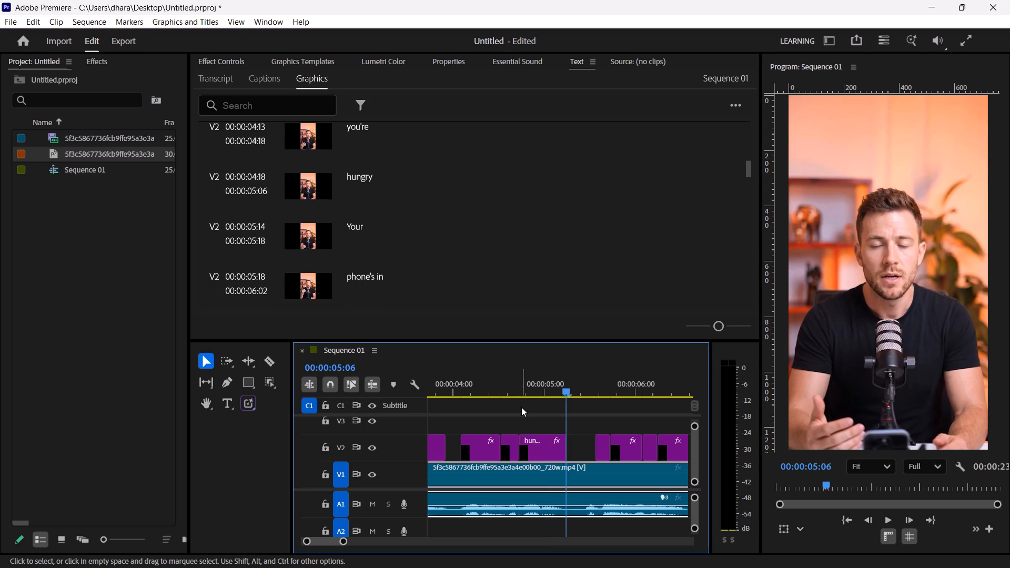
key(space)
key(space)
key(space)
key(space)
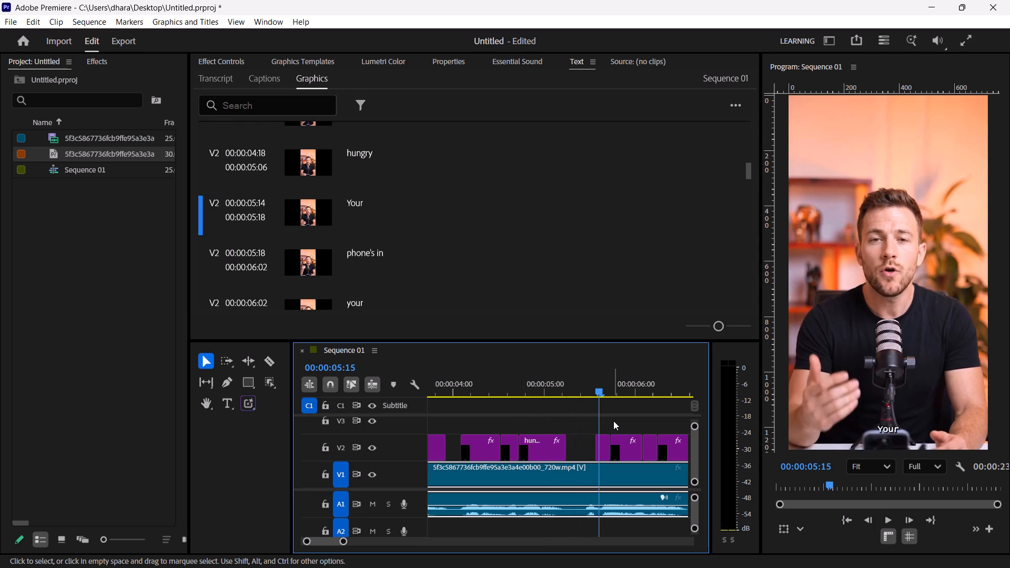
click(581, 392)
key(Right)
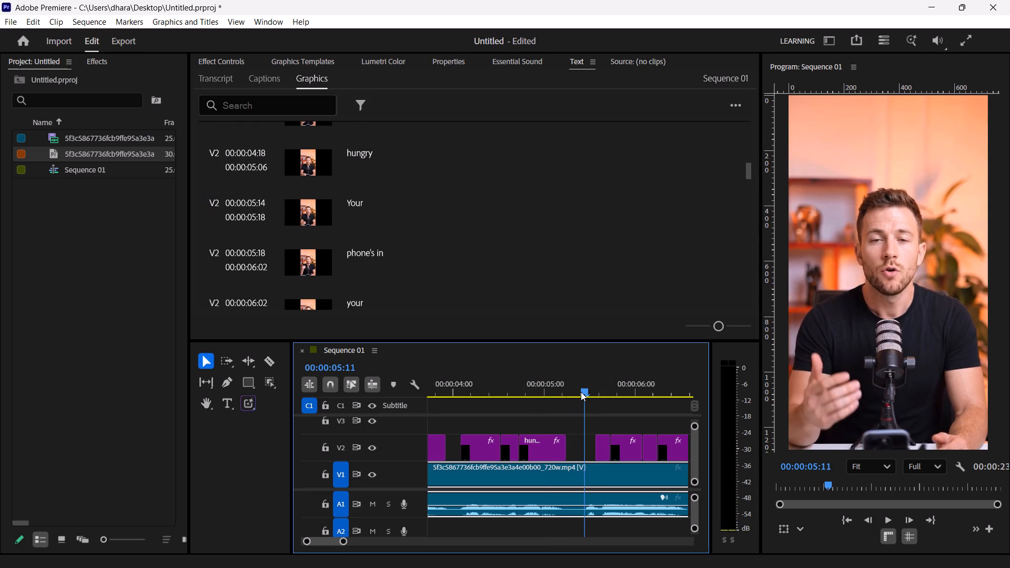
key(Right)
key(Left)
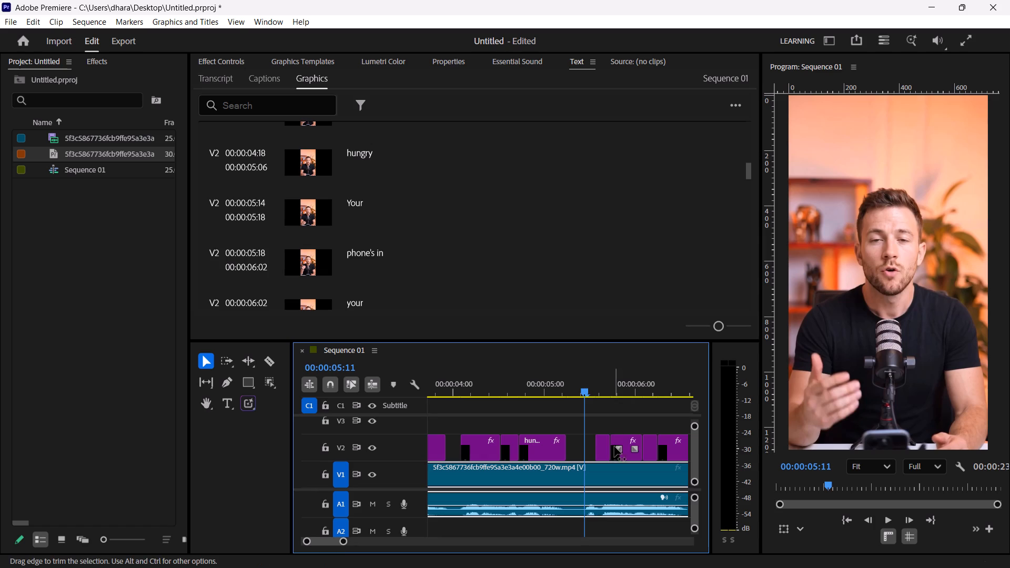
drag(603, 439, 594, 439)
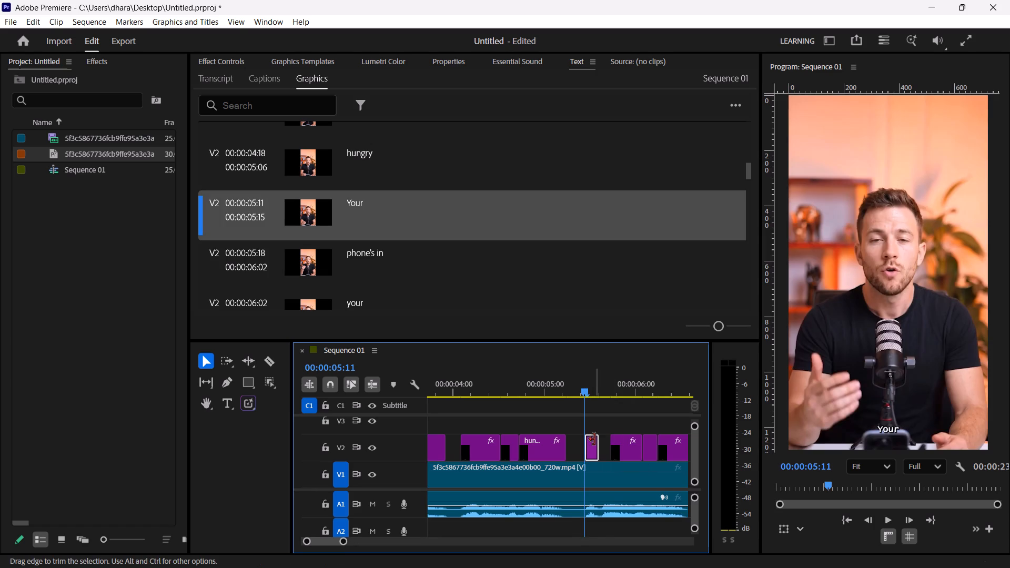
Find where "phone's" is first spoken and move the "phone's in" graphic to start at 00:00:05:16.
key(space)
key(space)
key(space)
key(space)
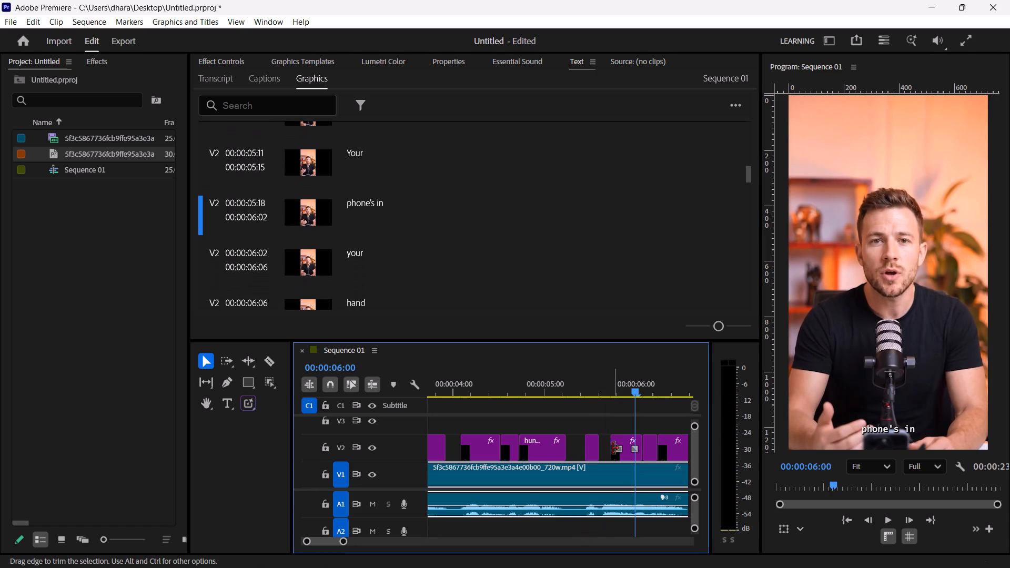
click(581, 385)
key(space)
key(space)
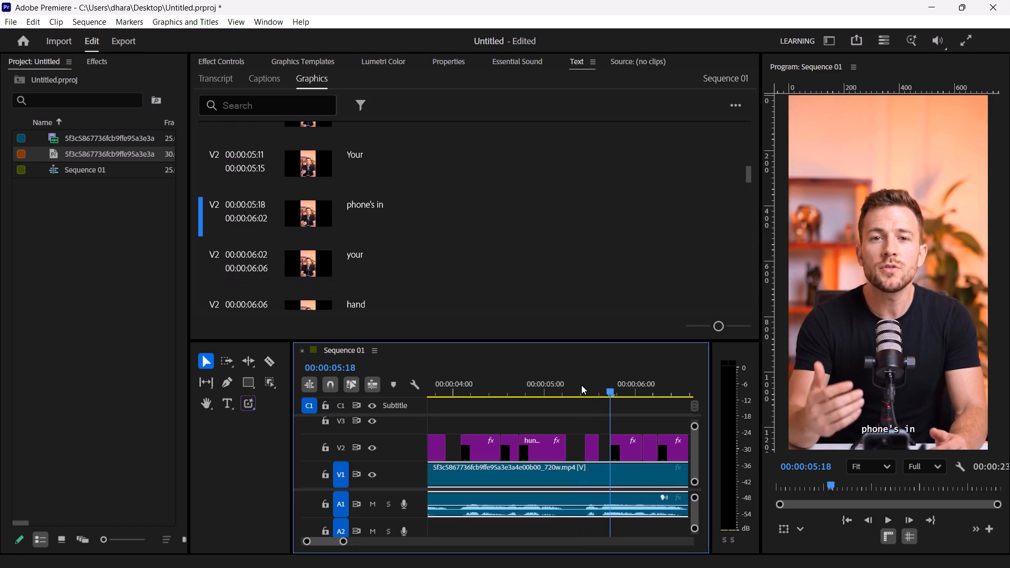
key(Left)
key(Left)
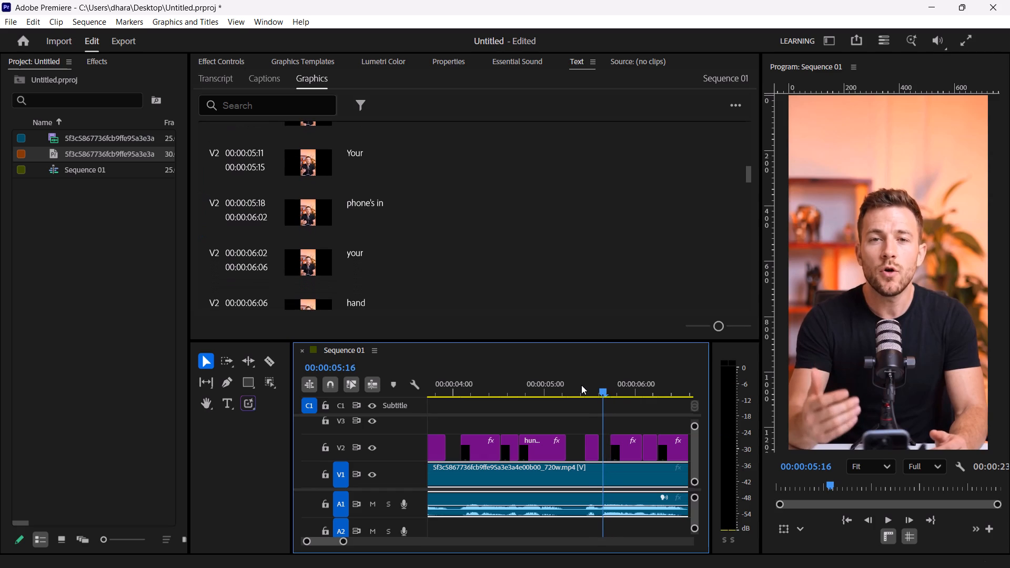
drag(618, 436, 611, 436)
Step frame by frame through the spoken "phone's in your hand" and back to examine where each word falls.
key(space)
key(space)
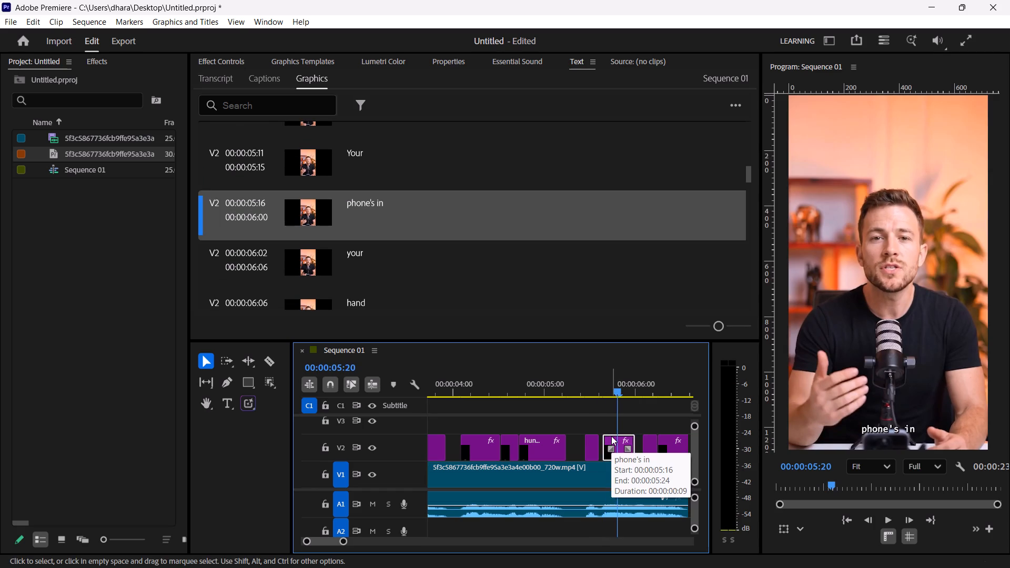
key(Right)
key(Right)
key(Right)
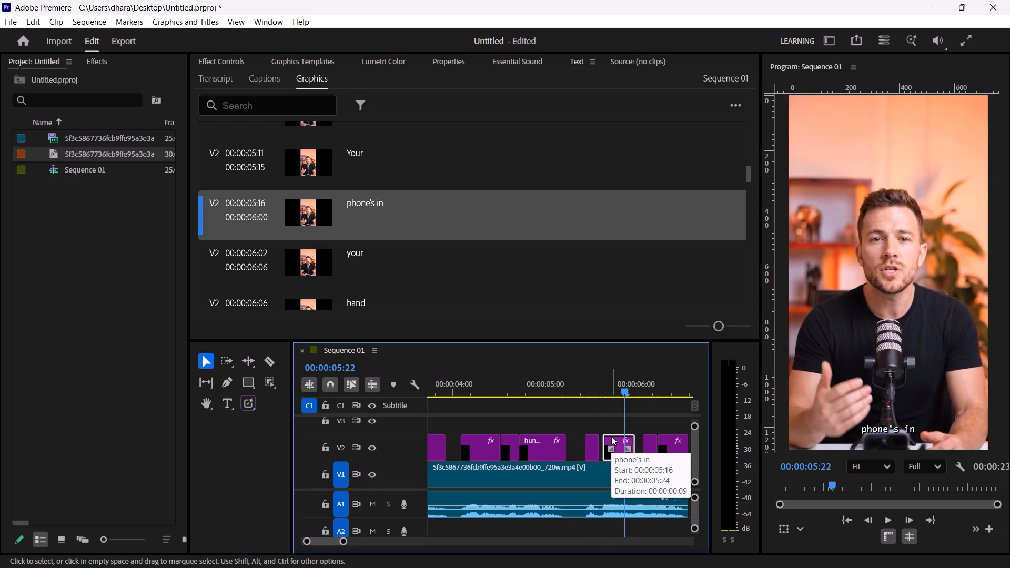
key(Right)
key(Right)
key(Right)
key(Right)
key(Right)
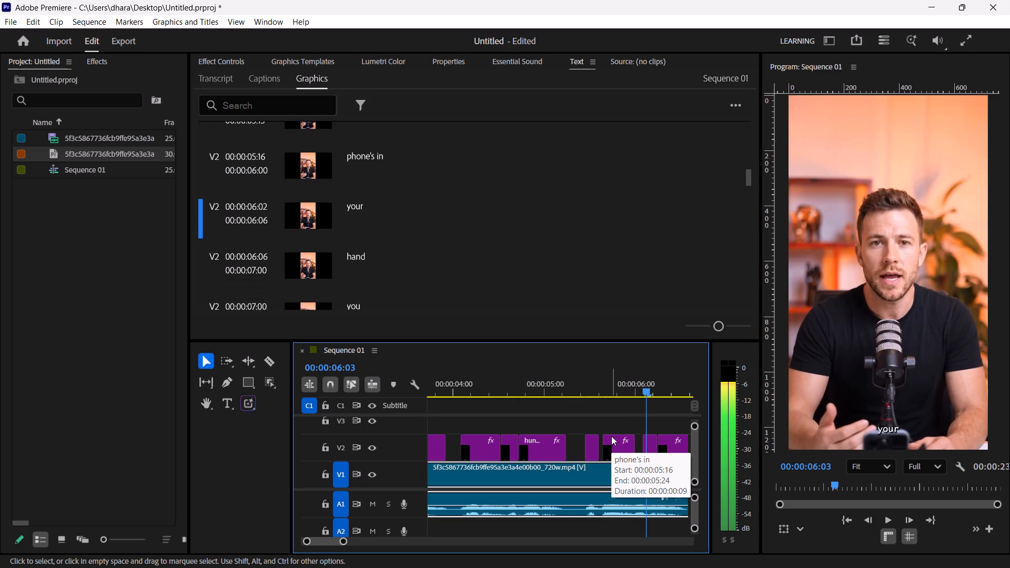
key(Right)
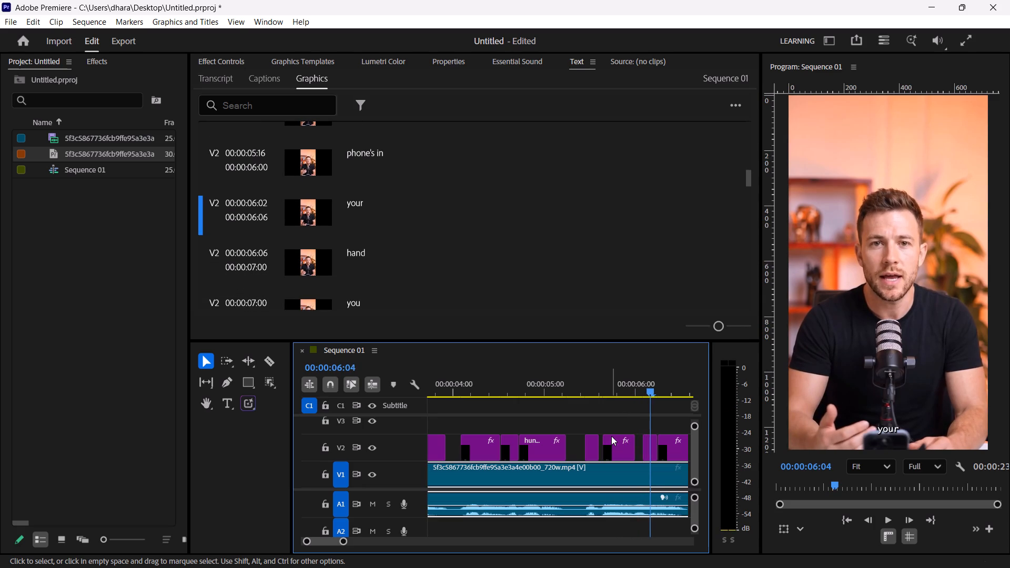
key(Right)
key(Right)
key(Right)
key(Right)
key(Right)
key(Right)
key(Right)
key(Right)
key(Right)
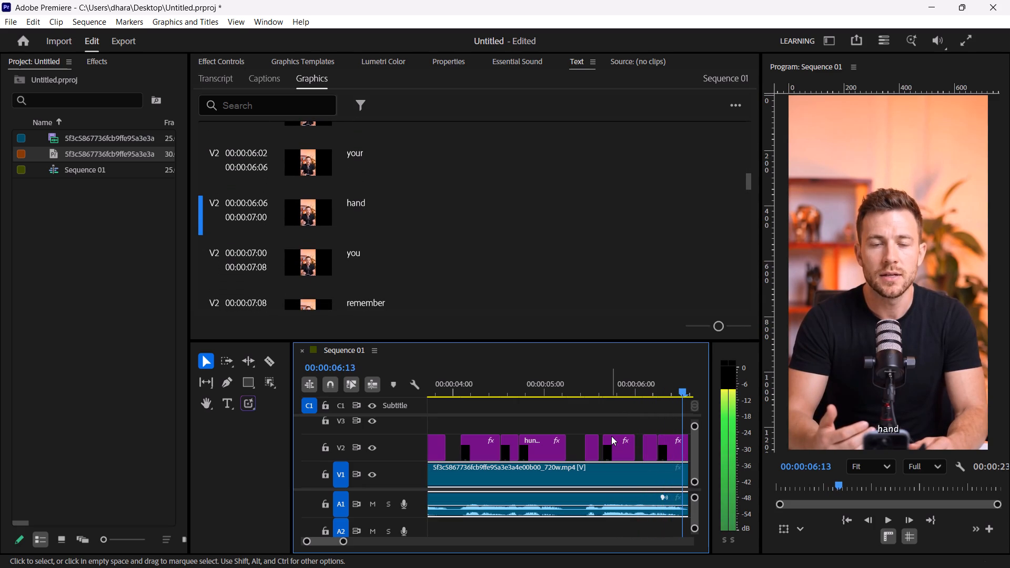
key(Left)
key(Left)
key(Left)
key(Left)
key(Left)
key(Left)
key(Left)
key(Left)
key(Left)
key(Left)
key(Left)
key(Left)
key(Left)
key(Left)
key(Left)
key(Left)
key(Left)
key(Left)
key(Left)
key(Left)
key(Left)
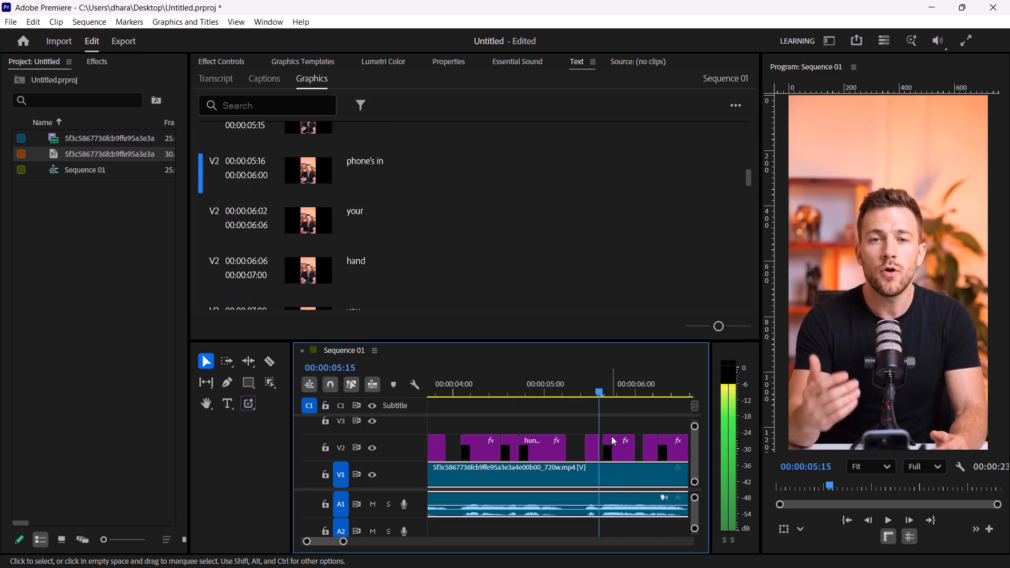
Play to the end of the spoken "phone's" and split the "phone's in" graphic at 00:00:05:21.
key(space)
key(space)
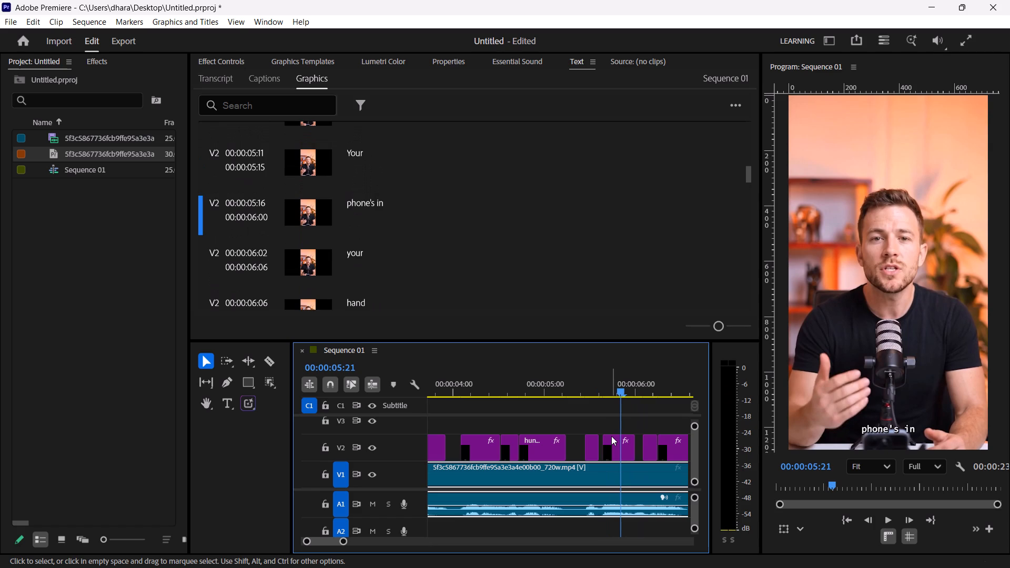
key(Right)
key(Left)
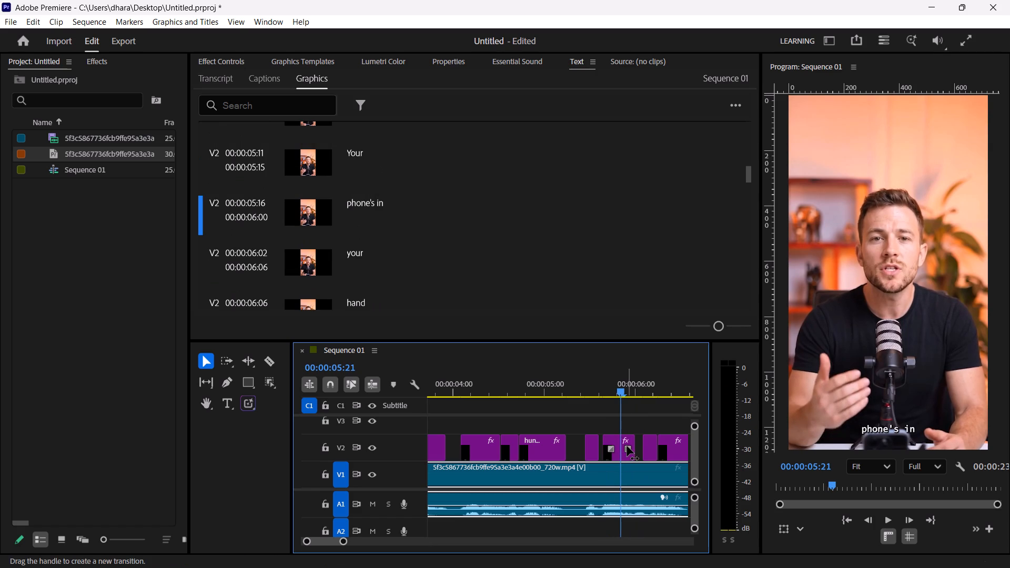
click(619, 452)
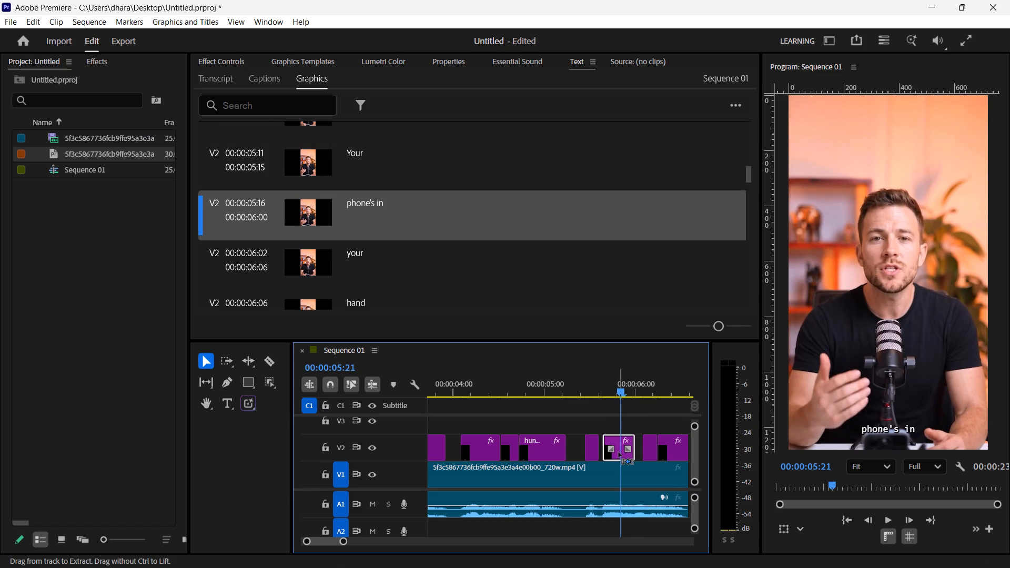
key(ctrl+k)
Step through the spoken "in" and trim the end of the second "phone's in" graphic to 00:00:05:24.
key(Right)
key(Right)
key(Right)
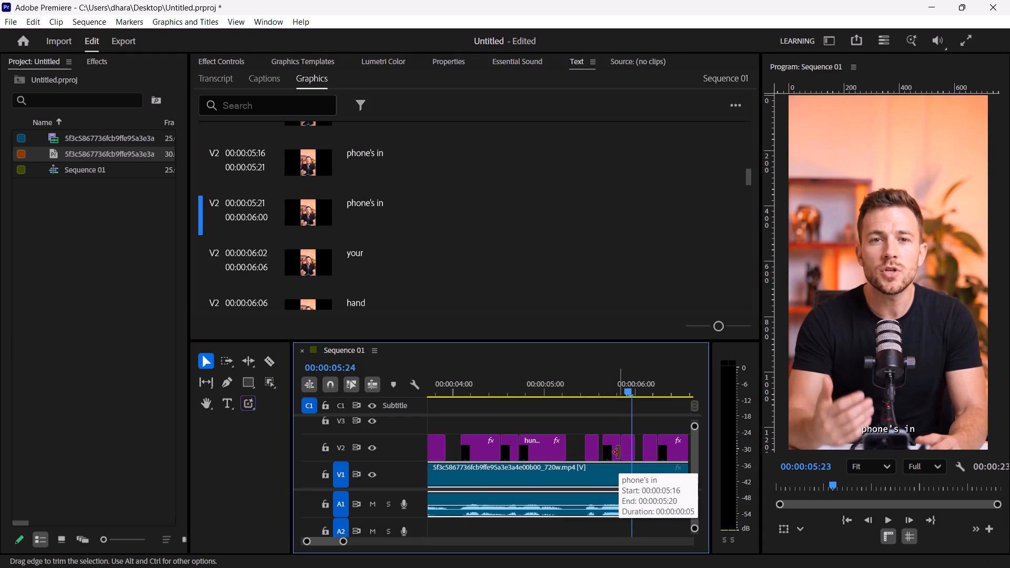
key(Left)
key(Left)
key(Right)
key(Right)
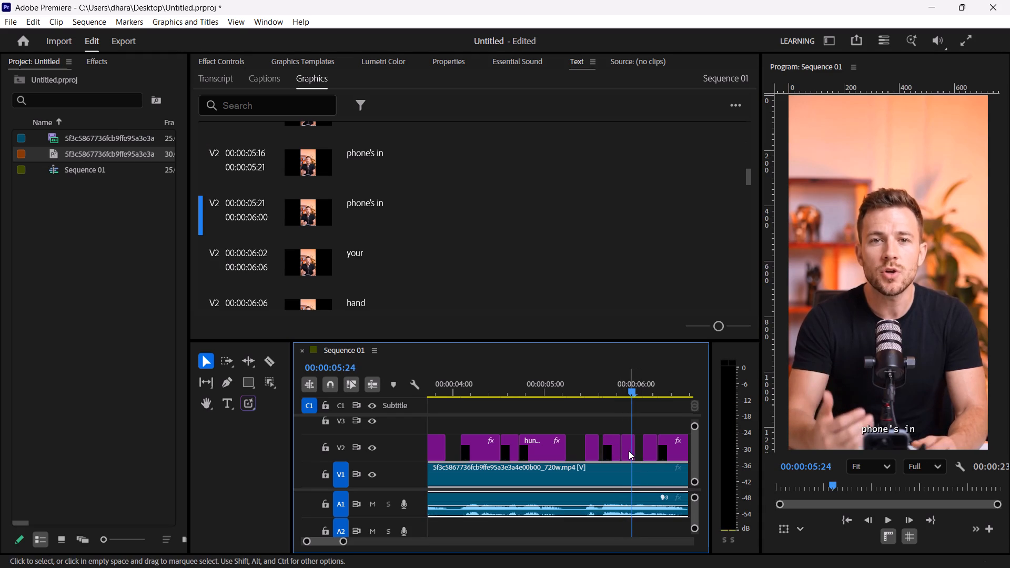
click(629, 451)
click(632, 449)
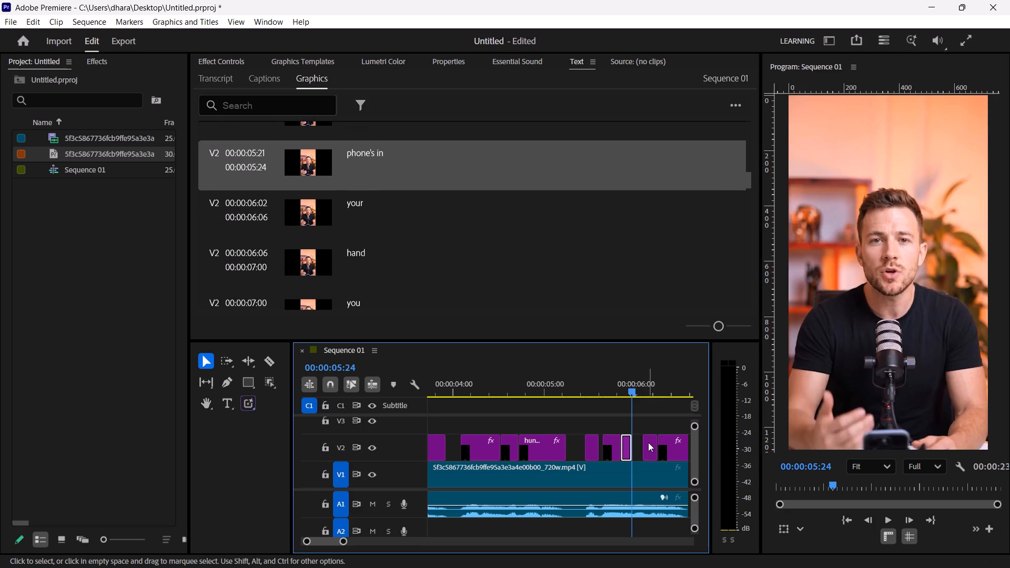
Move the "your" graphic to start at 00:00:06:00 and trim its end to 00:00:06:03.
key(Right)
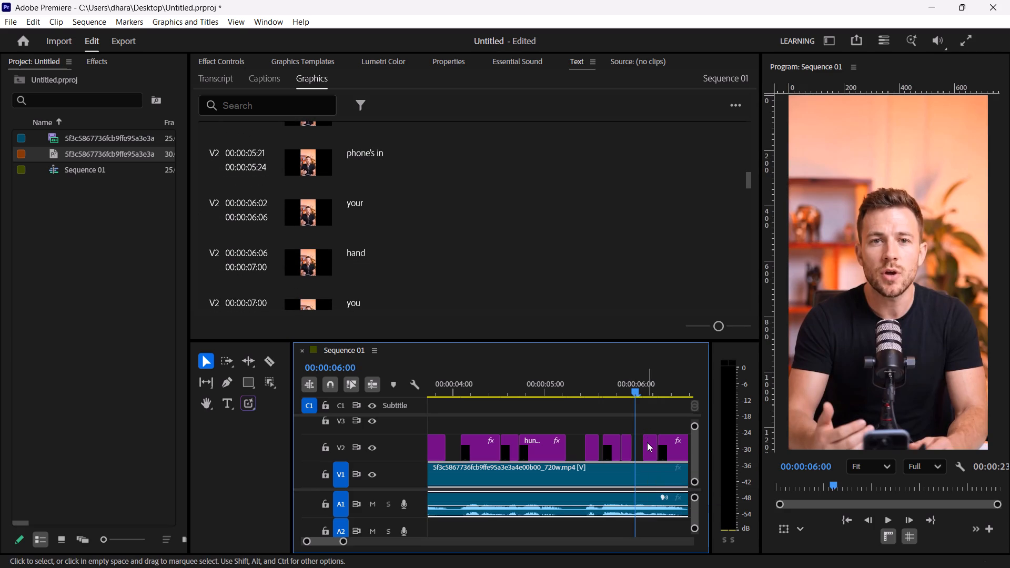
drag(647, 442, 640, 442)
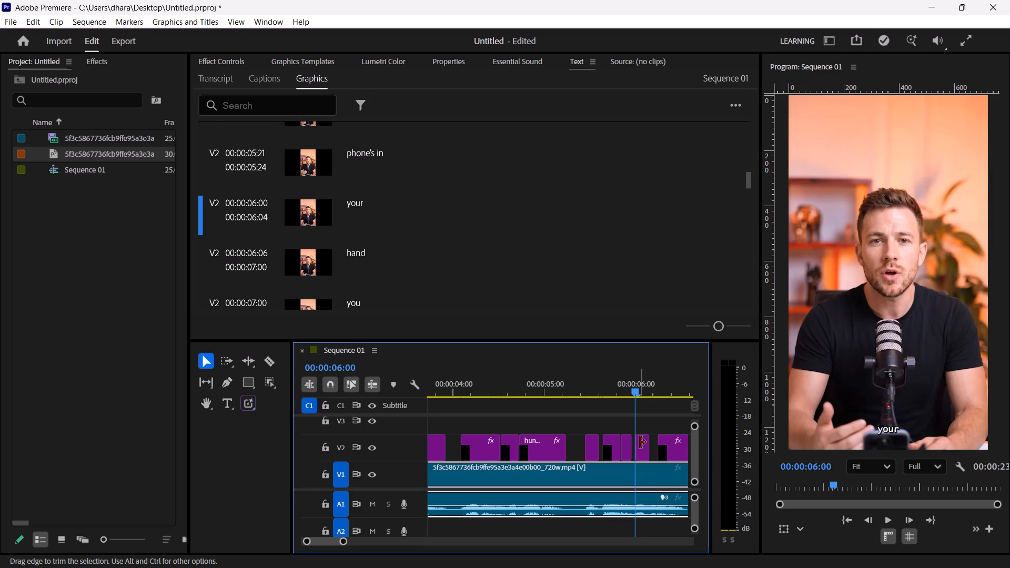
key(space)
key(space)
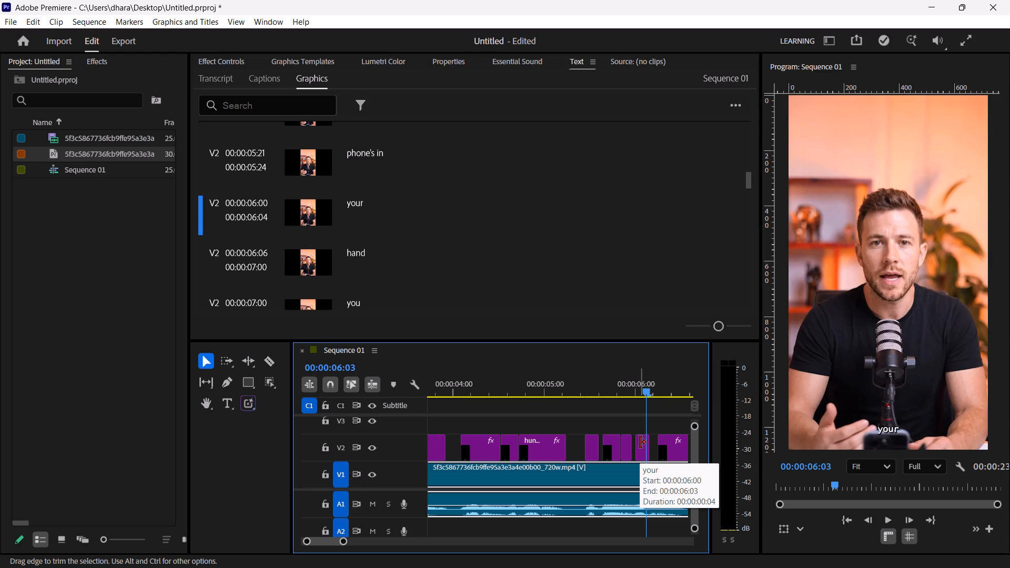
click(648, 446)
click(648, 446)
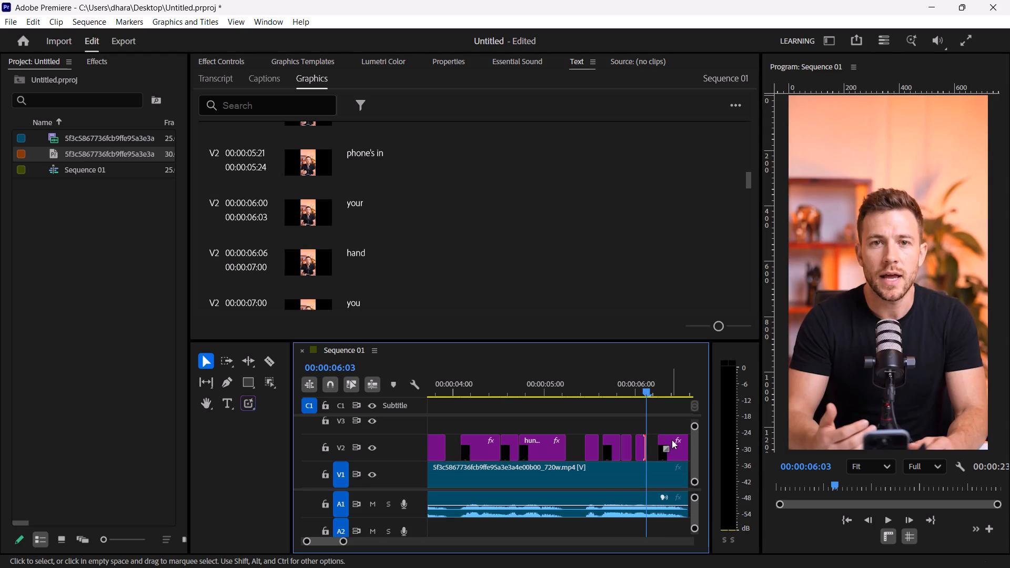
Move the "hand" graphic to start at 00:00:06:03 and trim its end to 00:00:06:16 where the spoken word ends.
drag(672, 440, 661, 440)
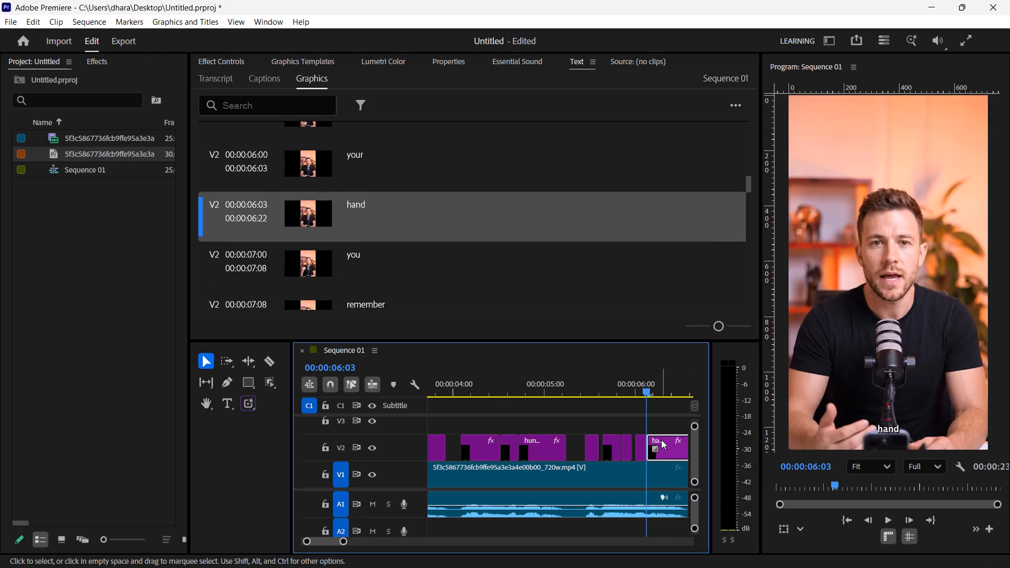
key(space)
key(space)
key(space)
key(space)
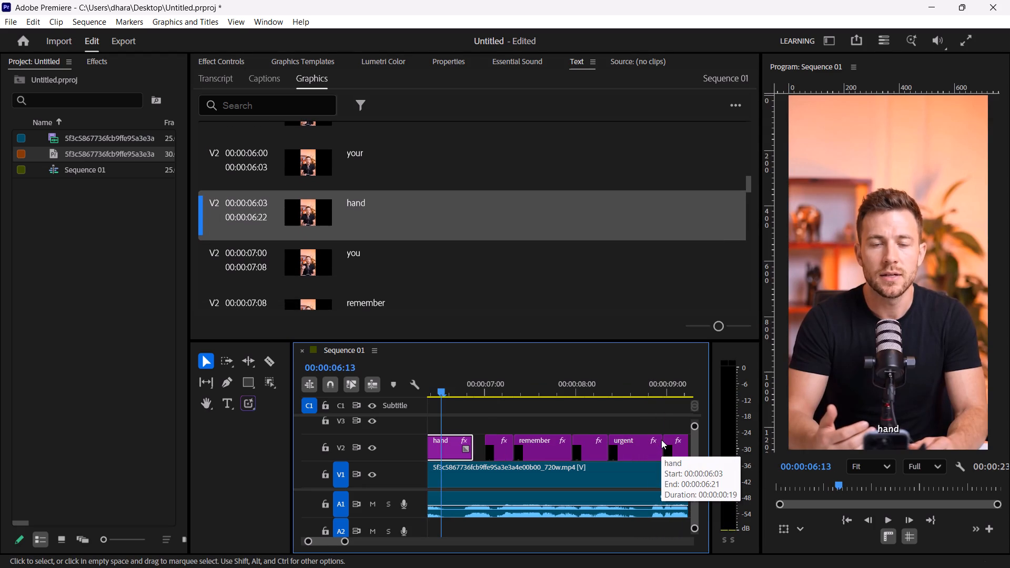
key(space)
key(space)
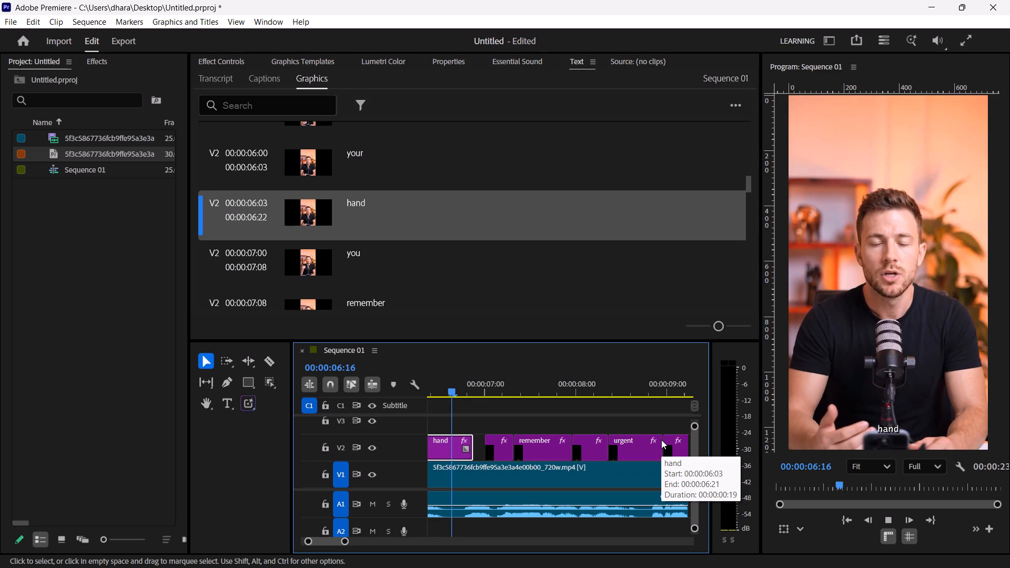
drag(472, 450, 451, 450)
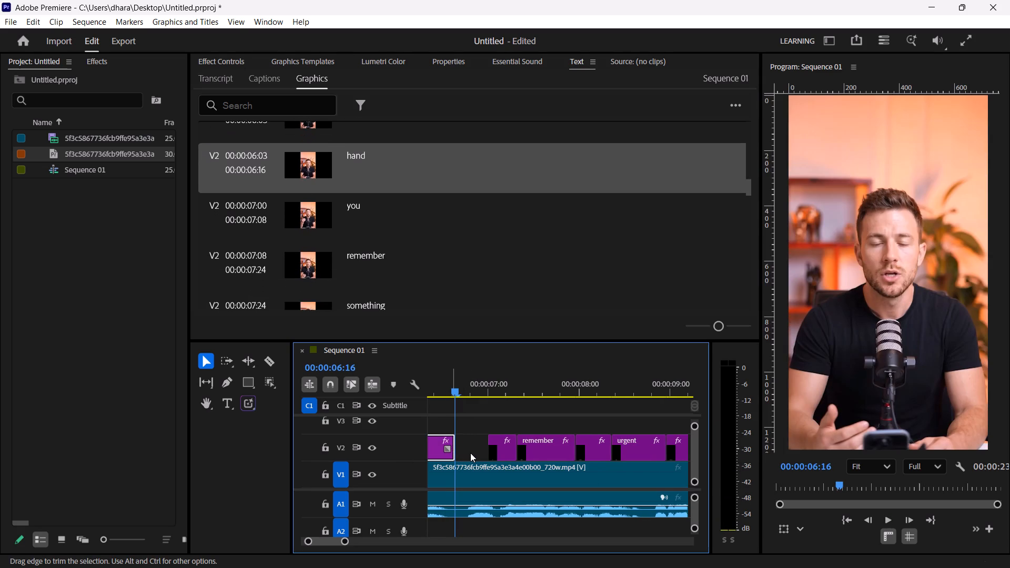
Find where the spoken "you" begins and move the "you" graphic to start at 00:00:06:20.
key(Right)
key(Right)
key(Right)
key(Right)
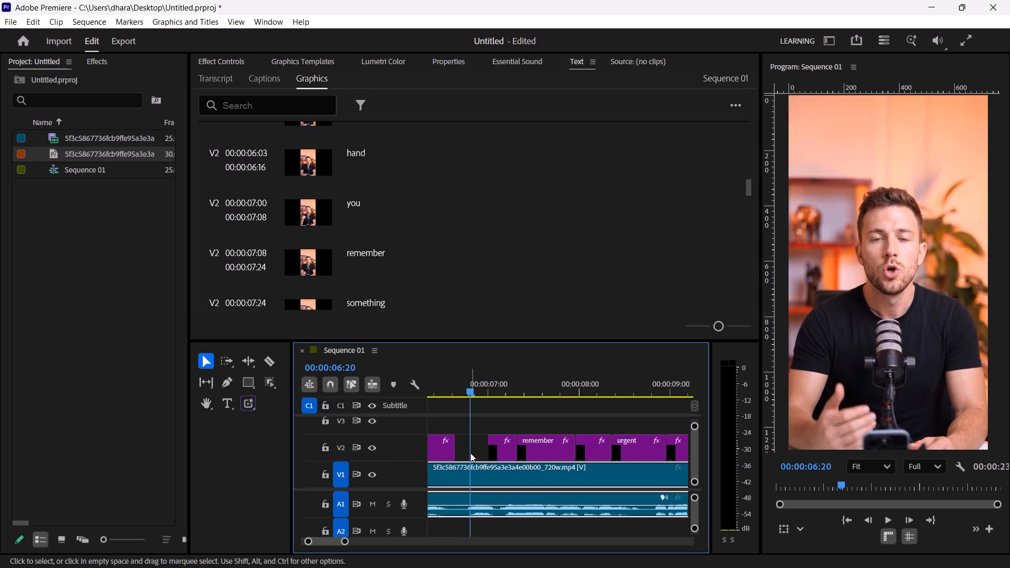
key(Left)
key(space)
key(space)
key(space)
key(space)
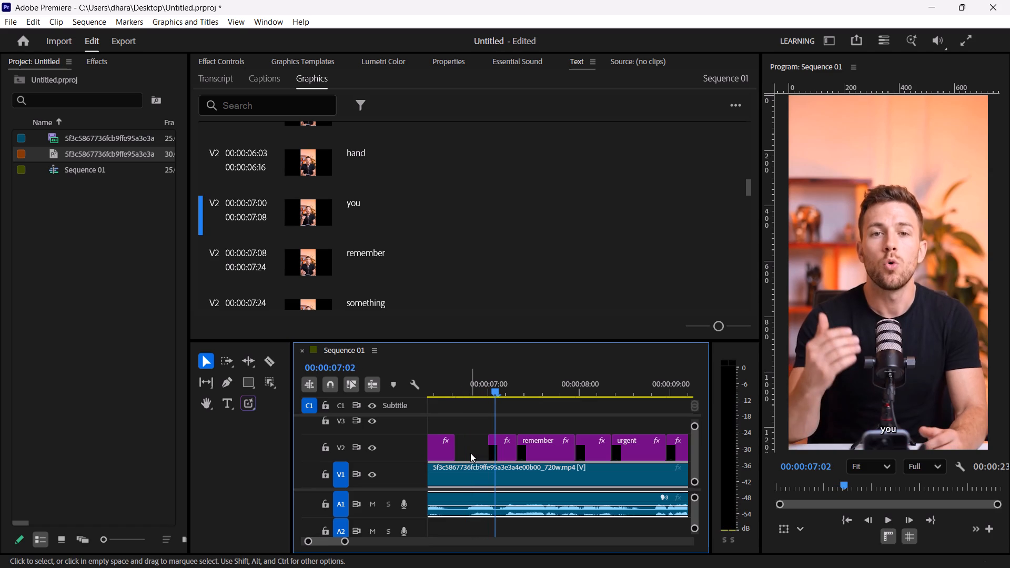
click(466, 394)
key(Right)
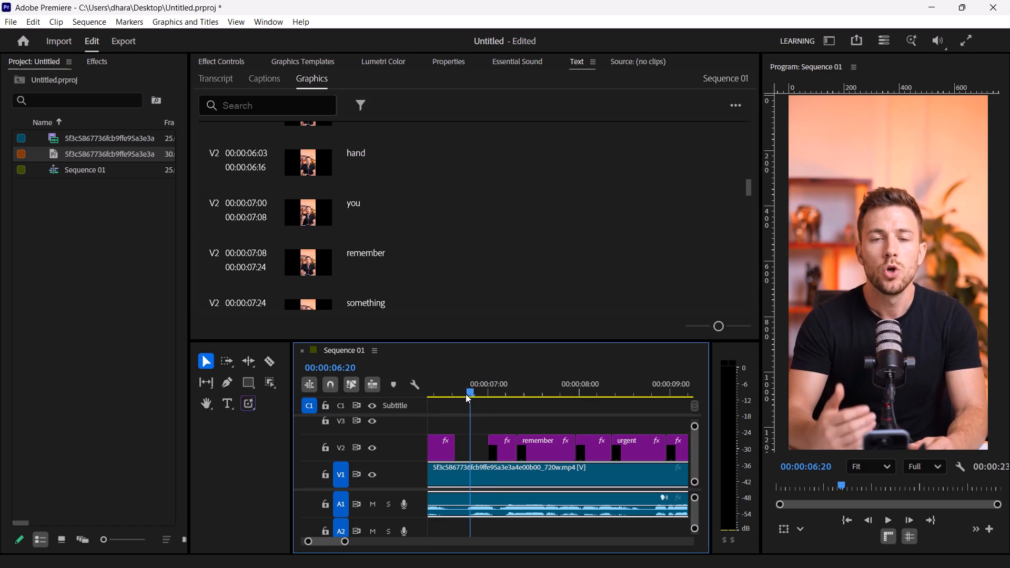
drag(498, 438, 477, 441)
Play through the spoken "you" and move the "remember" graphic to start at 00:00:07:04.
click(443, 391)
key(space)
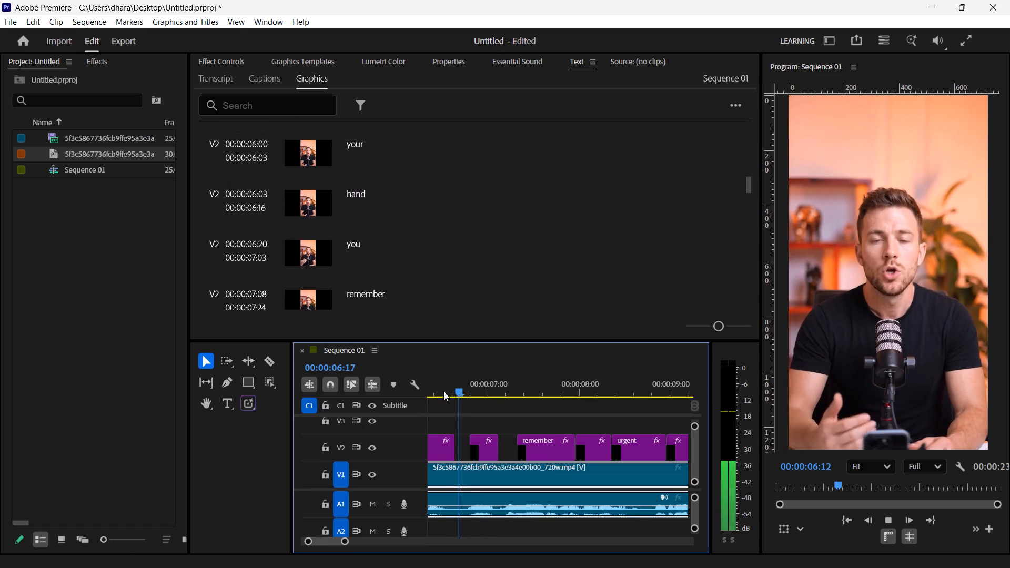
key(space)
key(space)
key(space)
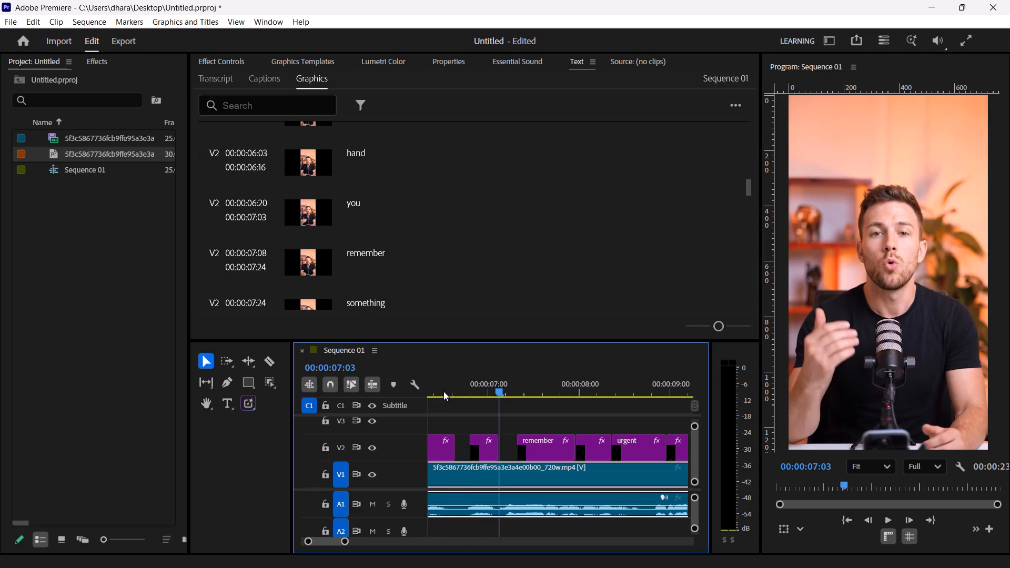
drag(542, 440, 531, 440)
key(Right)
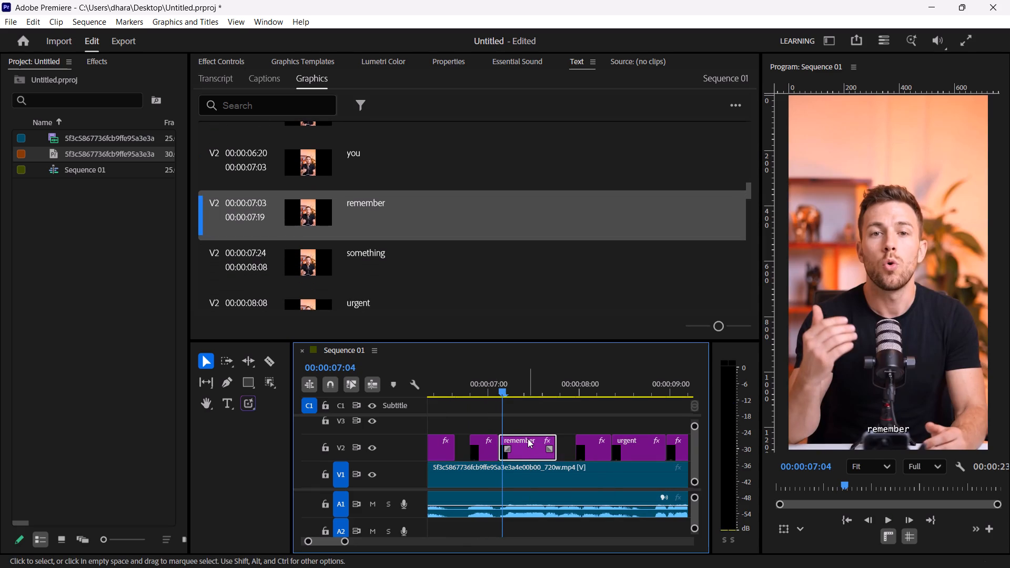
click(524, 438)
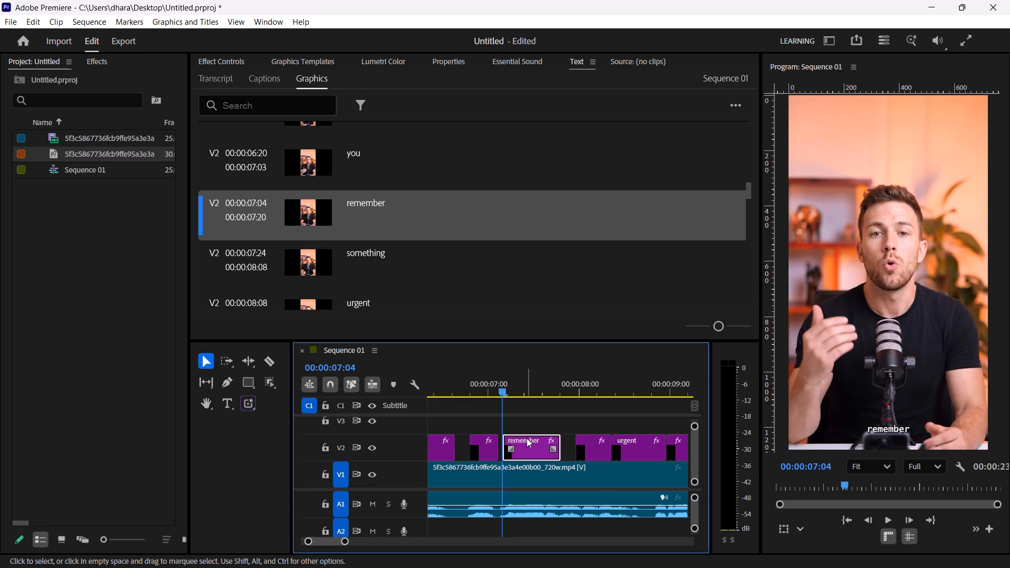
Play to the end of the spoken "remember" and move the "something" graphic to start at 00:00:07:20.
key(space)
key(space)
key(space)
key(space)
key(space)
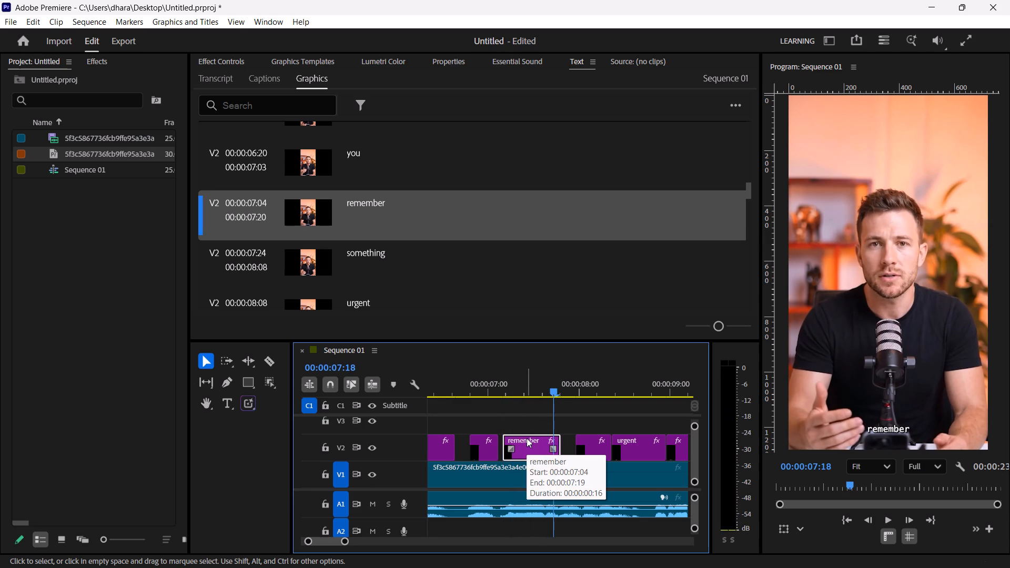
key(space)
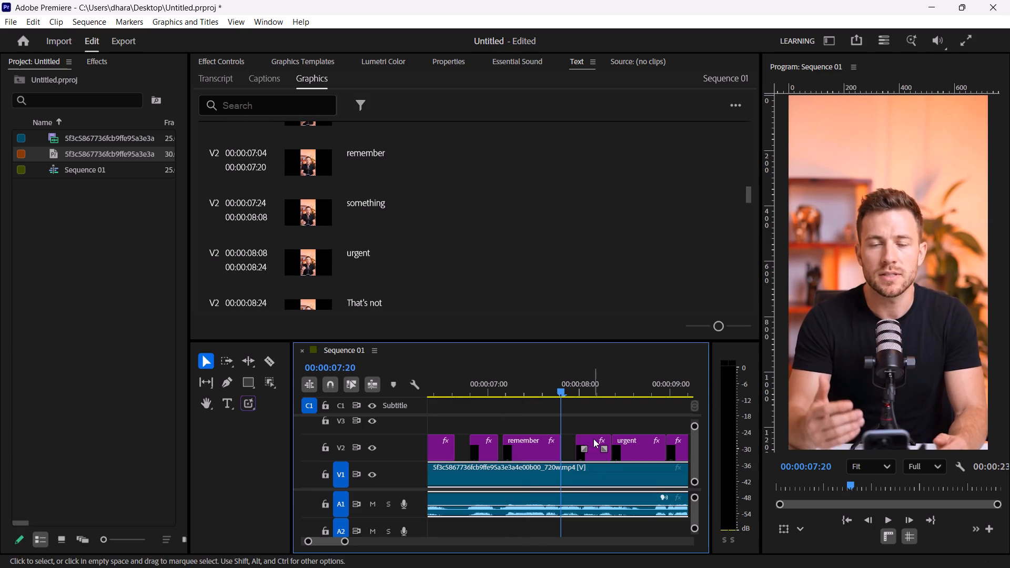
drag(593, 439, 582, 440)
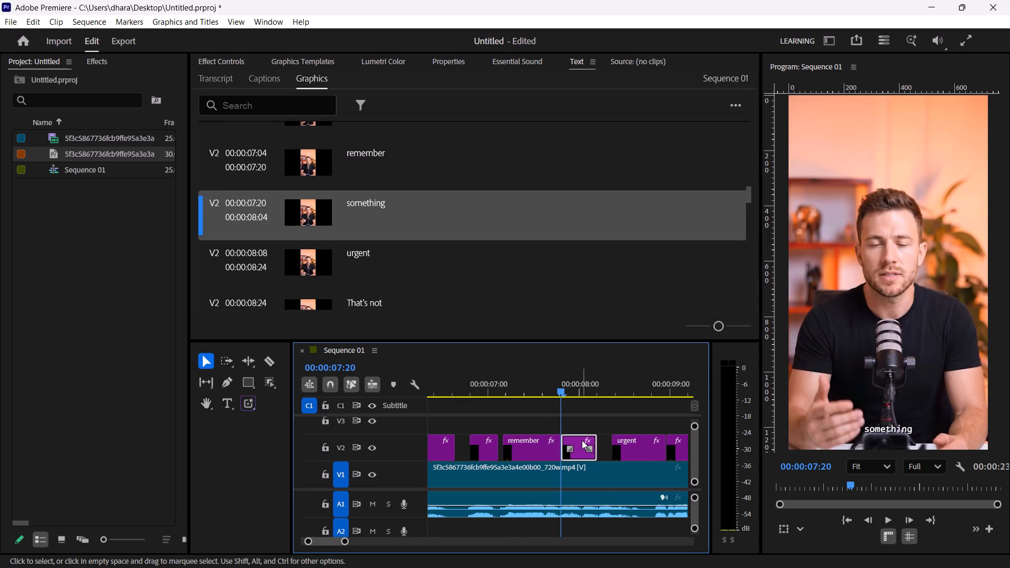
Play through the spoken "something" and move the "urgent" graphic to start at 00:00:08:04, directly after the "something" graphic.
click(489, 384)
key(space)
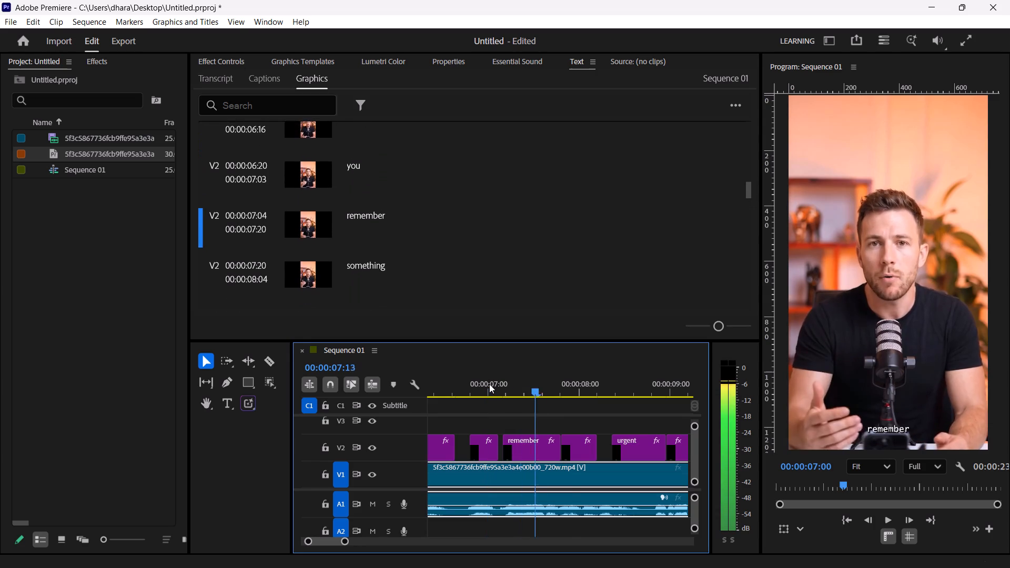
key(space)
key(space)
key(space)
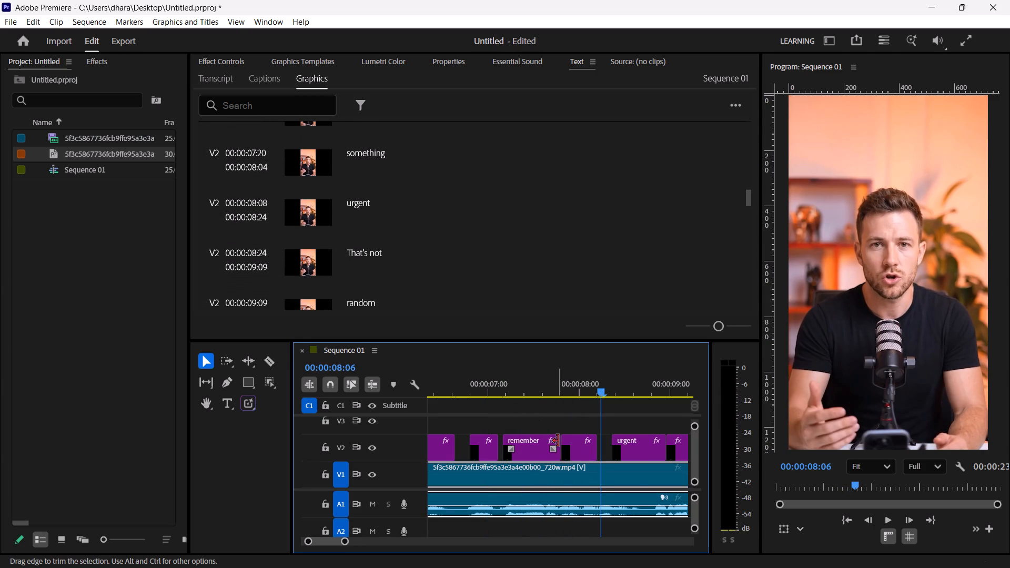
key(Left)
drag(636, 442, 614, 526)
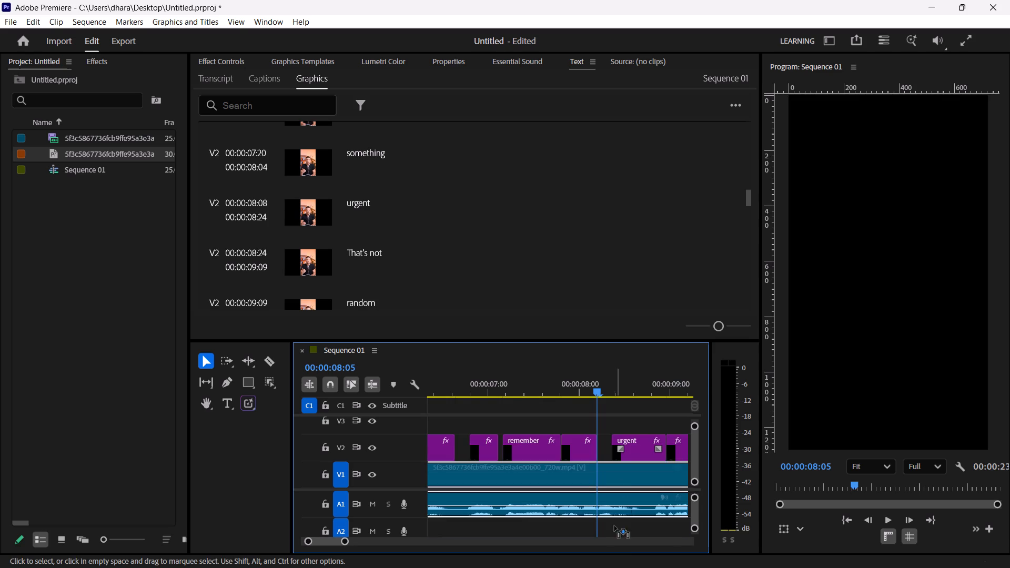
drag(614, 526, 605, 567)
drag(635, 442, 623, 442)
Play to the end of the spoken "urgent" and trim the end of the "urgent" graphic to 00:00:08:17.
click(472, 378)
key(space)
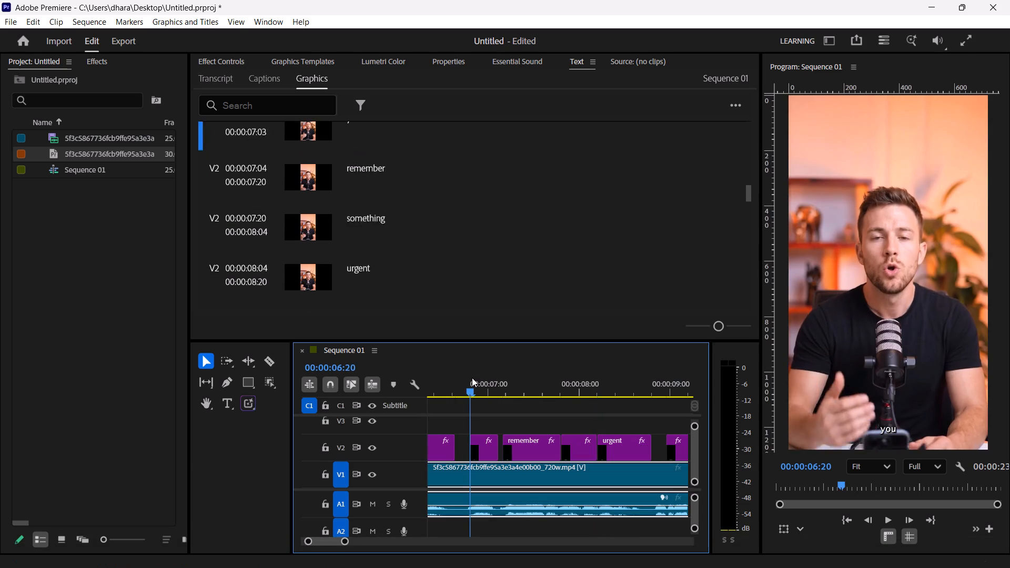
key(space)
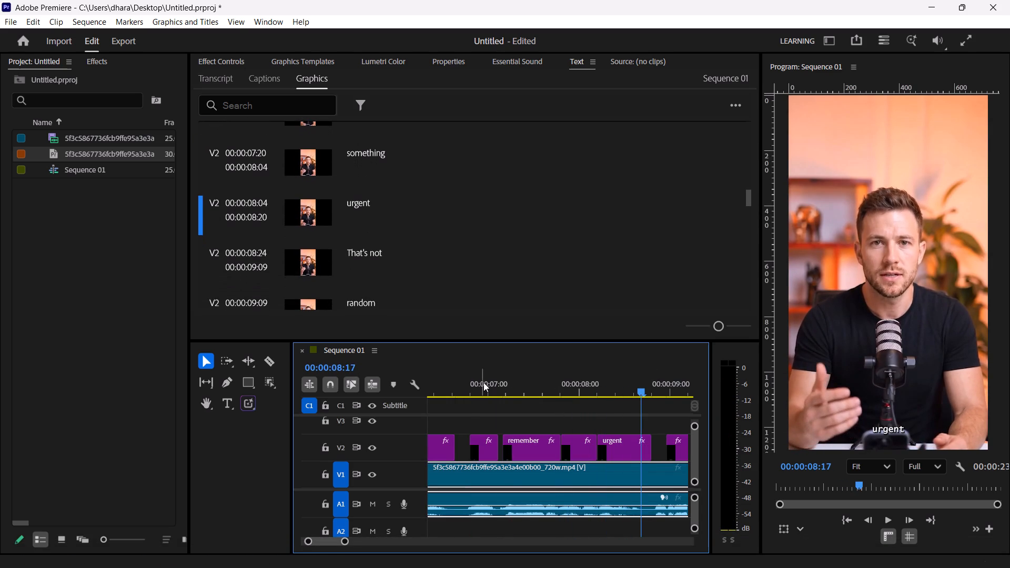
drag(651, 454, 649, 454)
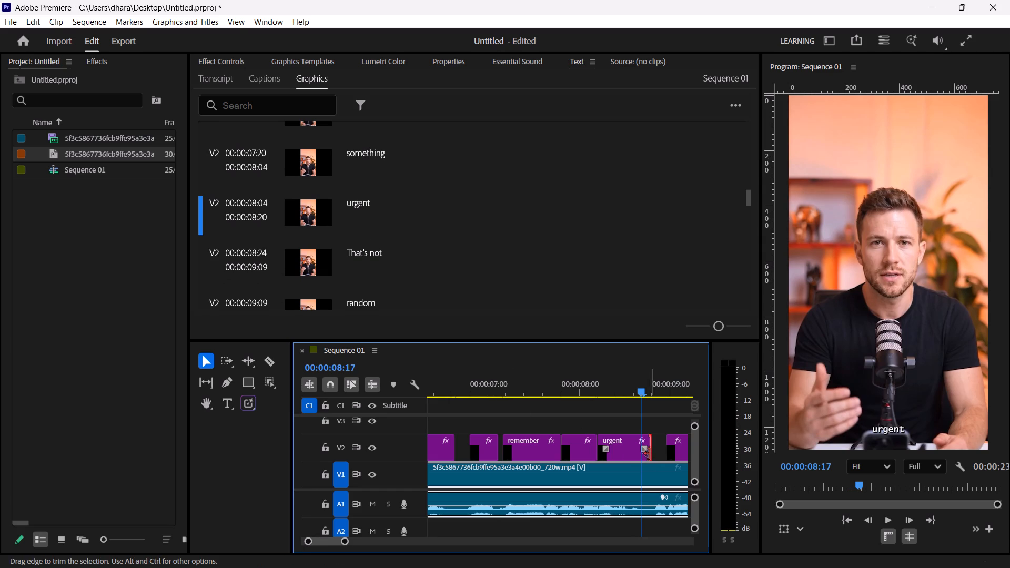
drag(649, 454, 644, 453)
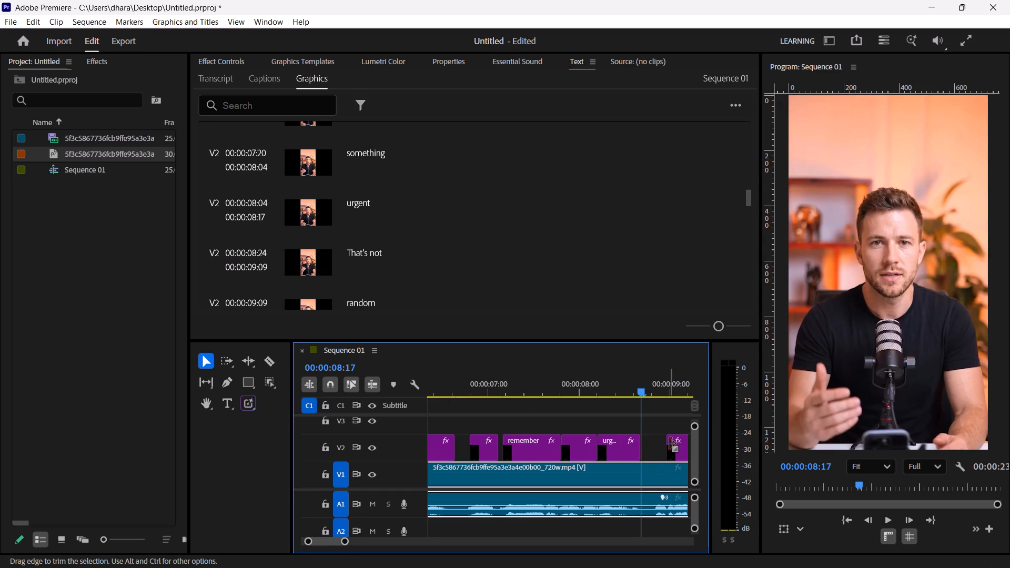
Step to the start of the spoken "That's" and move the "That's not" graphic to start at 00:00:08:21.
key(Right)
key(Right)
key(Right)
key(Right)
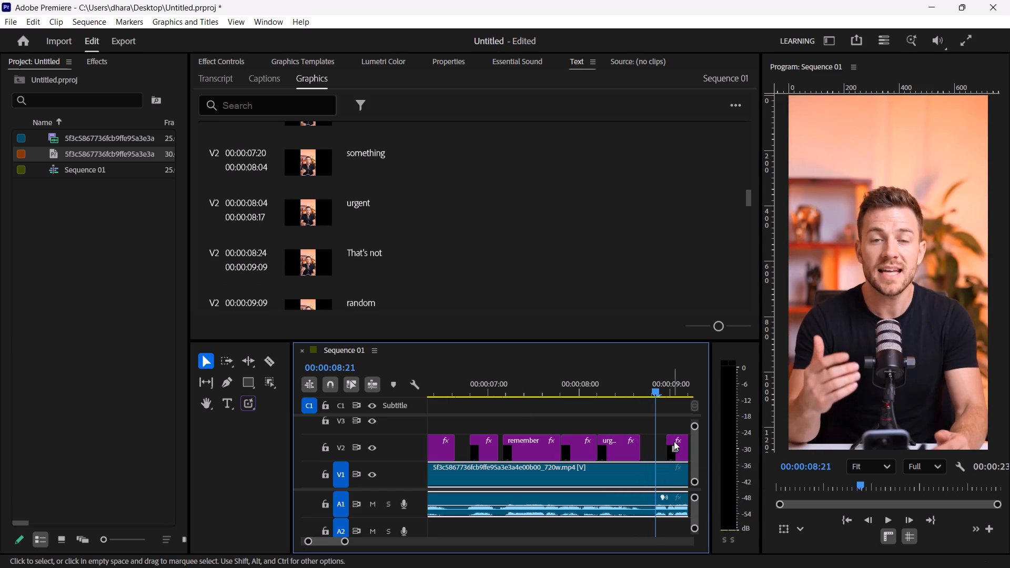
drag(684, 447, 675, 447)
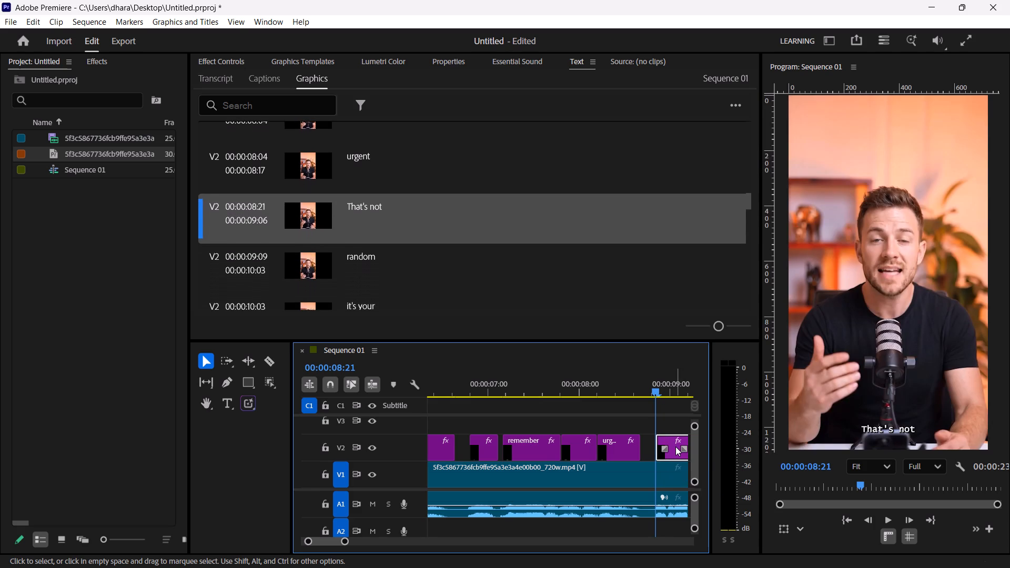
Play to the end of the spoken "That's" and split the "That's not" graphic at 00:00:09:01.
key(space)
key(space)
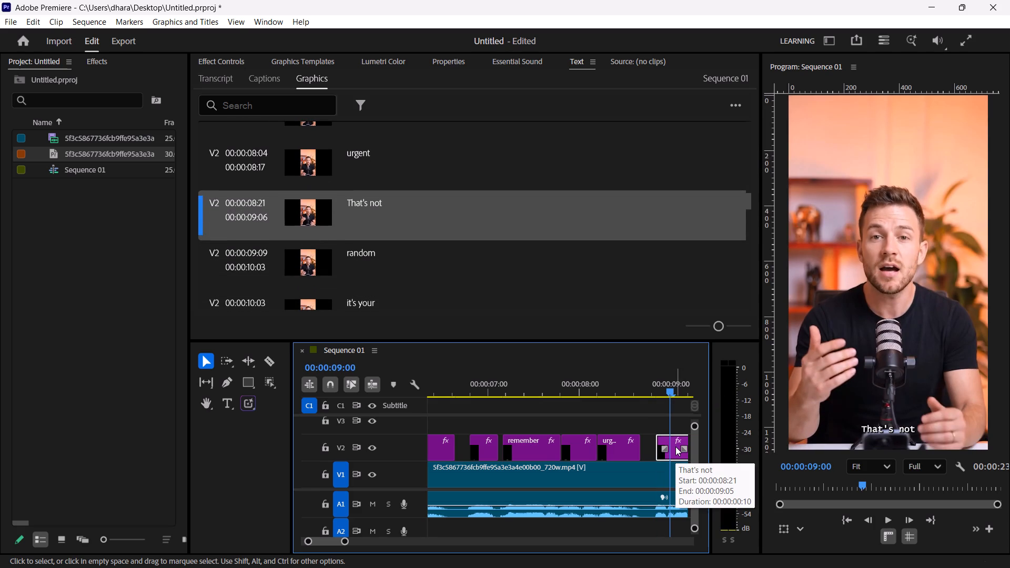
key(space)
key(space)
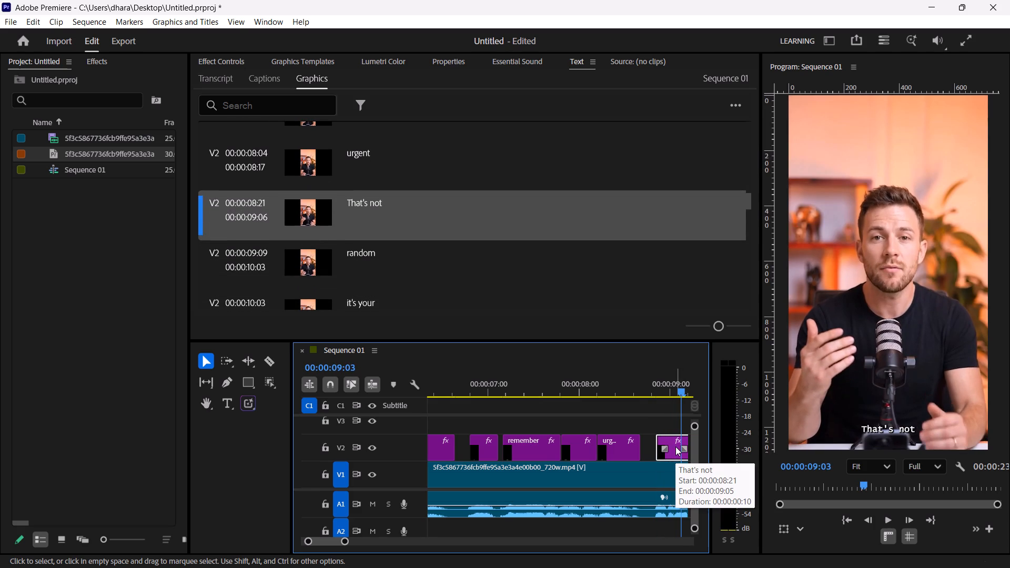
key(Left)
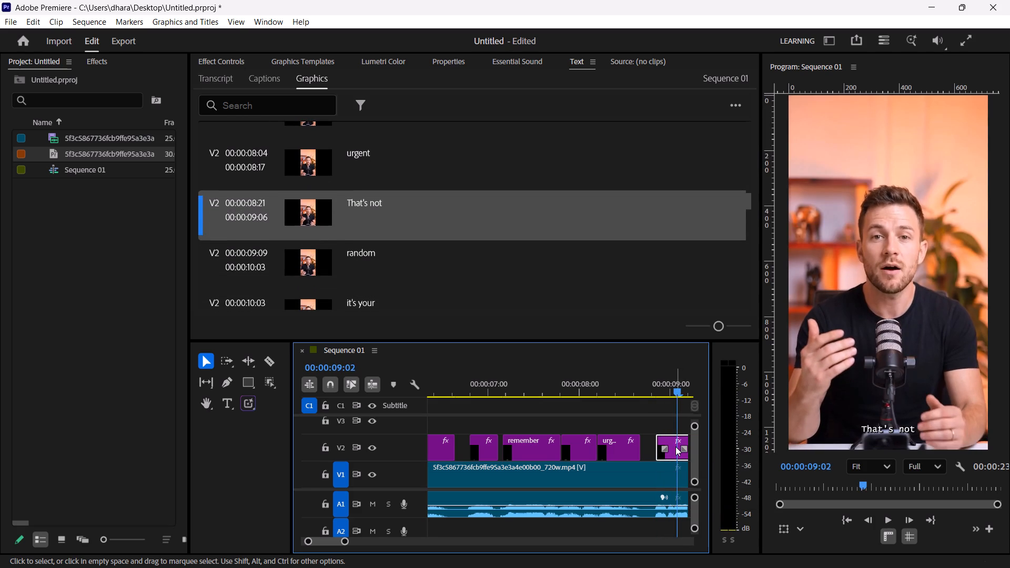
key(Left)
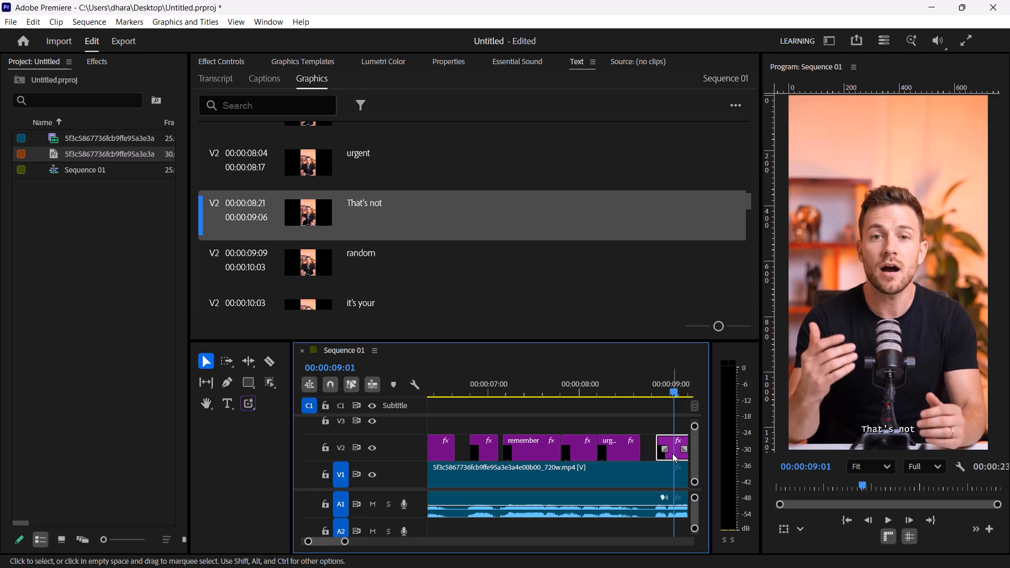
key(ctrl+k)
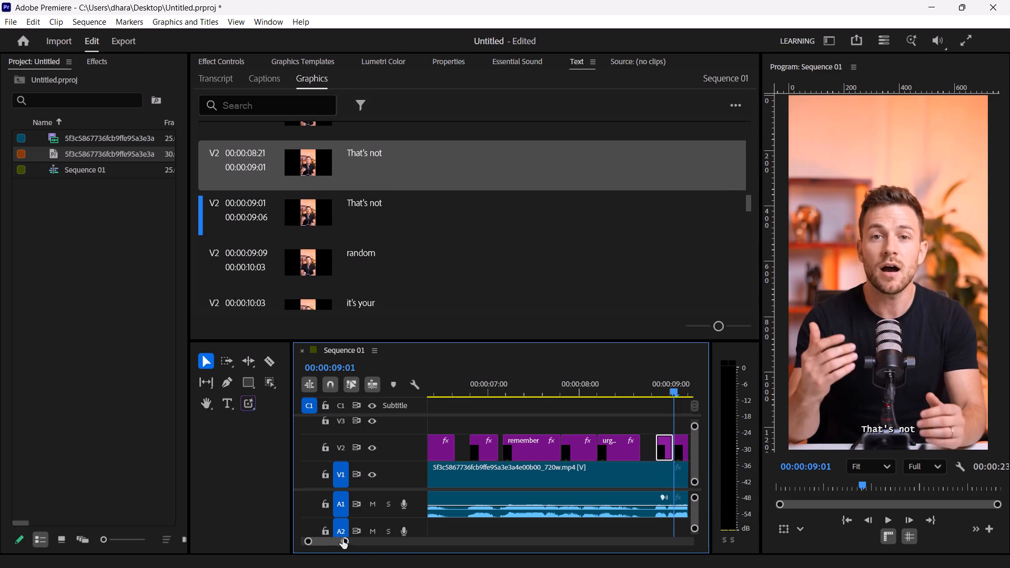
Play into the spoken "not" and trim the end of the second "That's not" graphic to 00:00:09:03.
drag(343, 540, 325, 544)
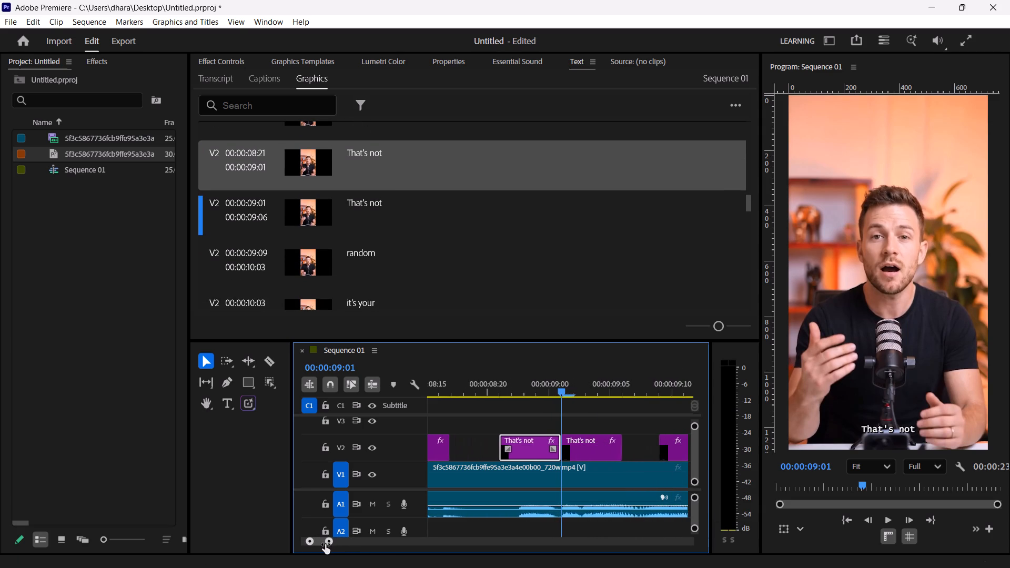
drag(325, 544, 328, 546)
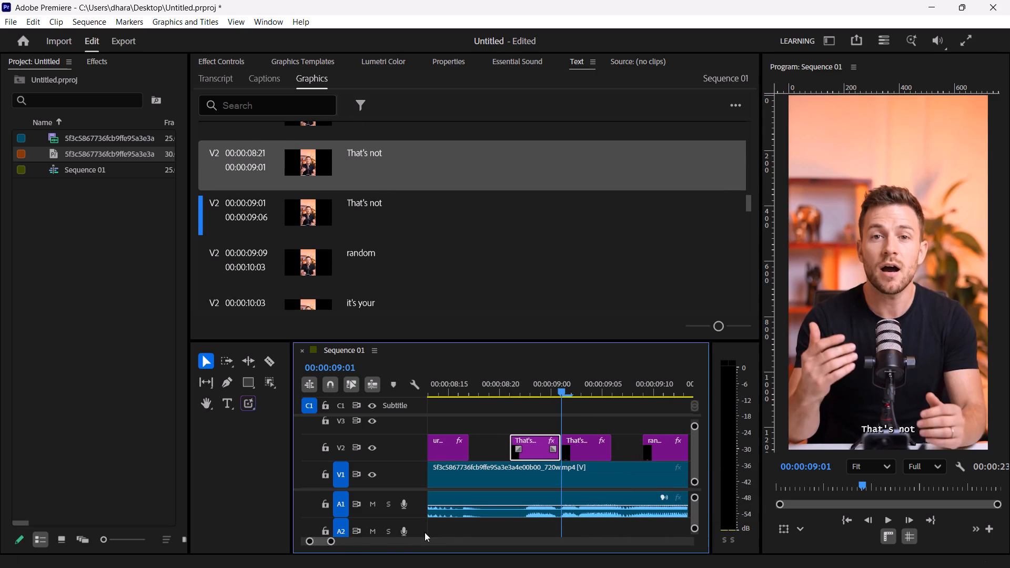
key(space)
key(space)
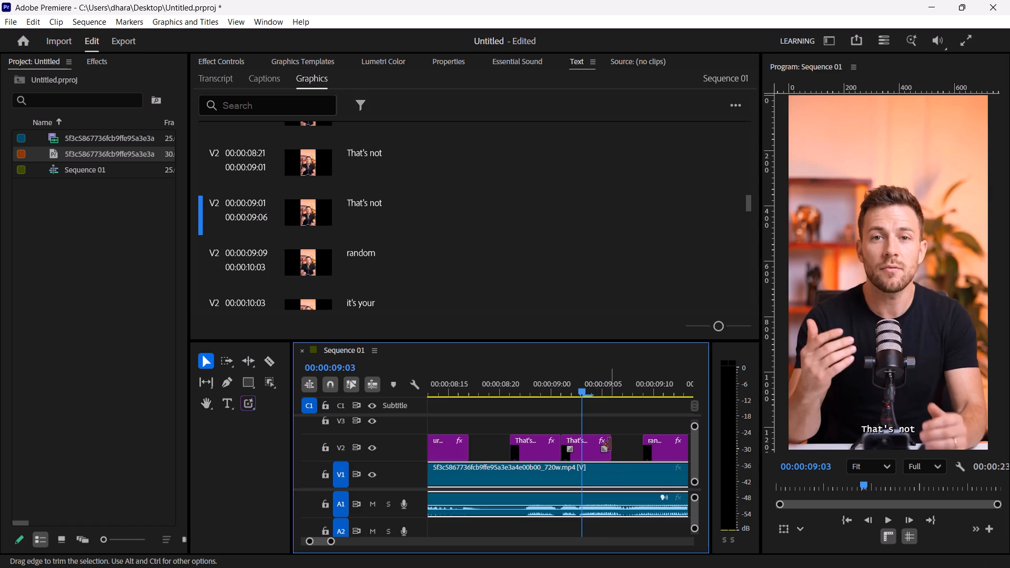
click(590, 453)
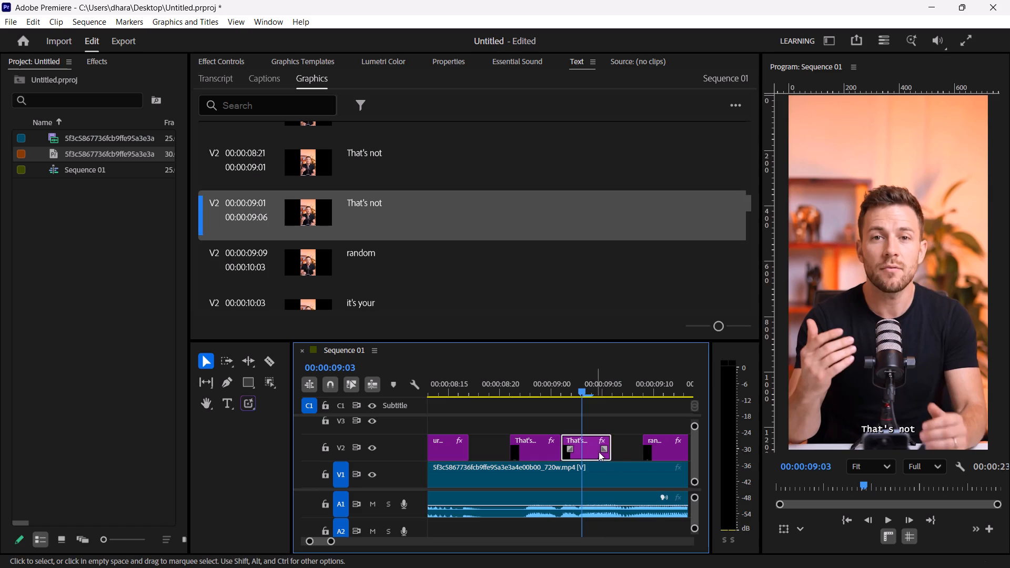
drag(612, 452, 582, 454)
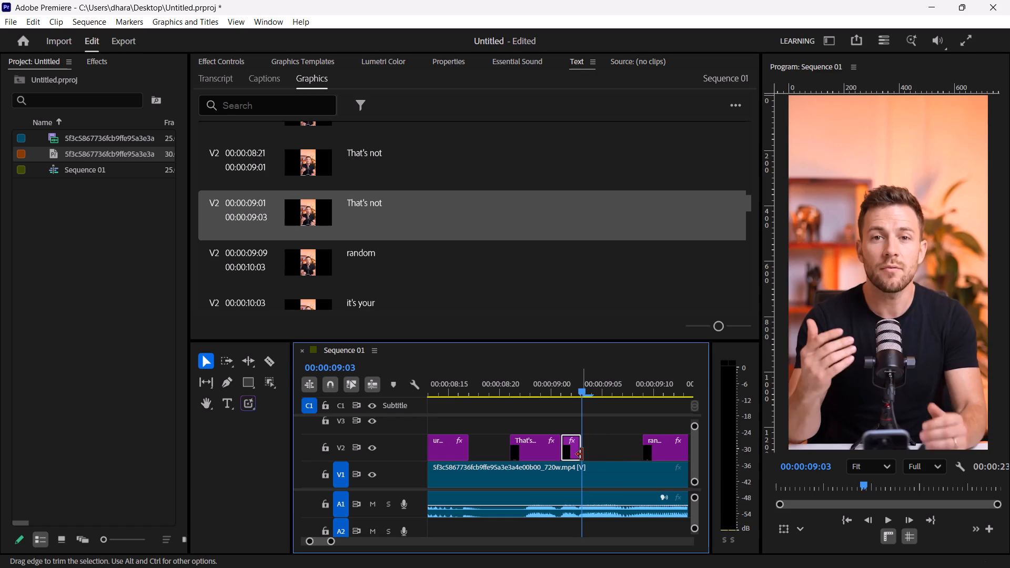
Play on to the end of the spoken "not" and extend the second "That's not" graphic to end at 00:00:09:07.
key(space)
key(space)
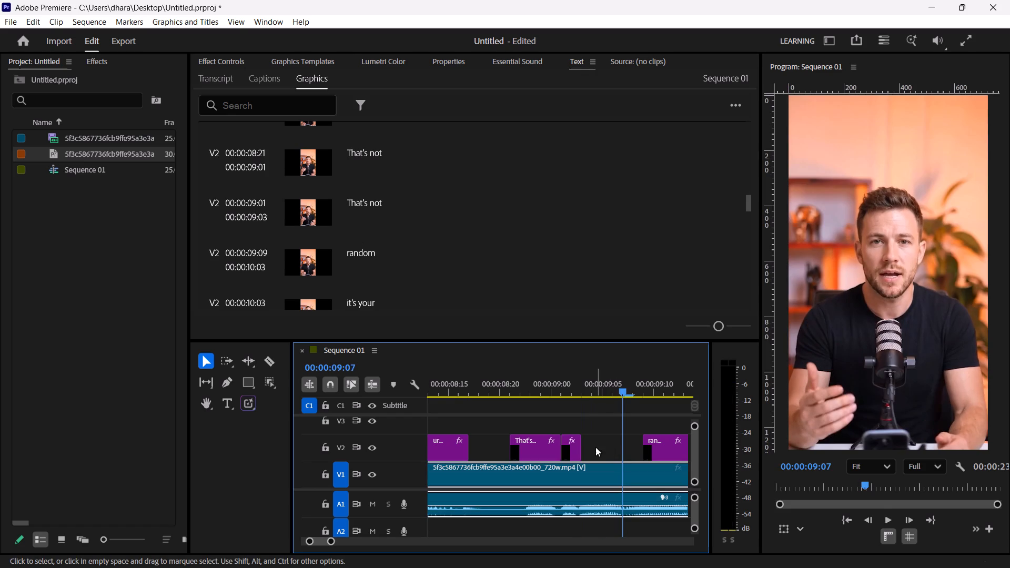
key(space)
key(space)
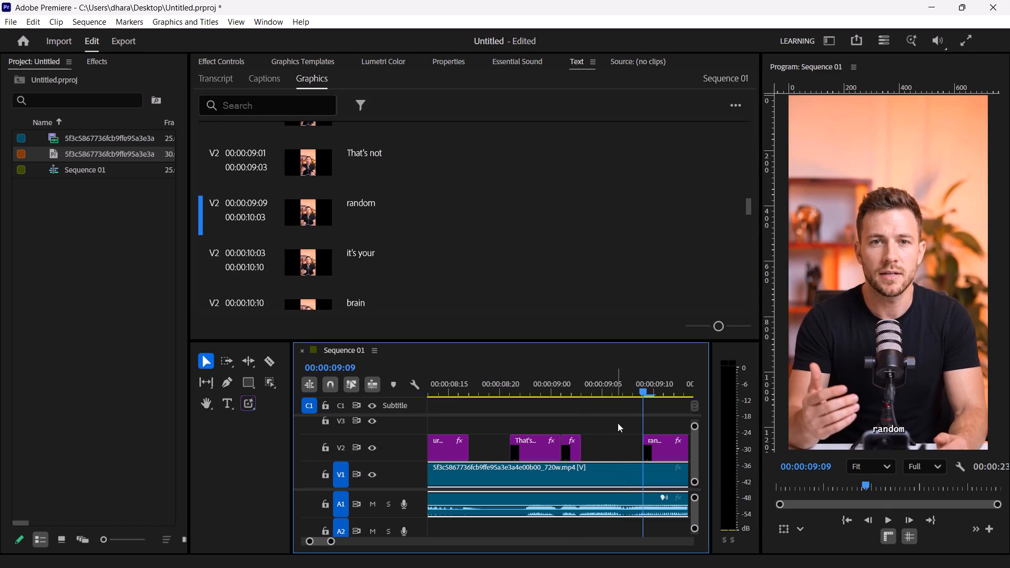
key(Left)
key(Left)
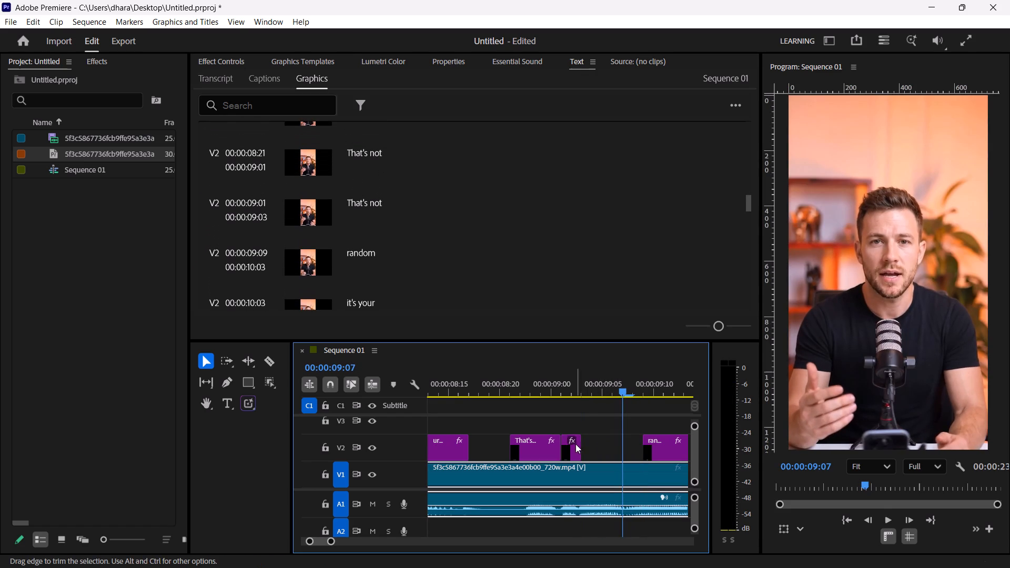
drag(580, 451, 622, 458)
Replay the "That's not" graphics to the start of the spoken "random" and move the "random" graphic to start at 00:00:09:08.
click(499, 379)
key(space)
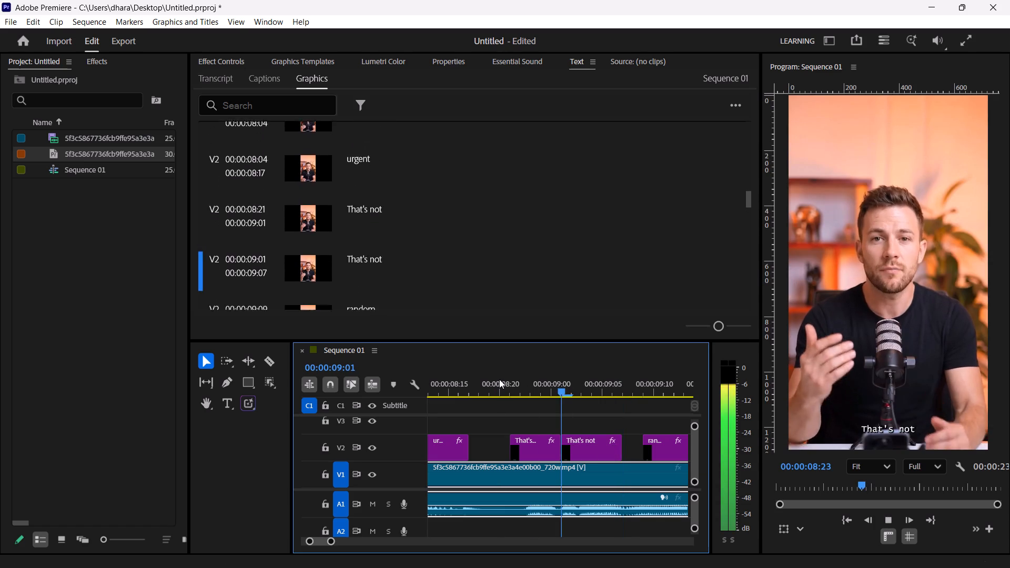
key(space)
click(494, 383)
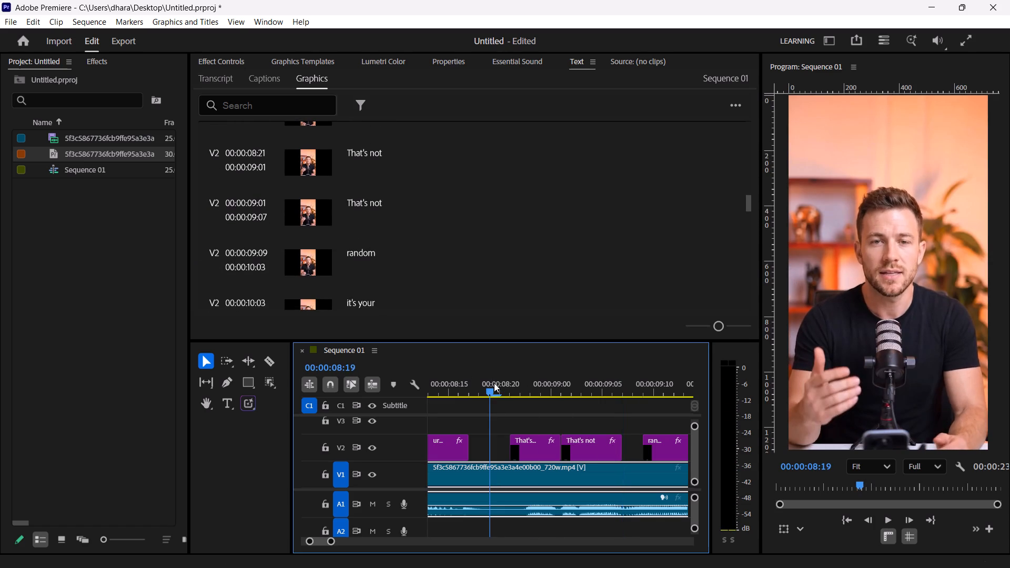
key(space)
key(space)
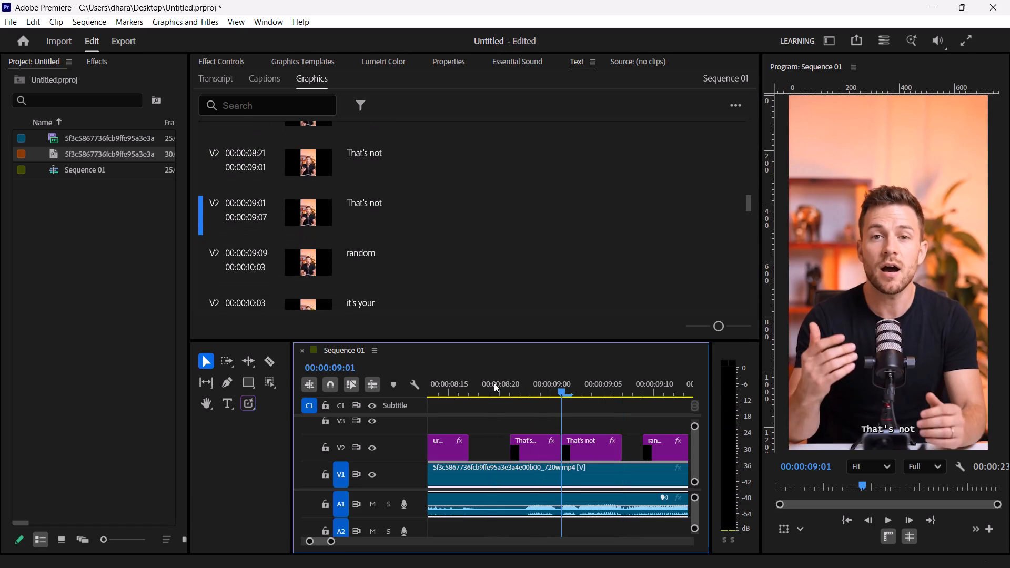
key(space)
key(space)
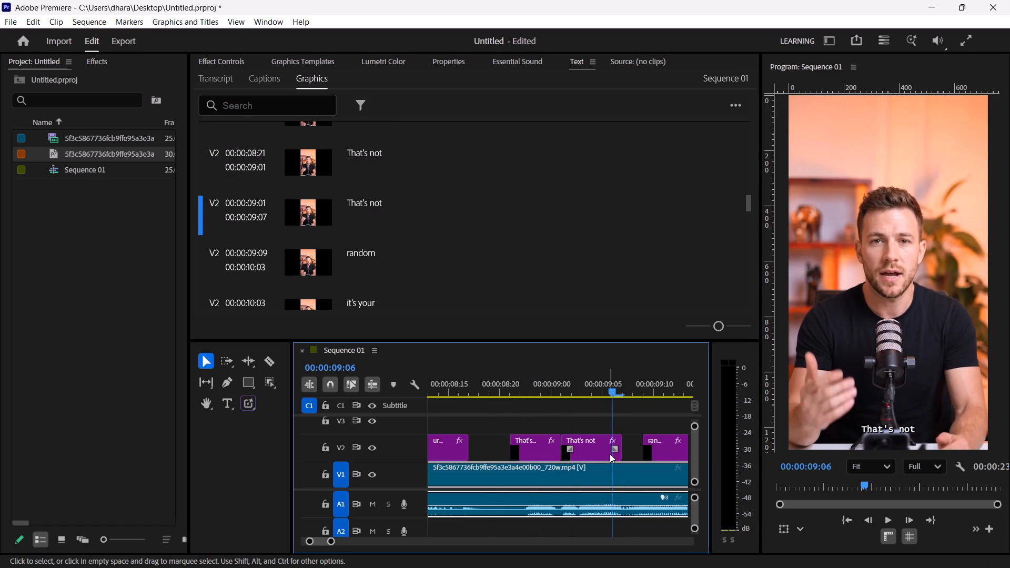
key(Right)
key(Left)
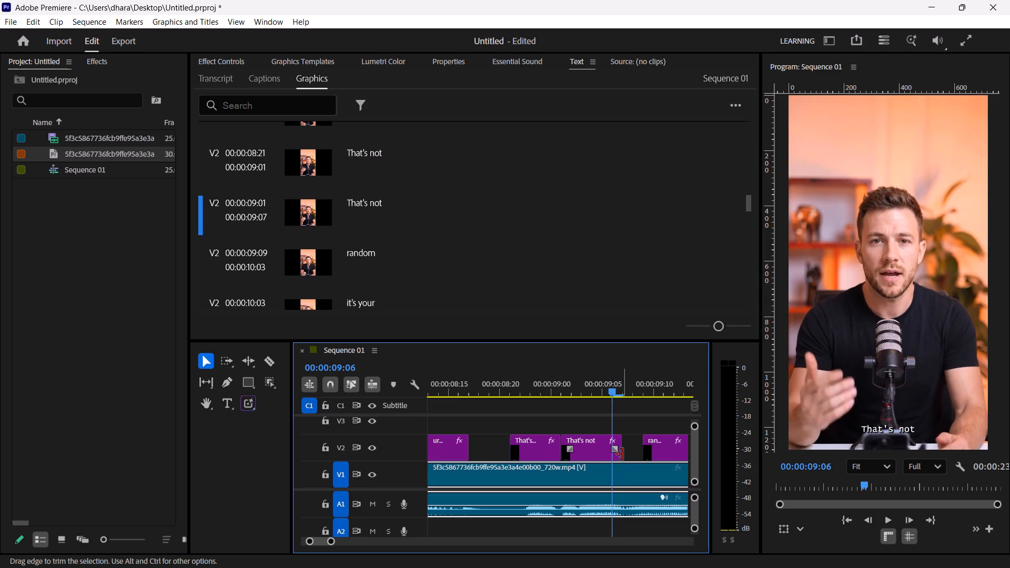
key(Right)
key(Right)
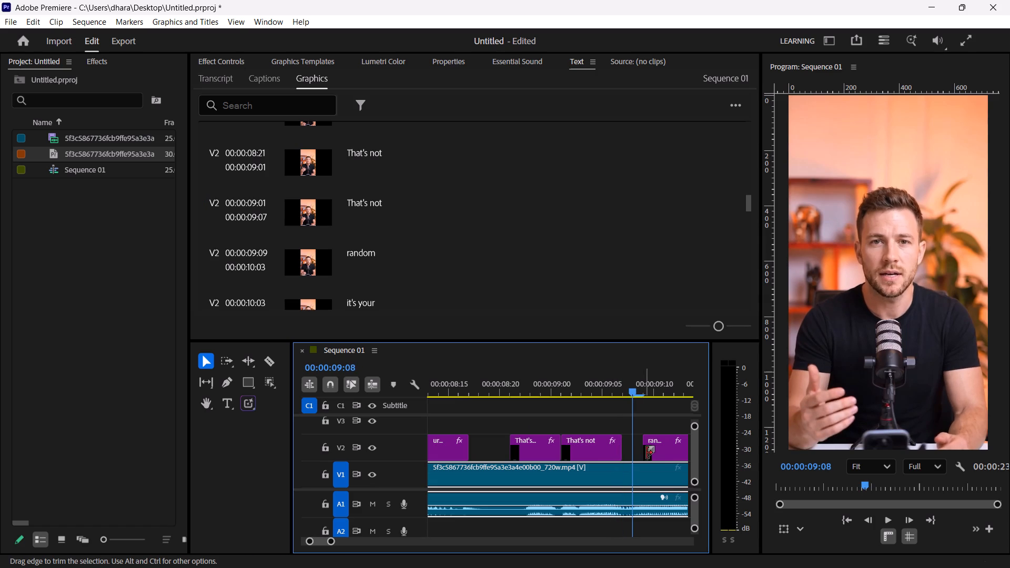
drag(668, 437, 657, 437)
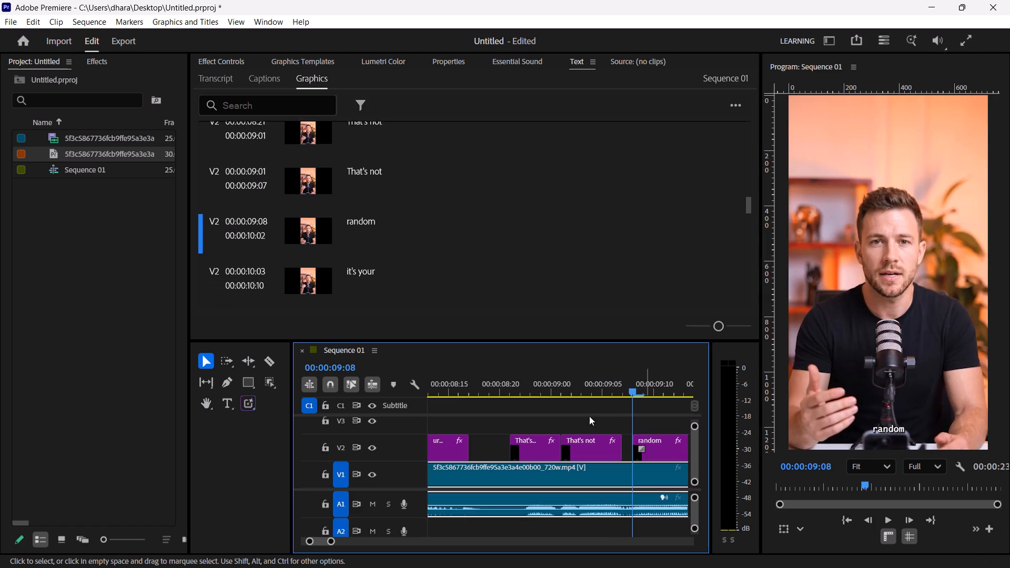
Play through the spoken "random", step back to its end and trim the "random" graphic to end at 00:00:09:20.
click(470, 371)
key(space)
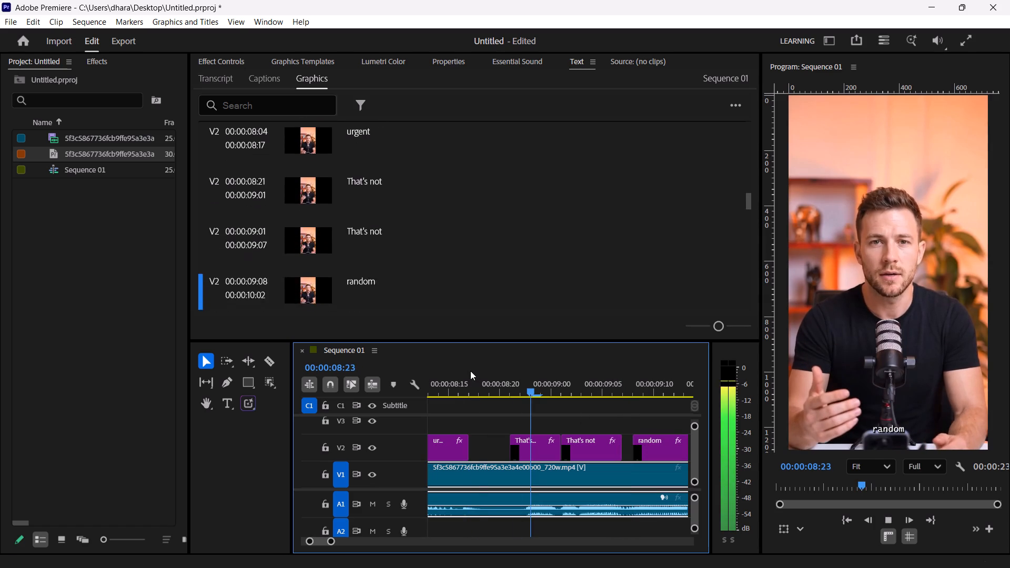
key(space)
click(506, 380)
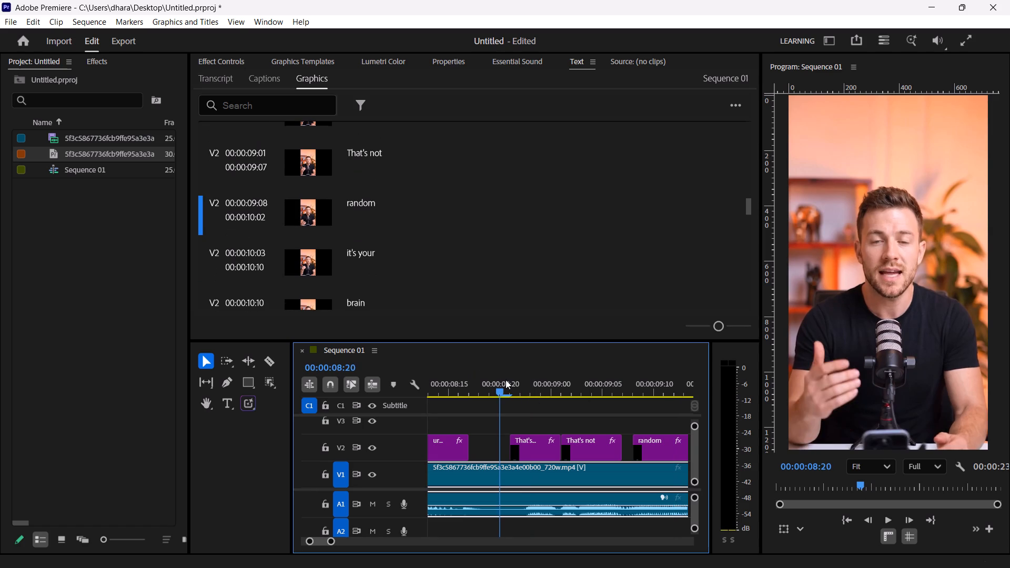
key(space)
key(space)
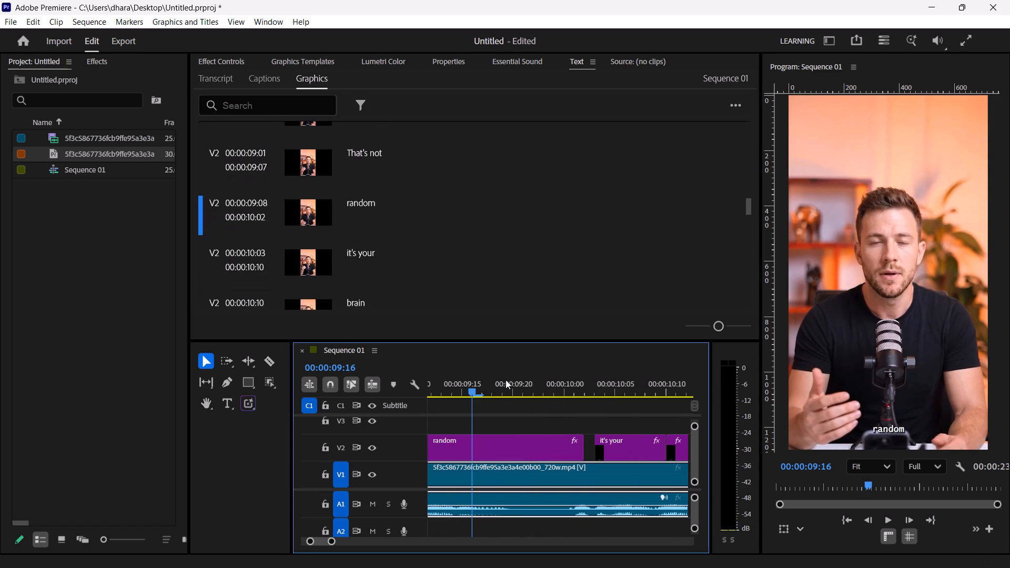
key(space)
key(space)
key(space)
key(space)
key(Left)
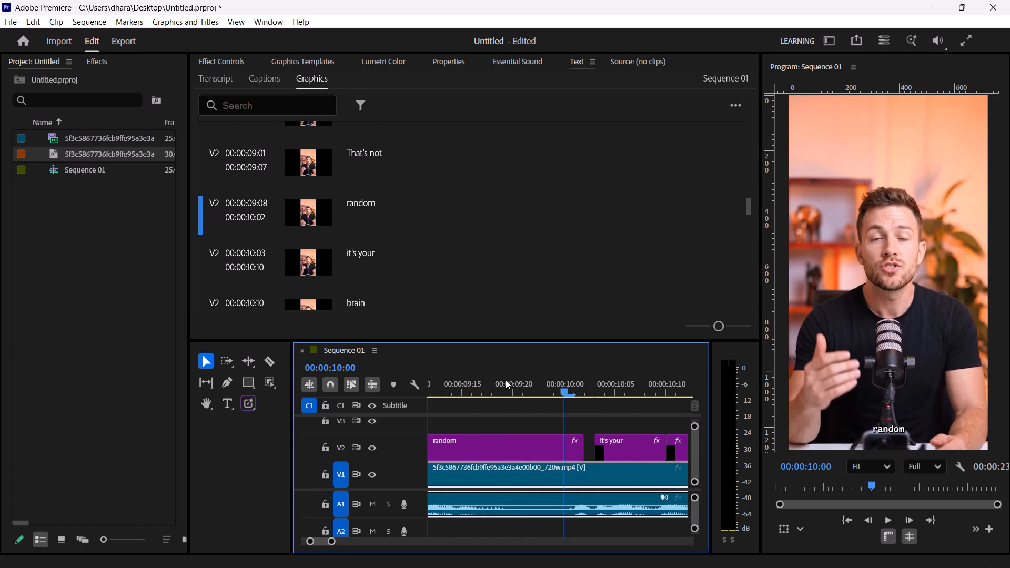
key(Left)
key(Left)
key(Left)
key(Left)
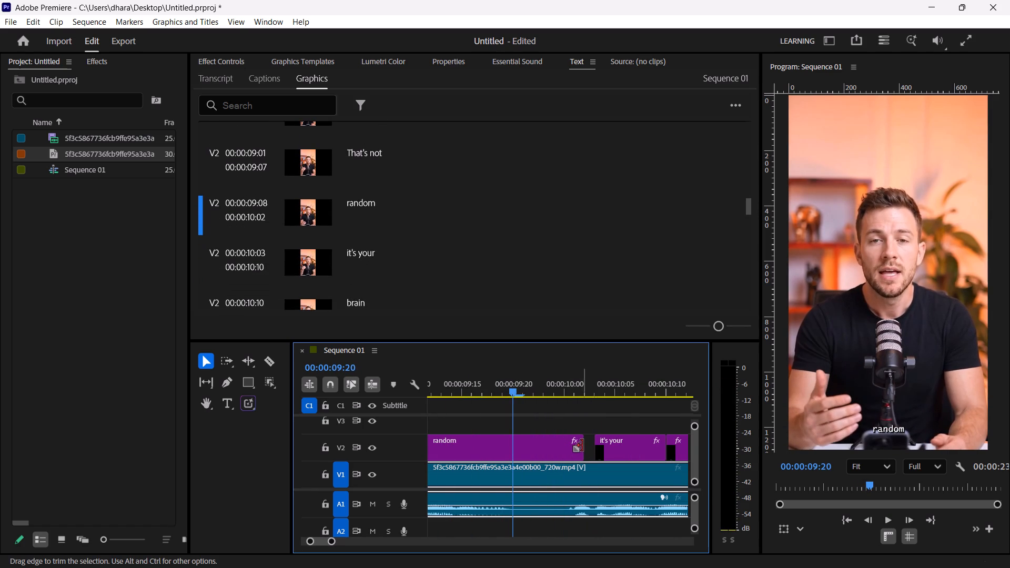
drag(584, 445, 516, 448)
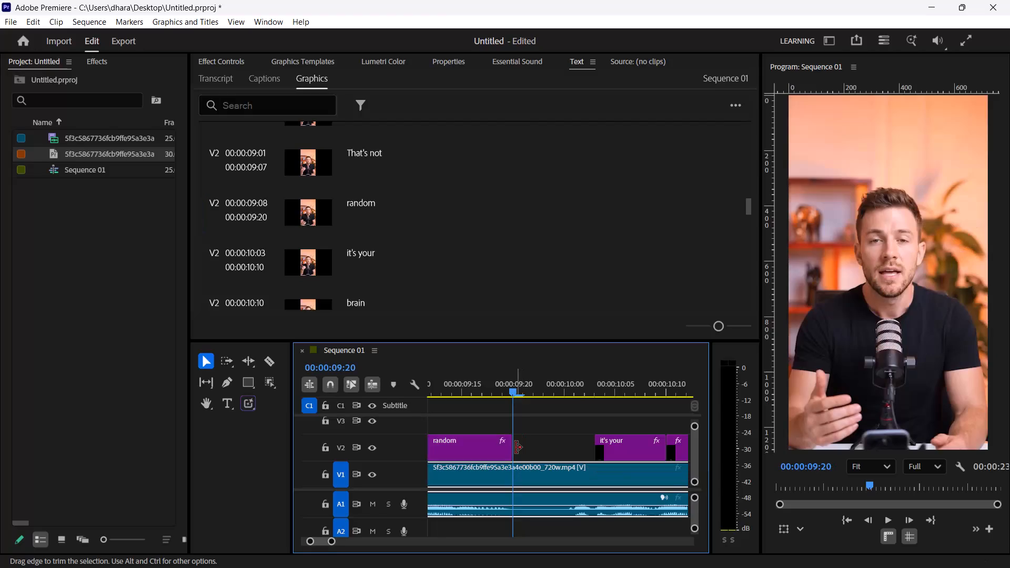
Play back the retimed captions from an earlier point past the "random" graphic to check their timing against the speech.
key(space)
key(space)
key(space)
key(space)
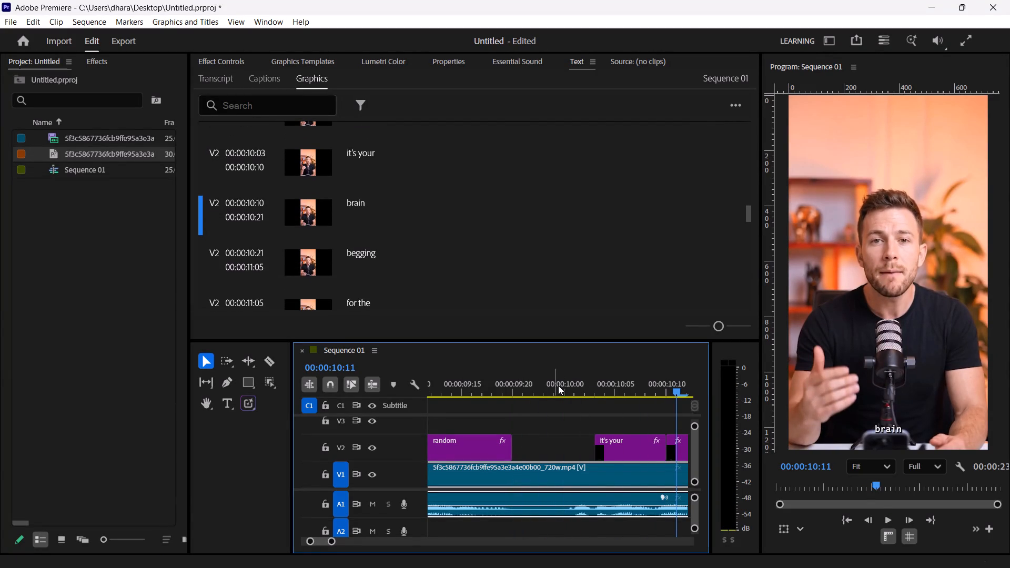
click(554, 388)
key(space)
key(space)
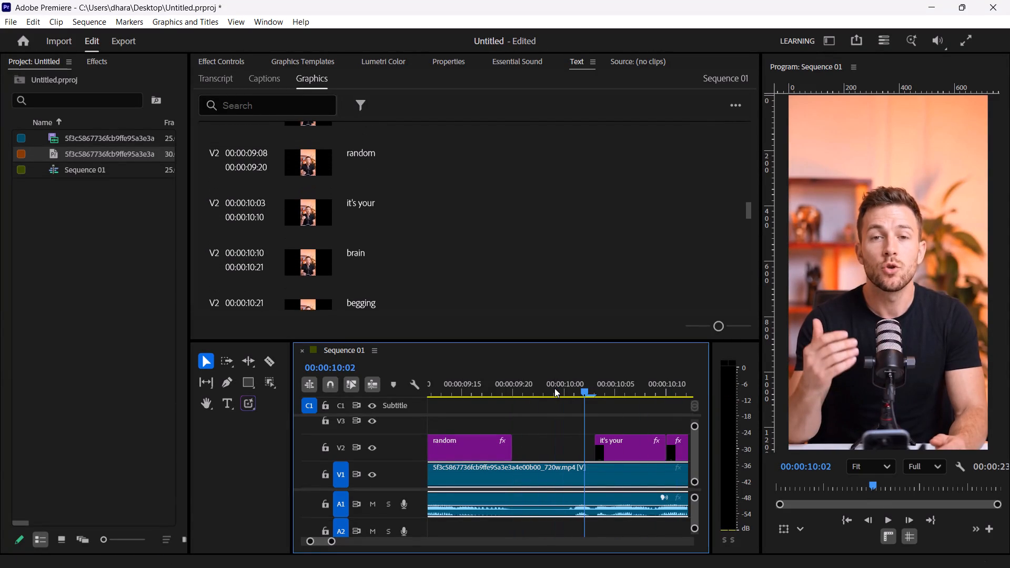
key(Down)
key(Up)
key(space)
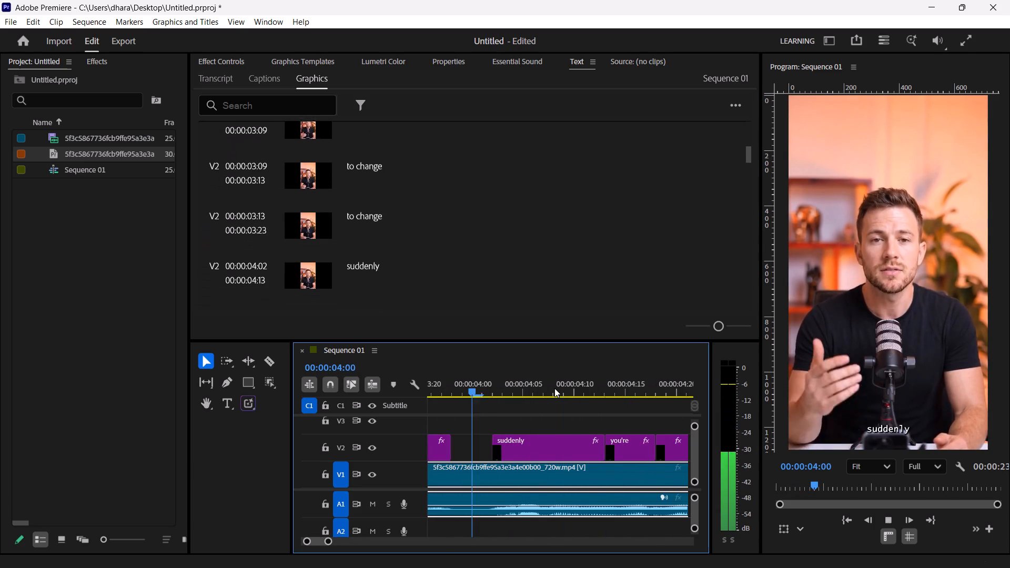
key(space)
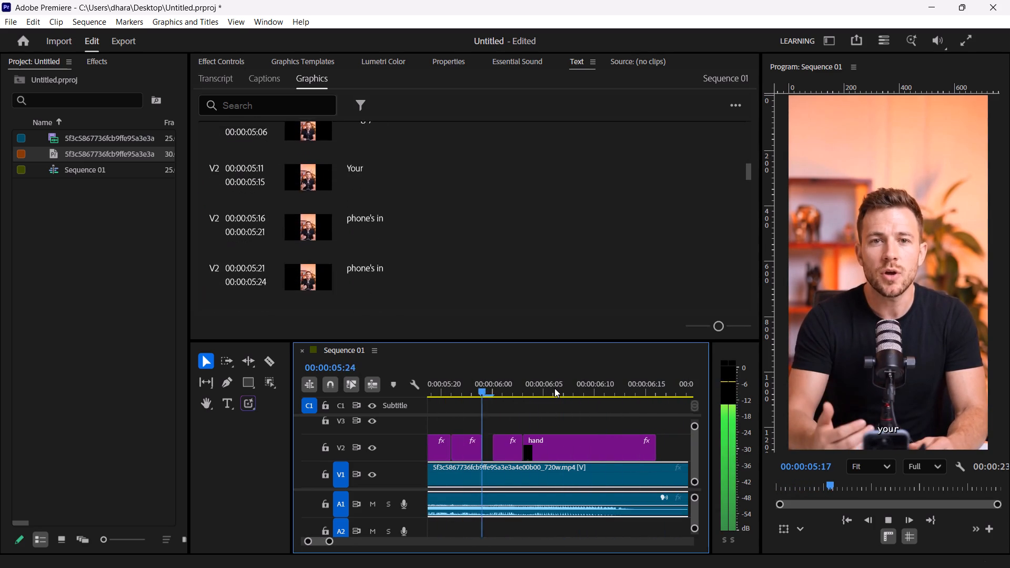
key(space)
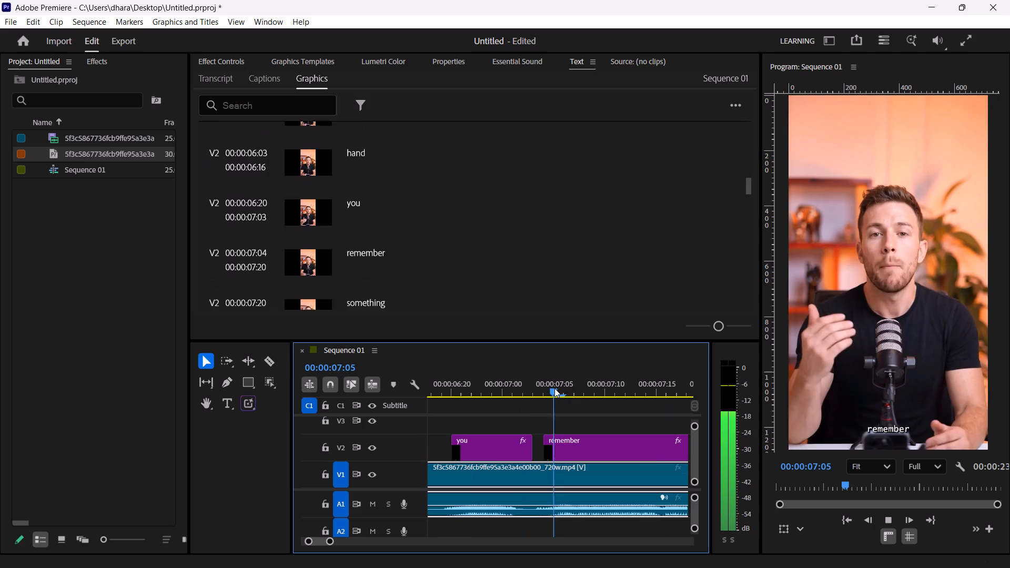
key(space)
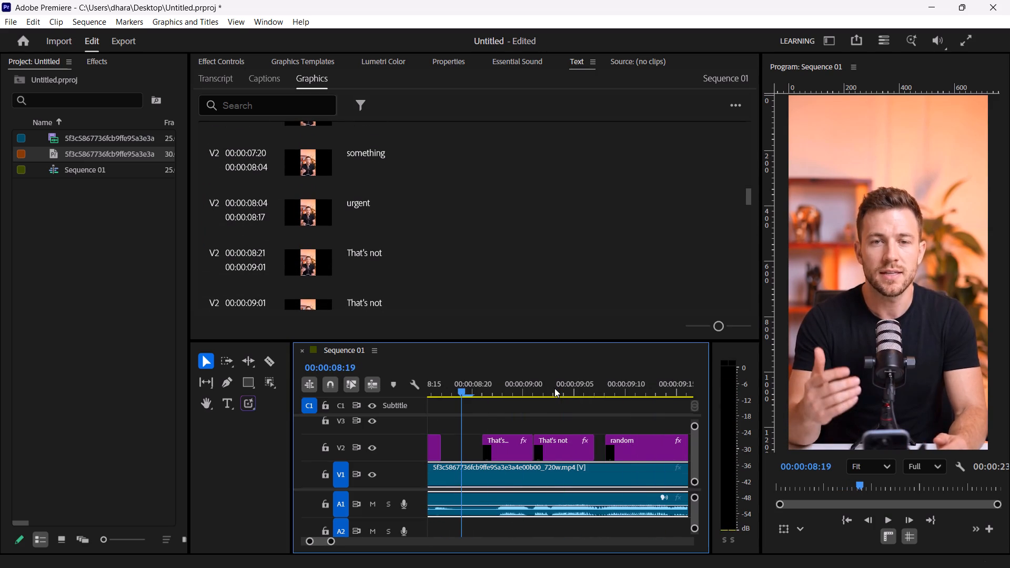
key(Right)
key(Right)
key(Right)
key(space)
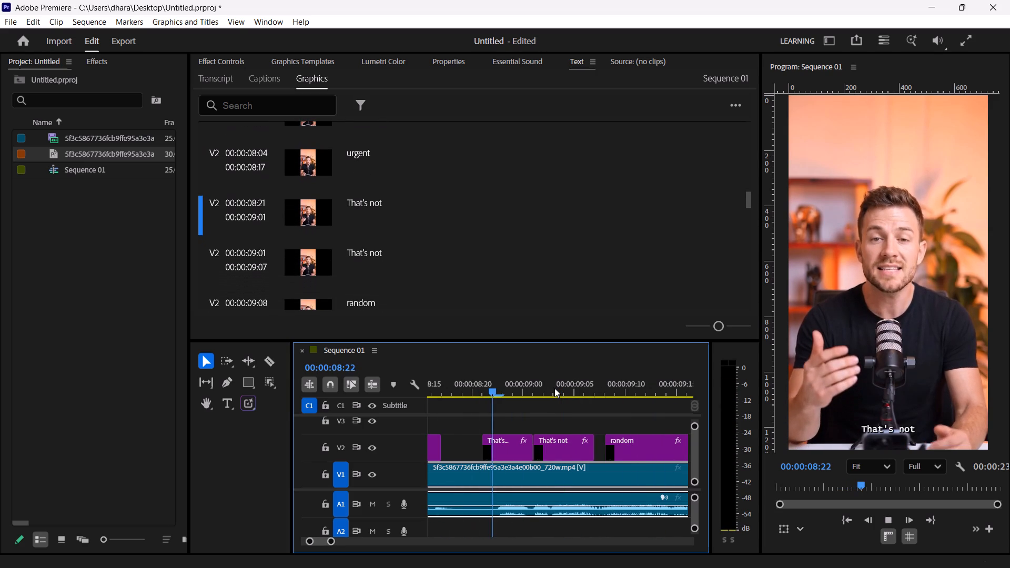
key(space)
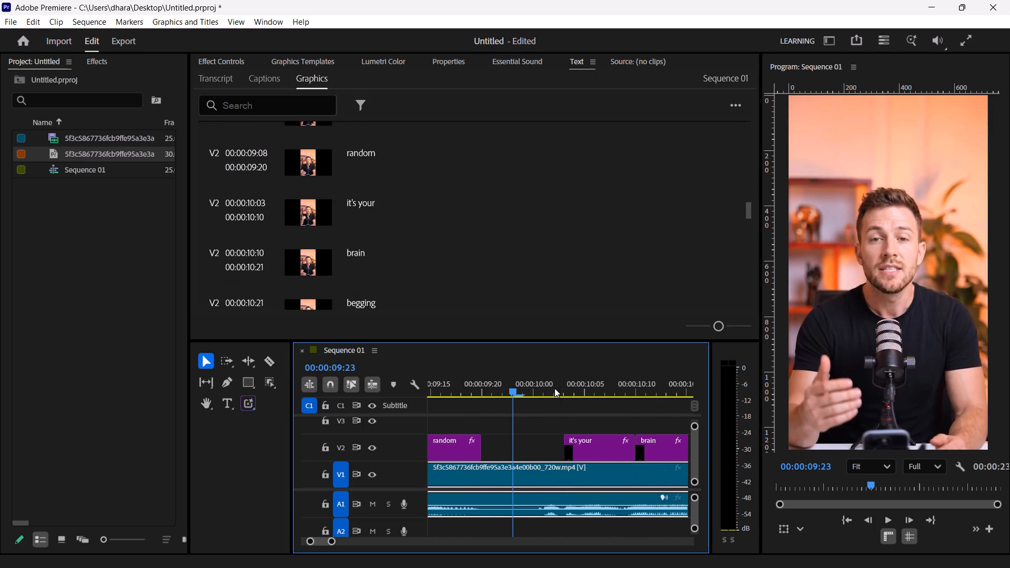
Step to the start of the spoken "it's" and move the "it's your" graphic to start at 00:00:10:00.
key(Right)
key(Right)
key(Right)
key(Left)
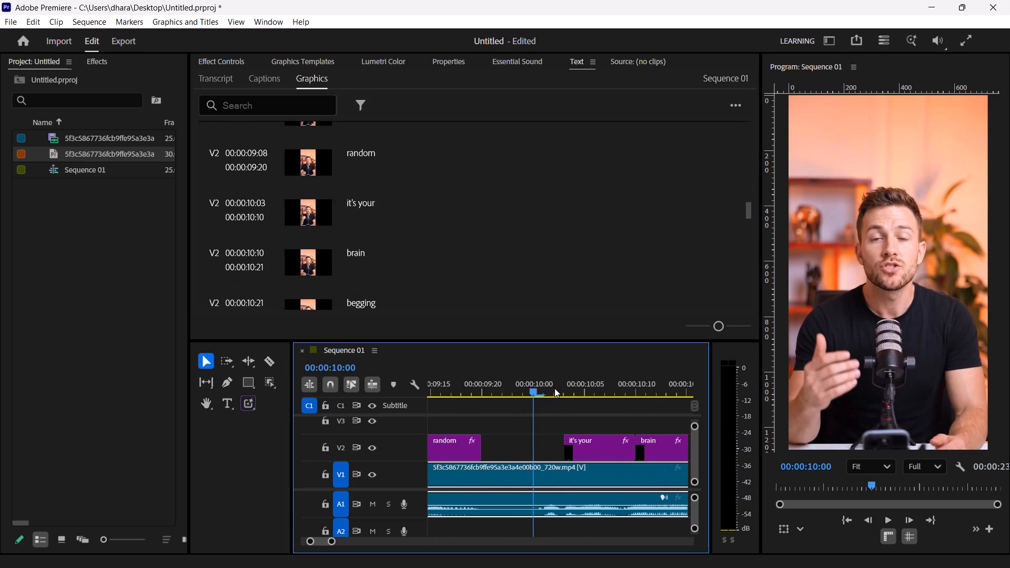
drag(591, 440, 590, 440)
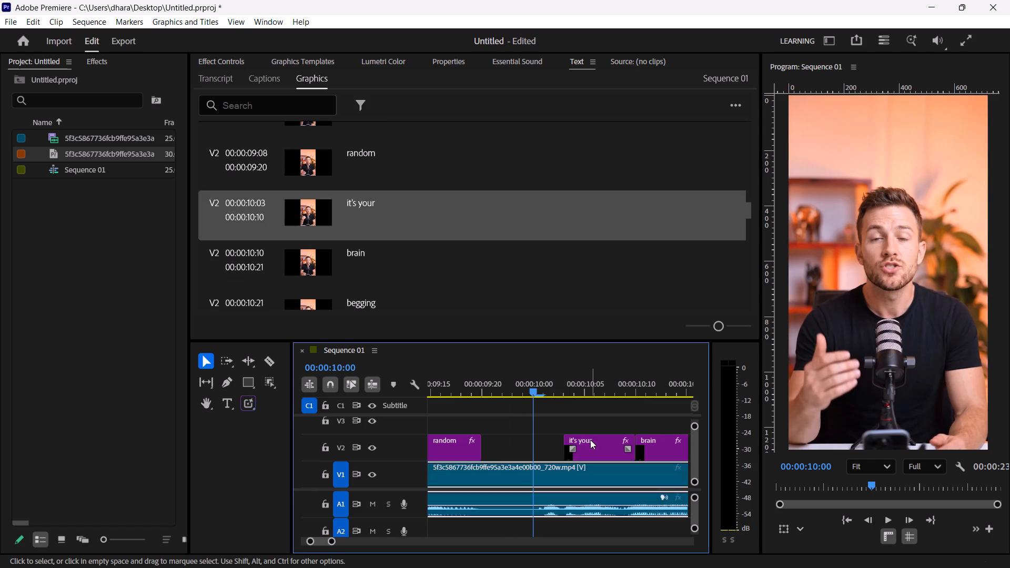
drag(590, 440, 553, 567)
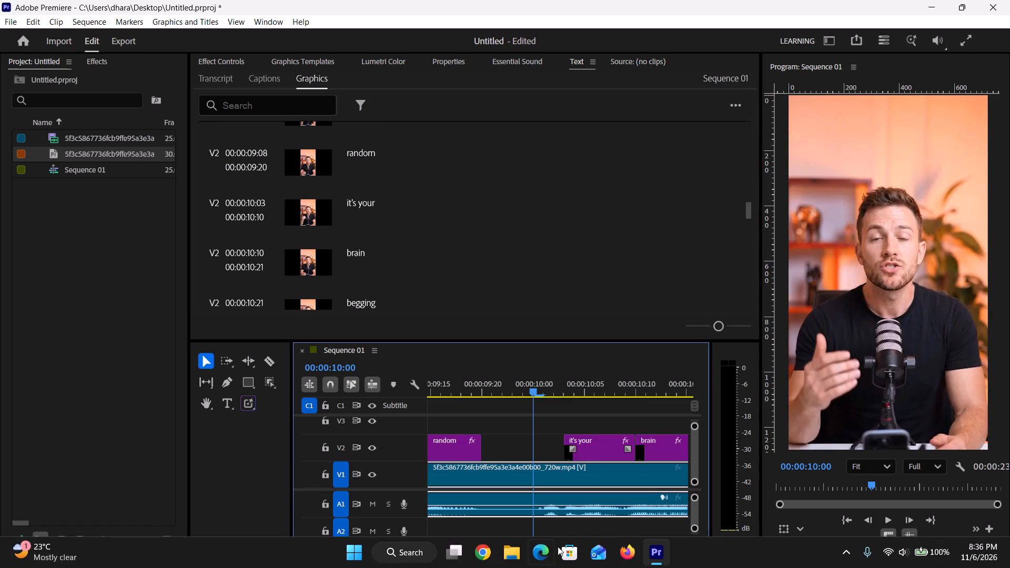
drag(596, 442, 568, 445)
Play to the end of the spoken "it's" and split the "it's your" graphic at 00:00:10:02.
key(space)
key(space)
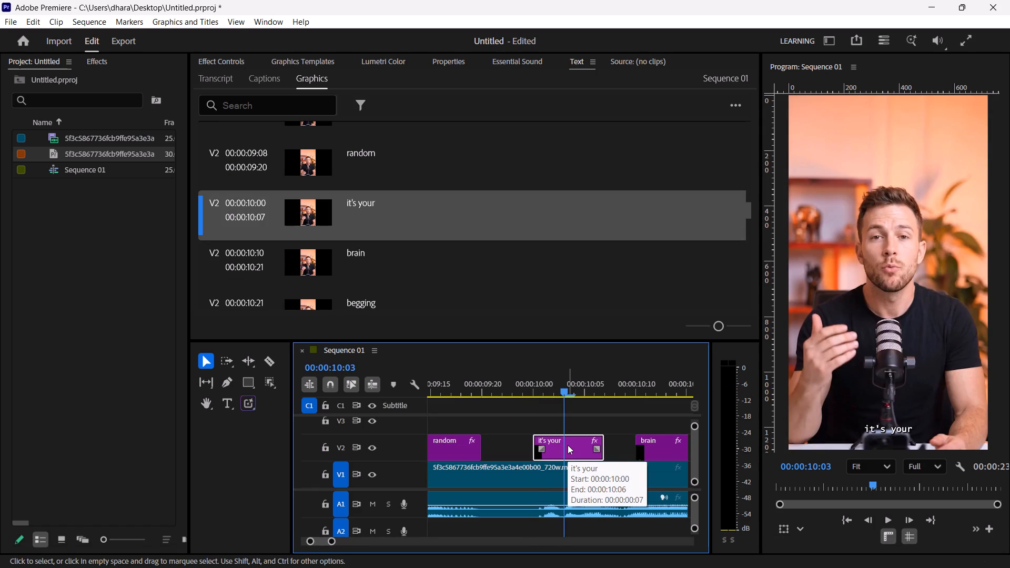
key(Left)
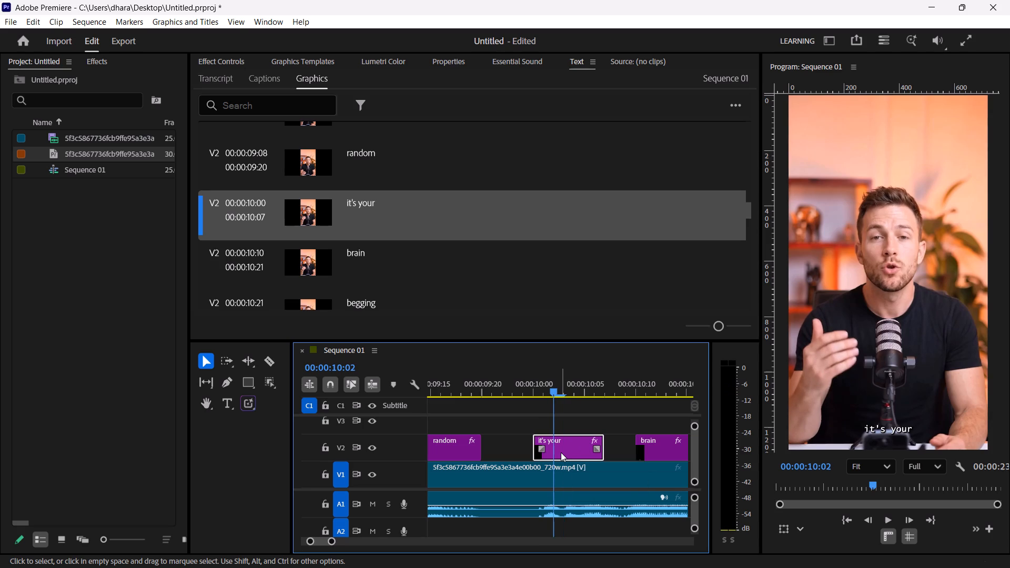
key(ctrl+k)
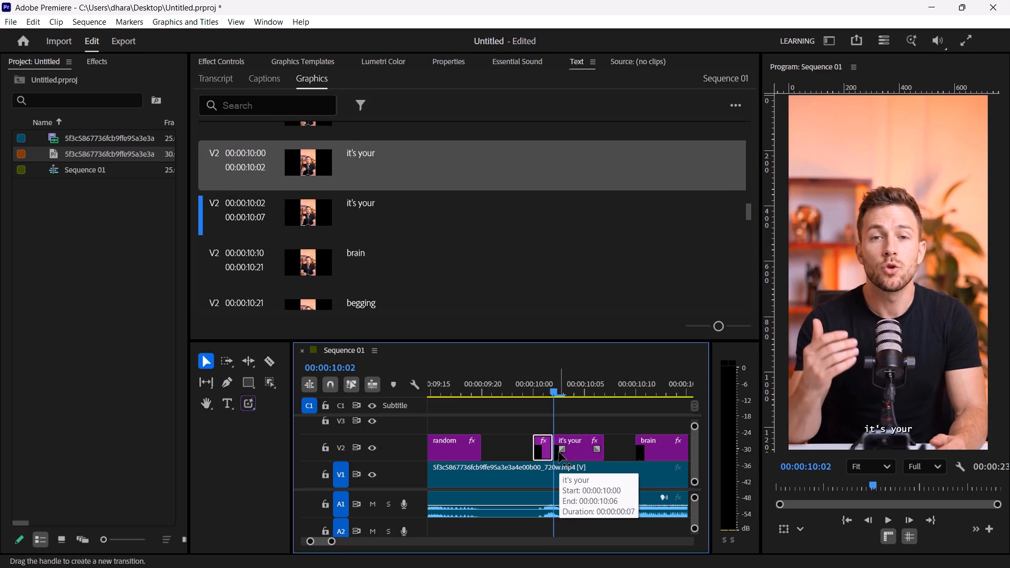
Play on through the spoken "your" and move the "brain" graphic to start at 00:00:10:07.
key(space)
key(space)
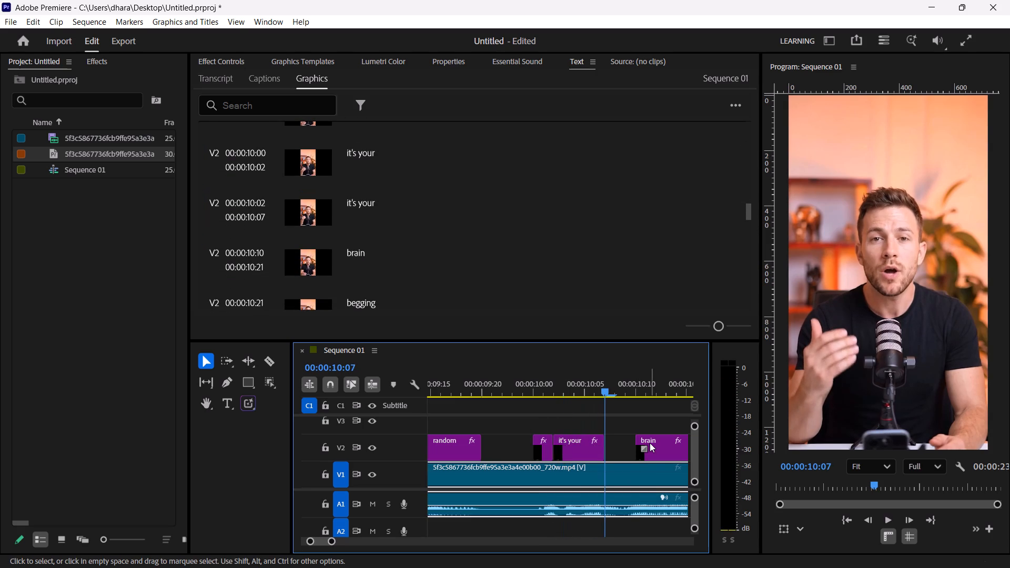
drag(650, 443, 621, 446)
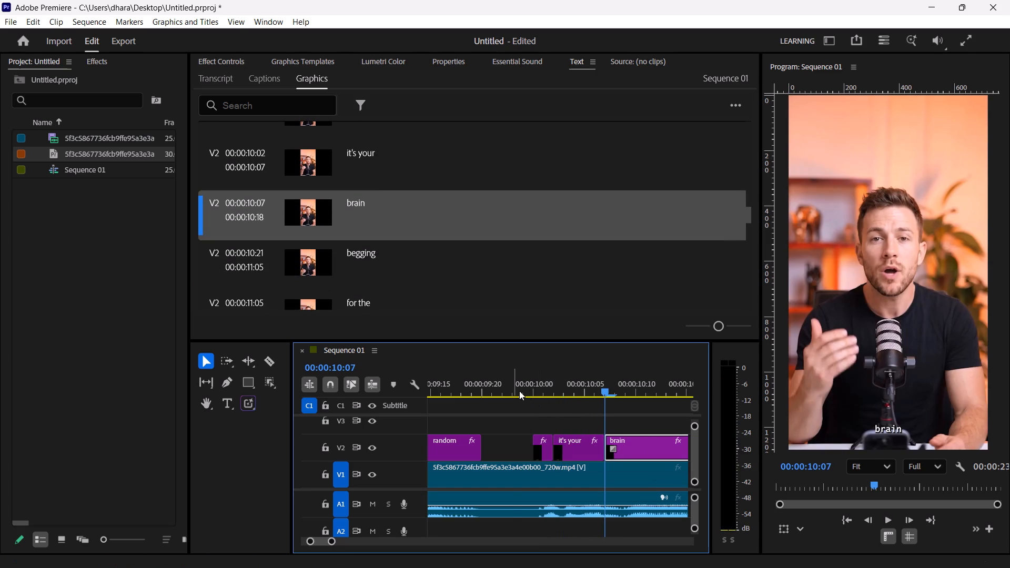
Replay the spoken "it's your" to find its end and trim the second "it's your" graphic to end at 00:00:10:05.
click(519, 391)
key(space)
key(space)
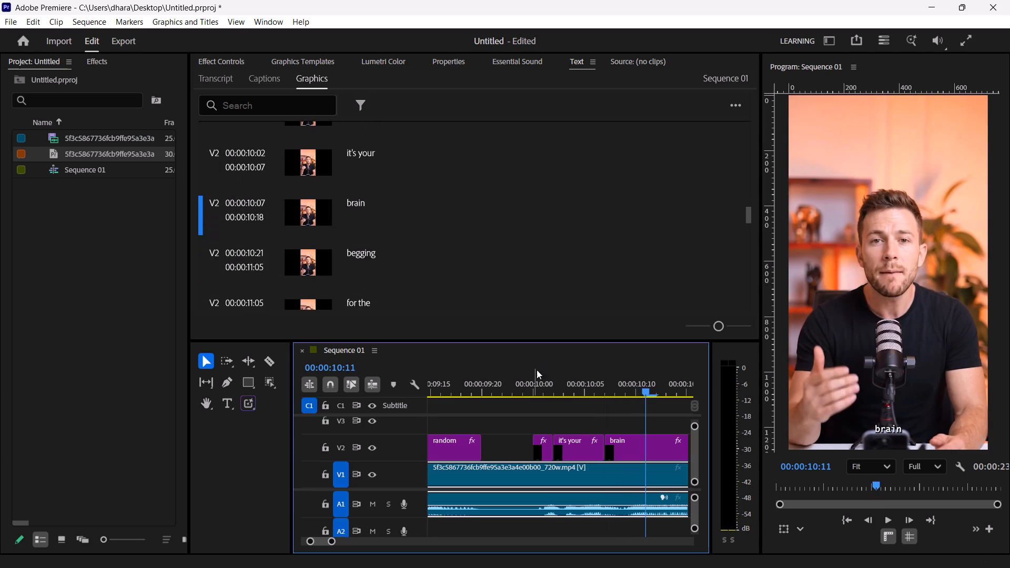
click(524, 380)
key(space)
key(space)
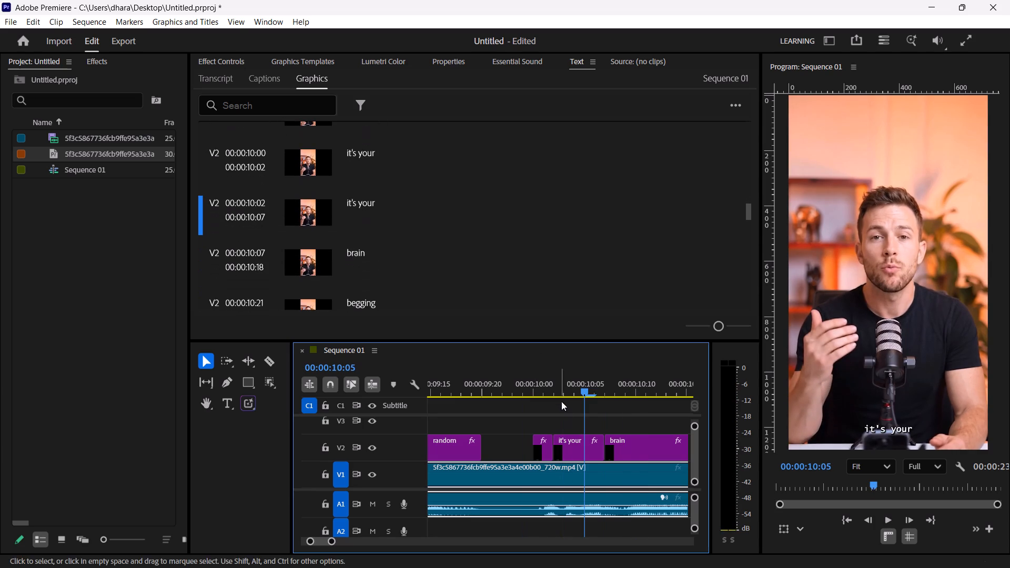
key(Right)
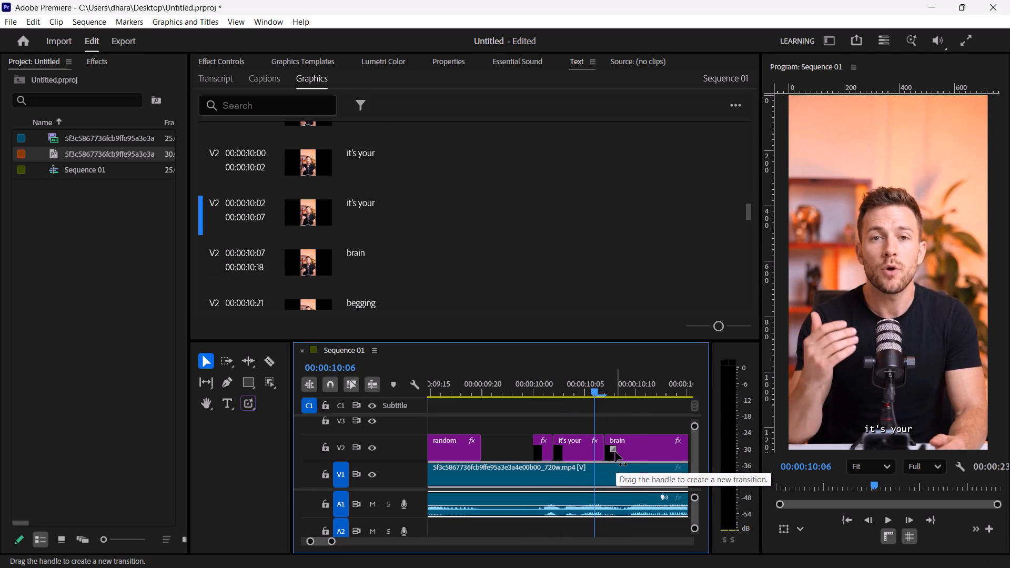
key(Left)
click(590, 452)
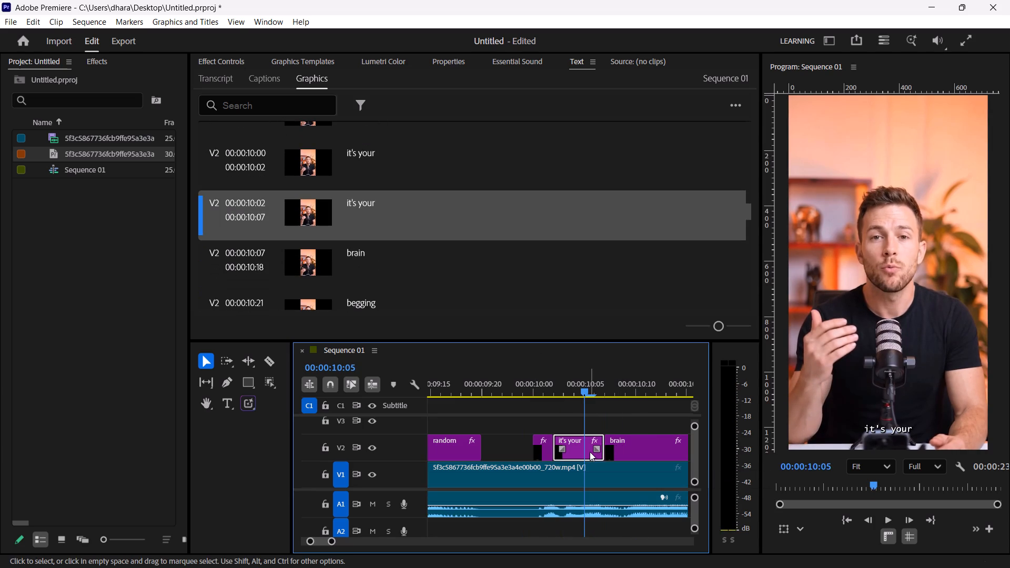
drag(603, 446, 587, 446)
Move the "brain" graphic to start at 00:00:10:05, directly after the second "it's your" graphic.
drag(627, 441, 612, 441)
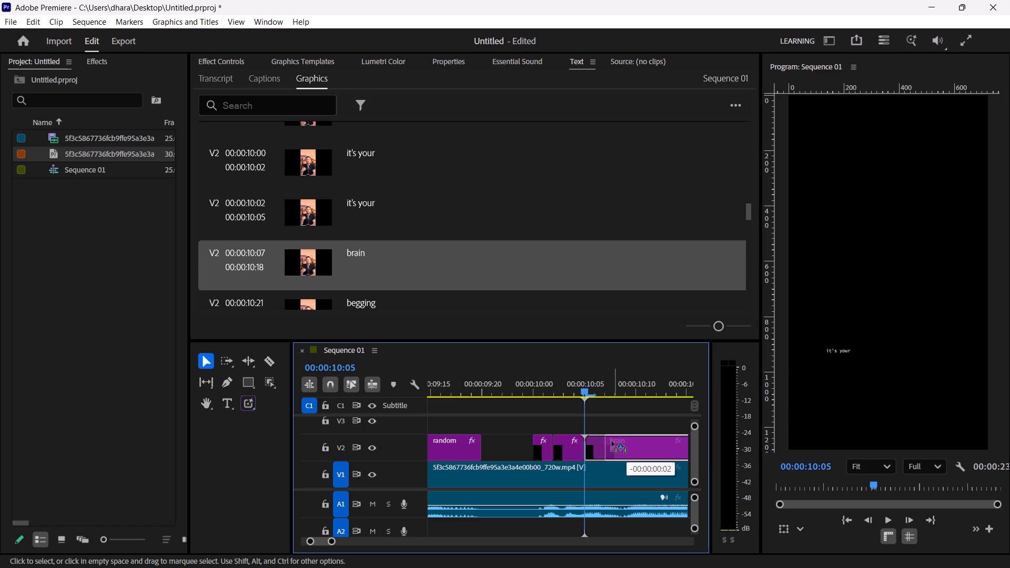
drag(612, 441, 609, 441)
Replay the speech from "it's your" through "begging" to find where the spoken "brain" ends.
click(529, 390)
key(space)
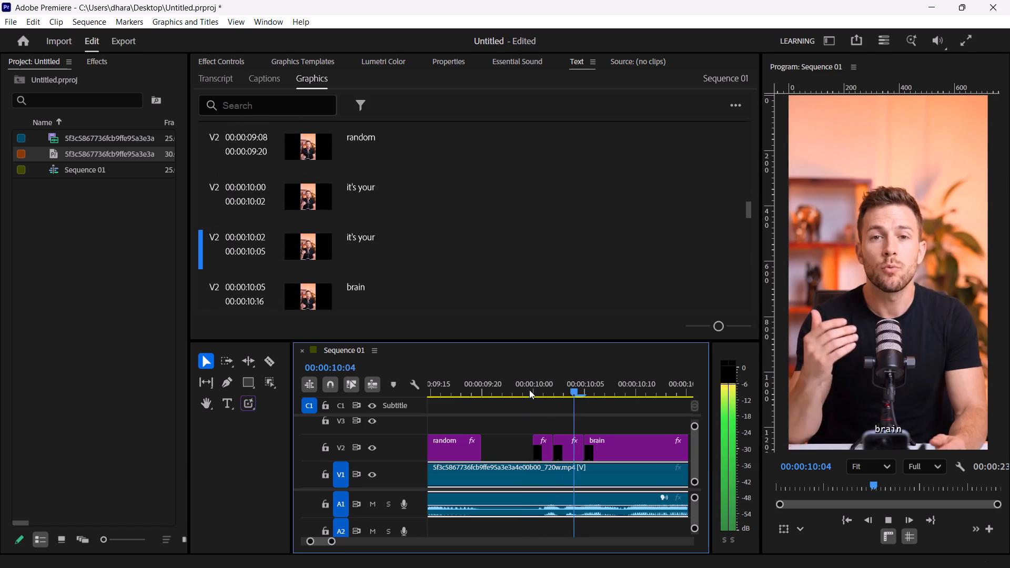
key(space)
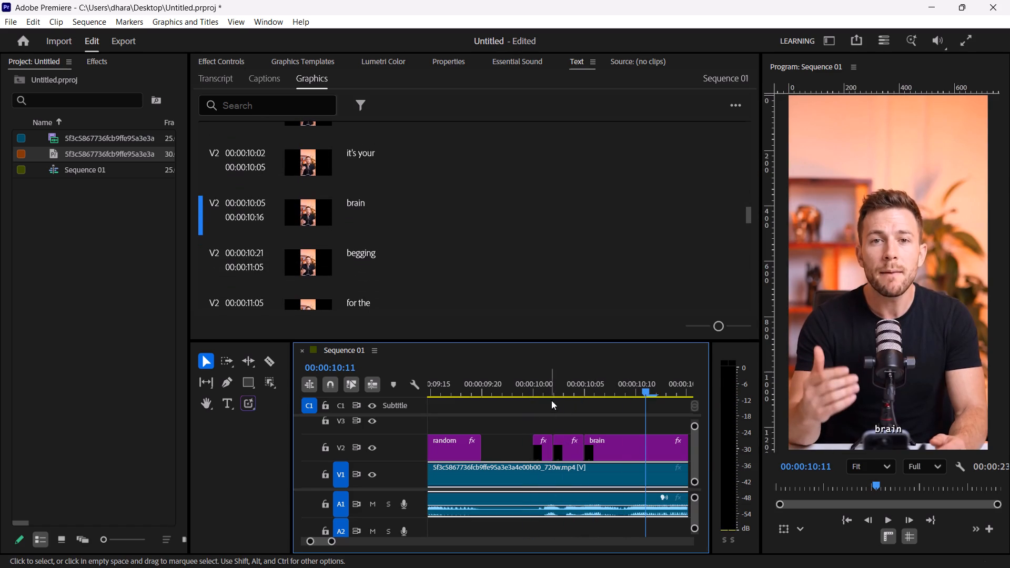
key(space)
key(space)
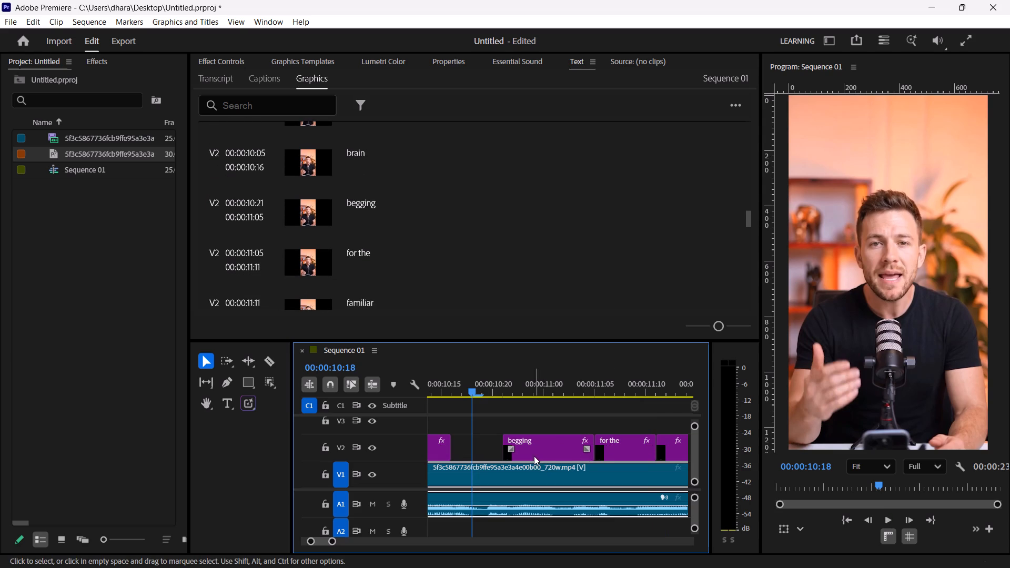
key(space)
key(space)
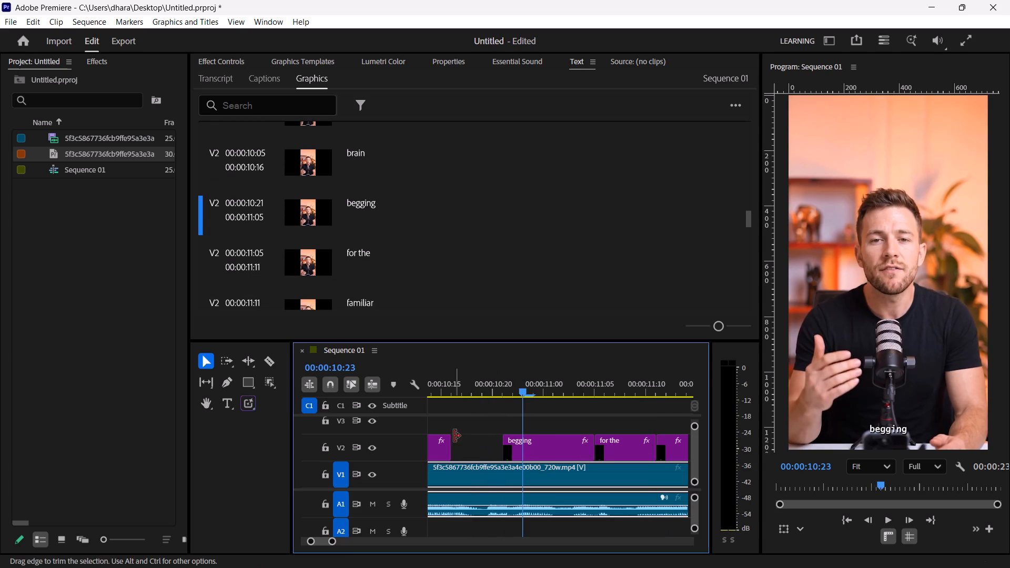
click(436, 385)
key(space)
key(space)
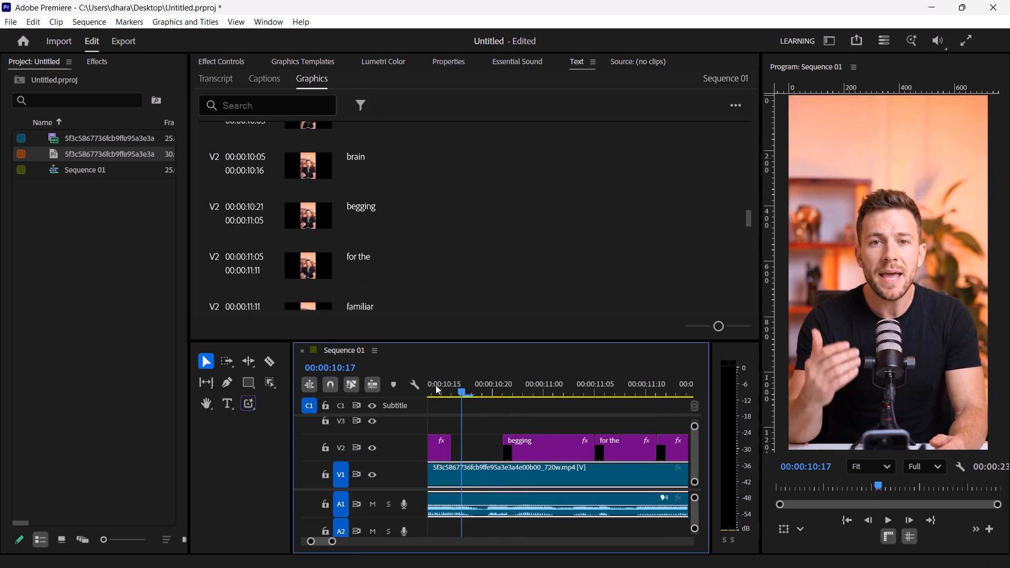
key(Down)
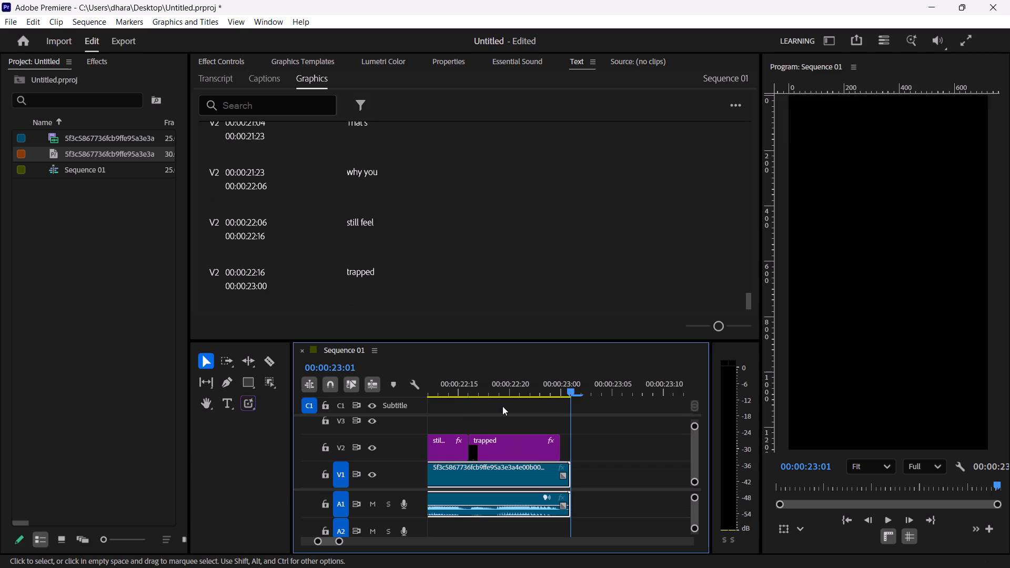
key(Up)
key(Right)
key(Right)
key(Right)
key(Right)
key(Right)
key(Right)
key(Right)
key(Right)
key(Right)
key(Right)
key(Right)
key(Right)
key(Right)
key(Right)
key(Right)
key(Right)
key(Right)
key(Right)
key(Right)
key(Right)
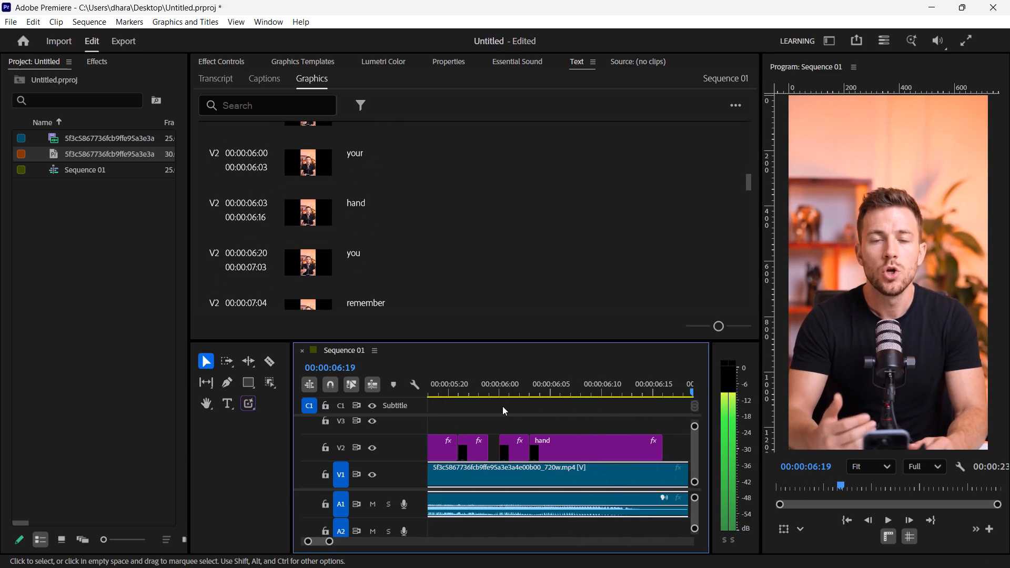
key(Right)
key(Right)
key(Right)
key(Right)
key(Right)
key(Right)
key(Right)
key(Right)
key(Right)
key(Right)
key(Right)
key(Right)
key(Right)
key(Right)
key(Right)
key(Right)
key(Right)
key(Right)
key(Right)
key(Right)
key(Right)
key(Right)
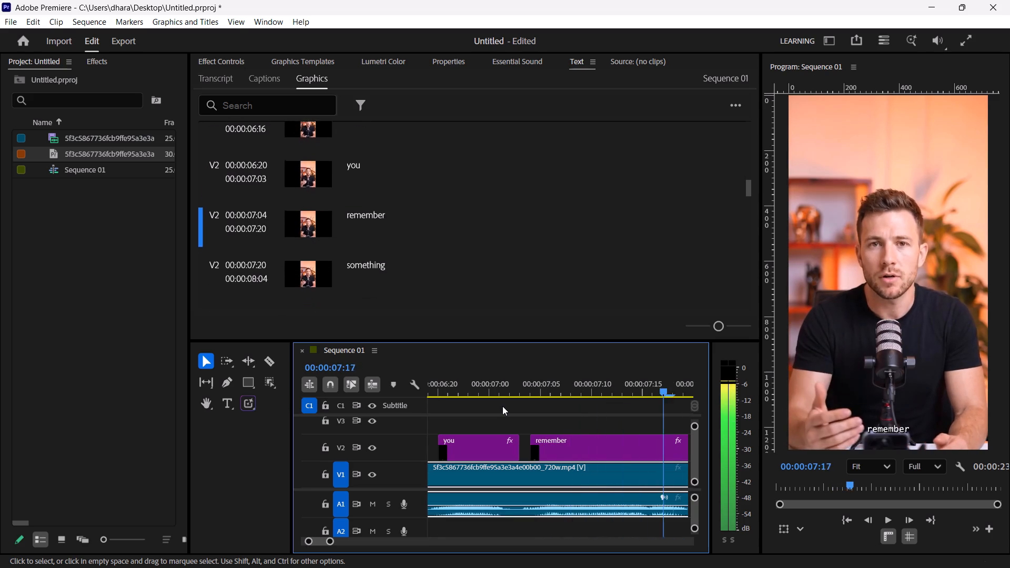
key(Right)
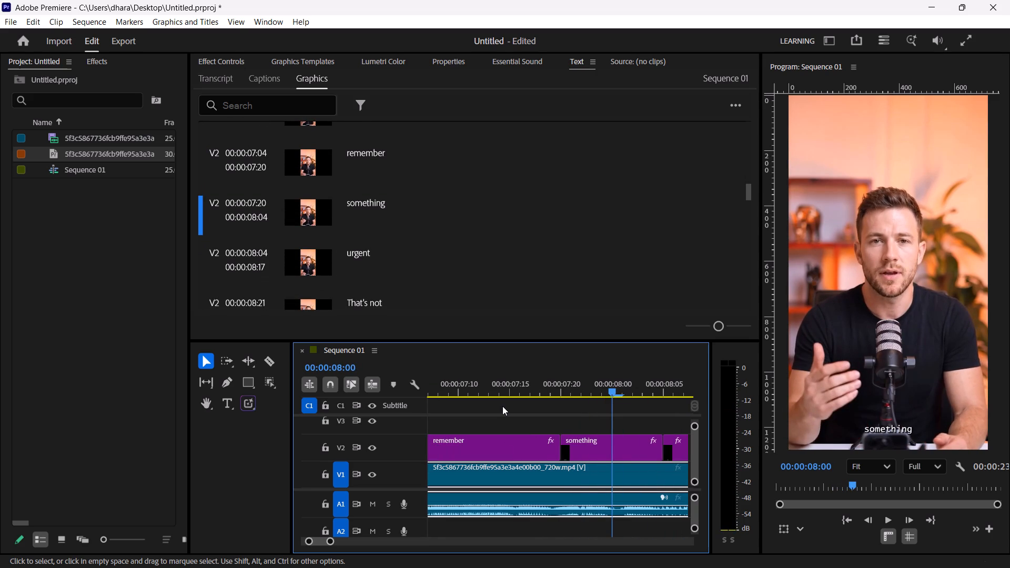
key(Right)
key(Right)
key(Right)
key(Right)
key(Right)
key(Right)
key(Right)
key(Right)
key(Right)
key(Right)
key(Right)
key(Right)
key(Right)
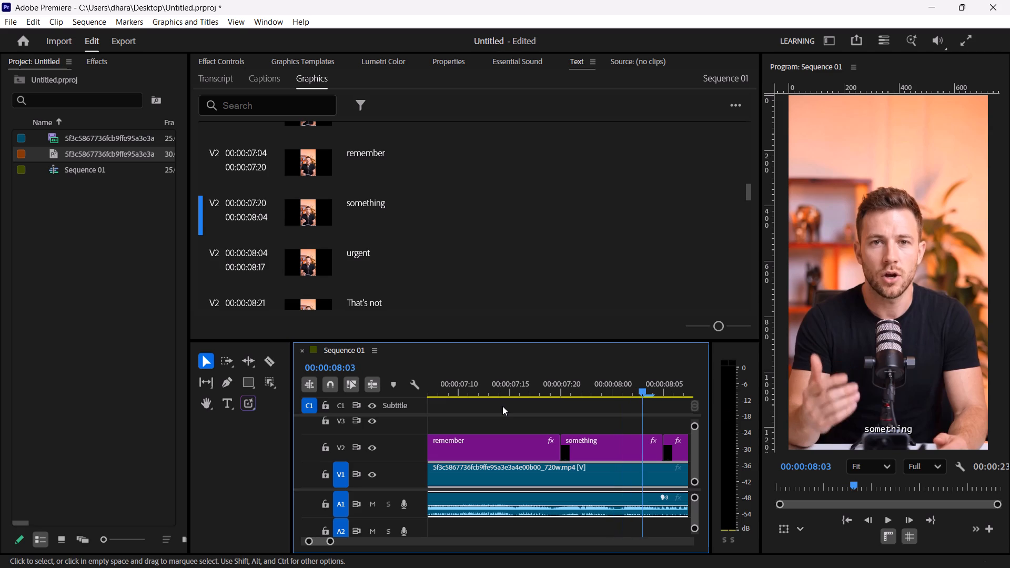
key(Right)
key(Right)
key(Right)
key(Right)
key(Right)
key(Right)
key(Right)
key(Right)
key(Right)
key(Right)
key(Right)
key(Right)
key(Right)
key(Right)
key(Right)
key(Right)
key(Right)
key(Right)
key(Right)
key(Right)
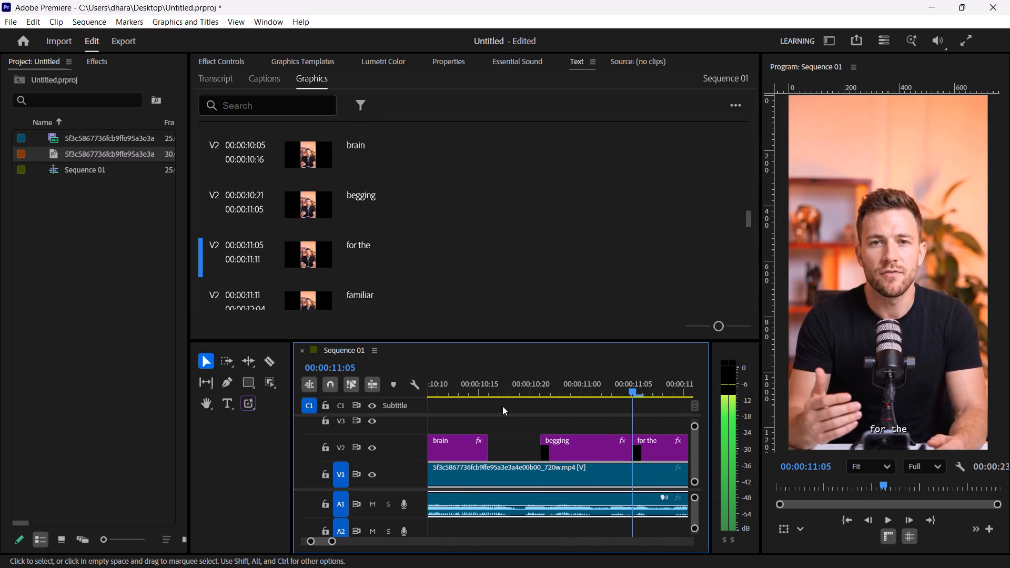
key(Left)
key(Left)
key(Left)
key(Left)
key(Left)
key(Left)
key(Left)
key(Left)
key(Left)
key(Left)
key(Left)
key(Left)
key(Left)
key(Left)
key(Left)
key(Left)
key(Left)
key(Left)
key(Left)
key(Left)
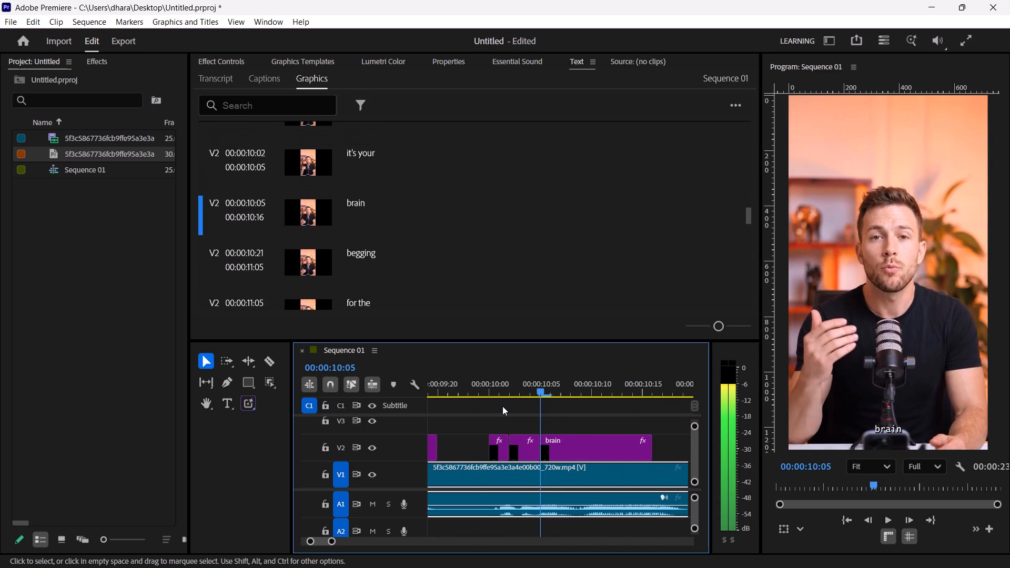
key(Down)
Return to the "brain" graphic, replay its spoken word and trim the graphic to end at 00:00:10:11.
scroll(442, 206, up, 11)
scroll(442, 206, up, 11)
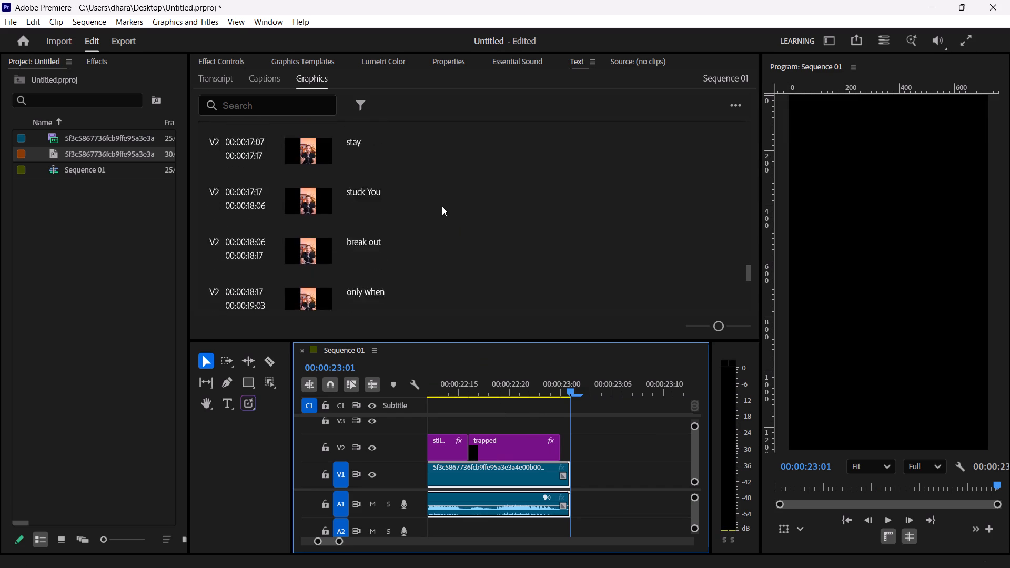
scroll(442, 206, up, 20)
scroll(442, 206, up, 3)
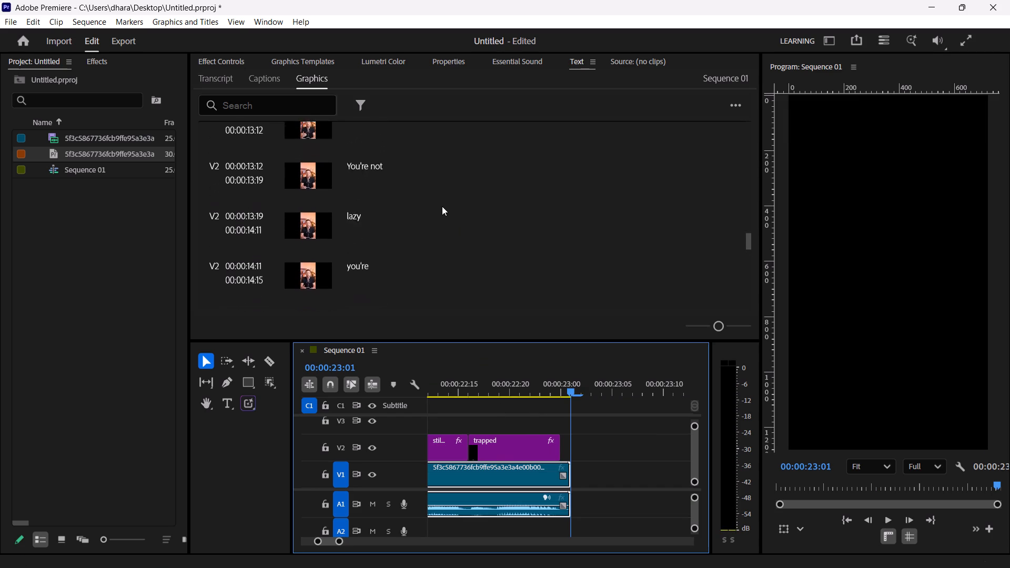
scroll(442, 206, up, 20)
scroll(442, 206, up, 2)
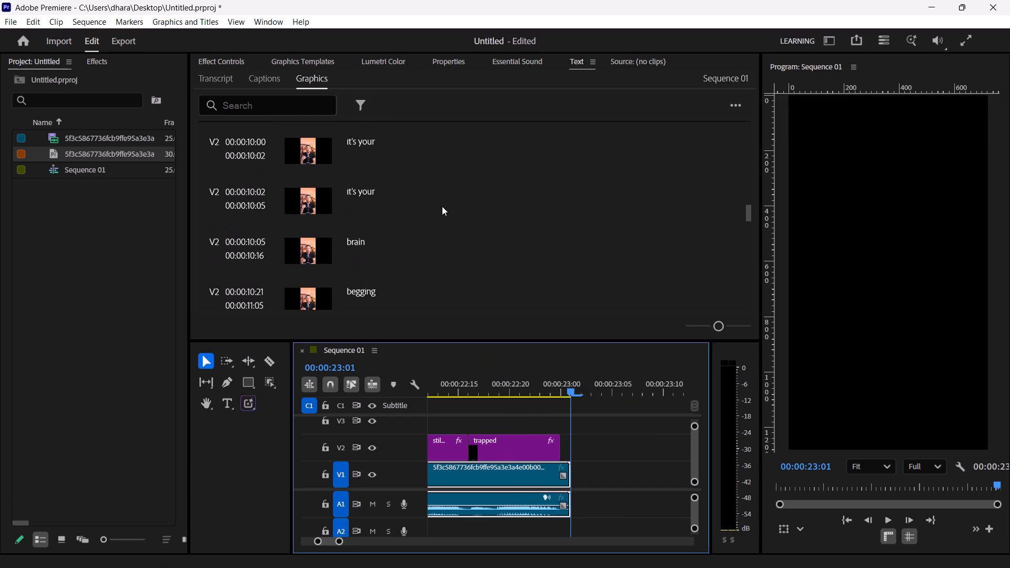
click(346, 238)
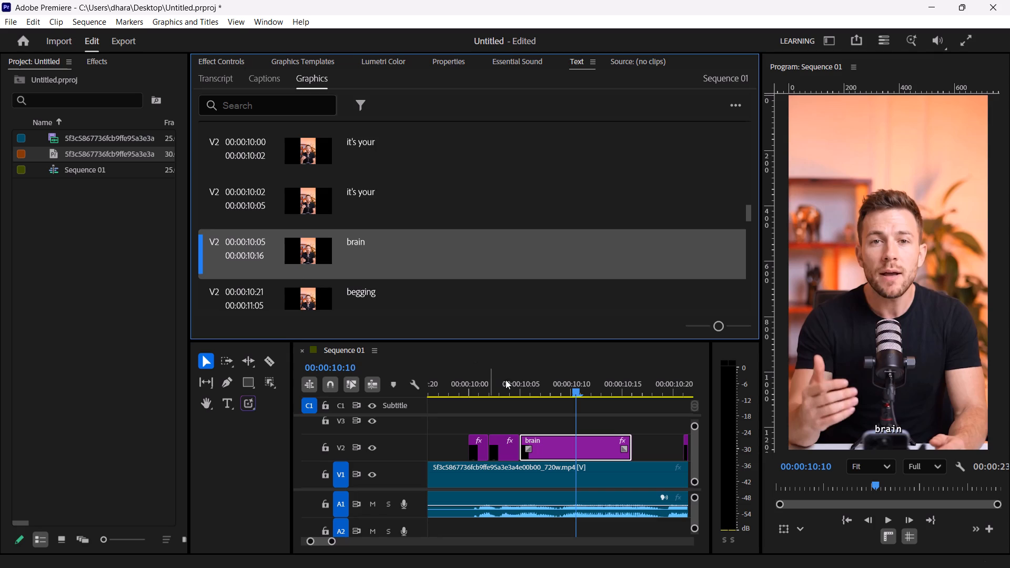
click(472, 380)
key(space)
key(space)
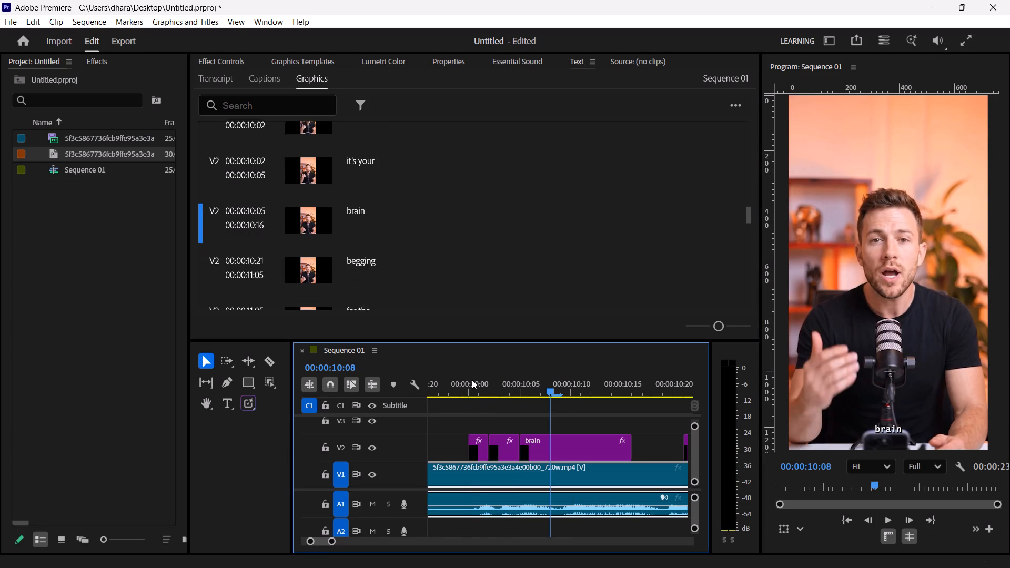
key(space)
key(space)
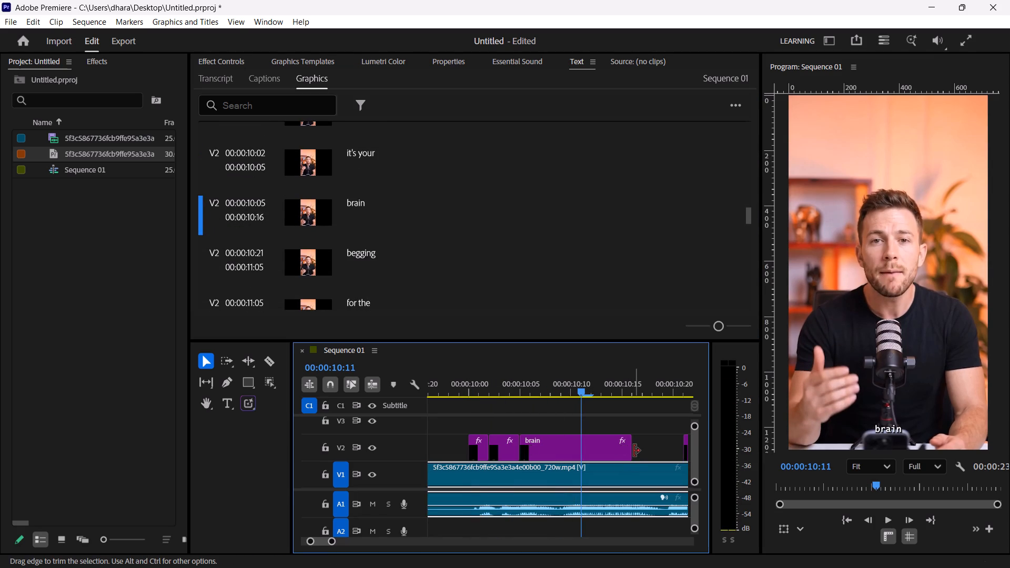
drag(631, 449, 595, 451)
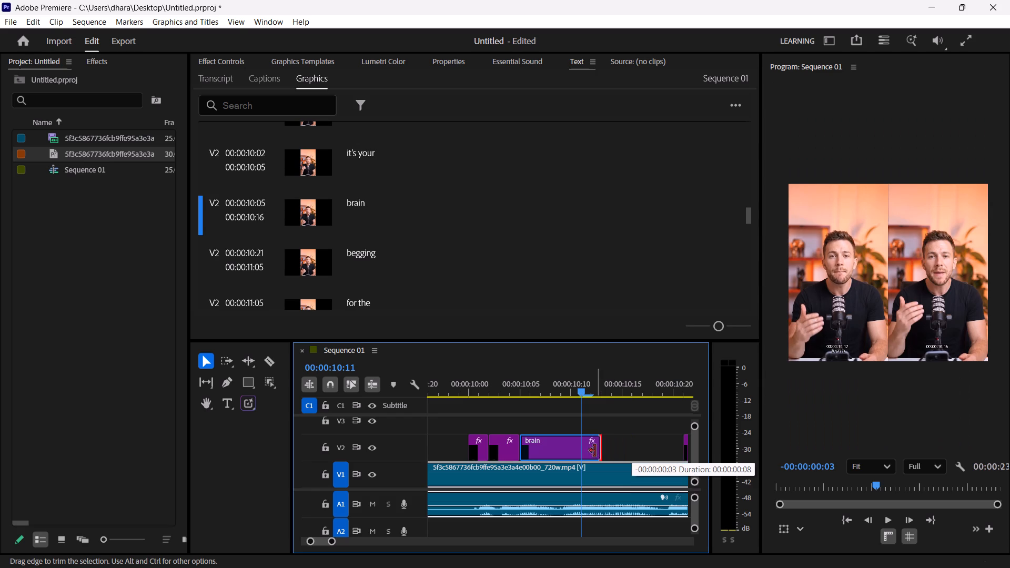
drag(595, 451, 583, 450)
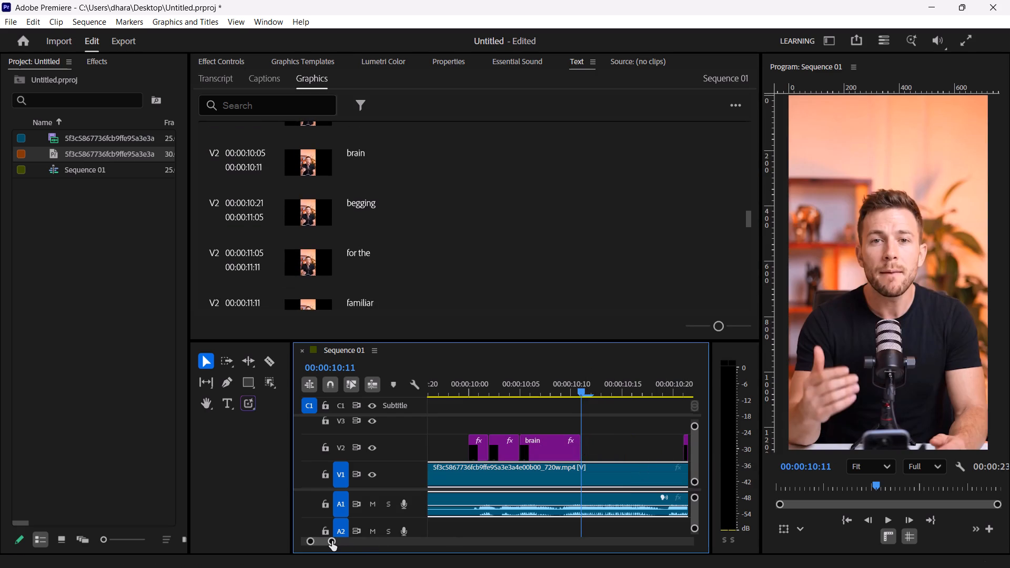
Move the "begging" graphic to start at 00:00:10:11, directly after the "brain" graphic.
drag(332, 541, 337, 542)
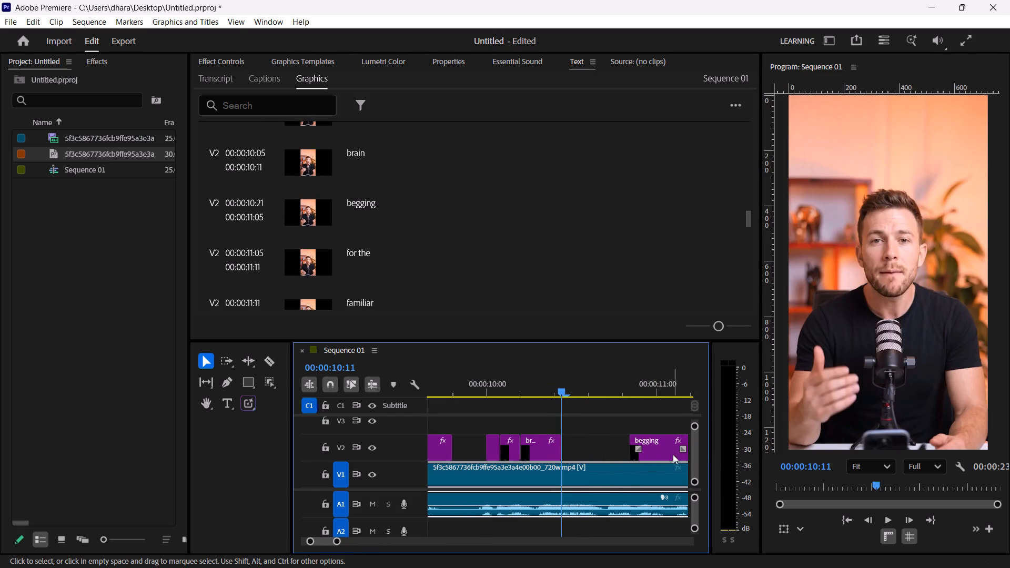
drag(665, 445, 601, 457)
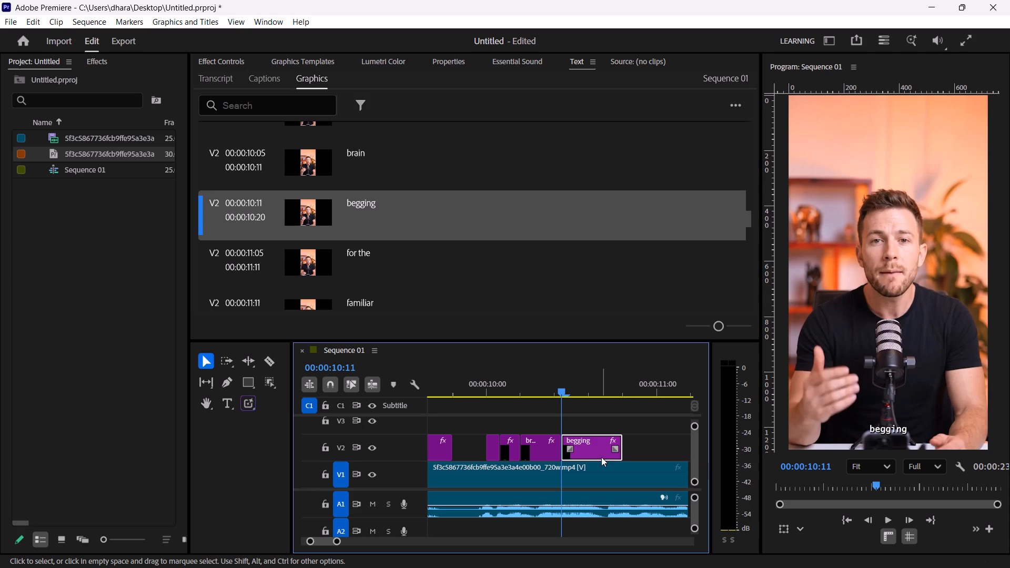
Replay the spoken "it's your brain begging" and move the "begging" graphic to start at 00:00:10:13.
click(483, 390)
key(space)
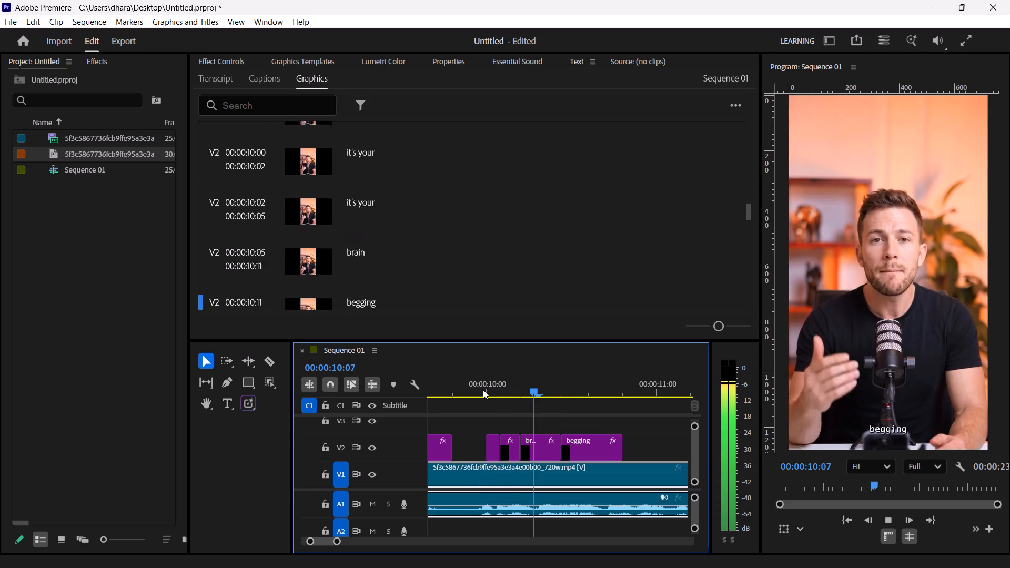
key(space)
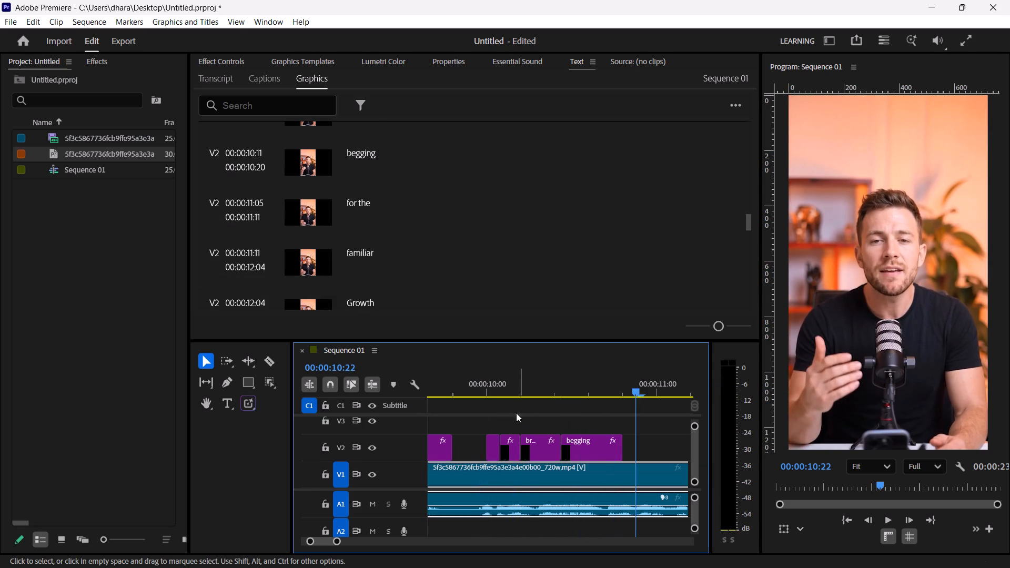
click(475, 388)
key(space)
key(space)
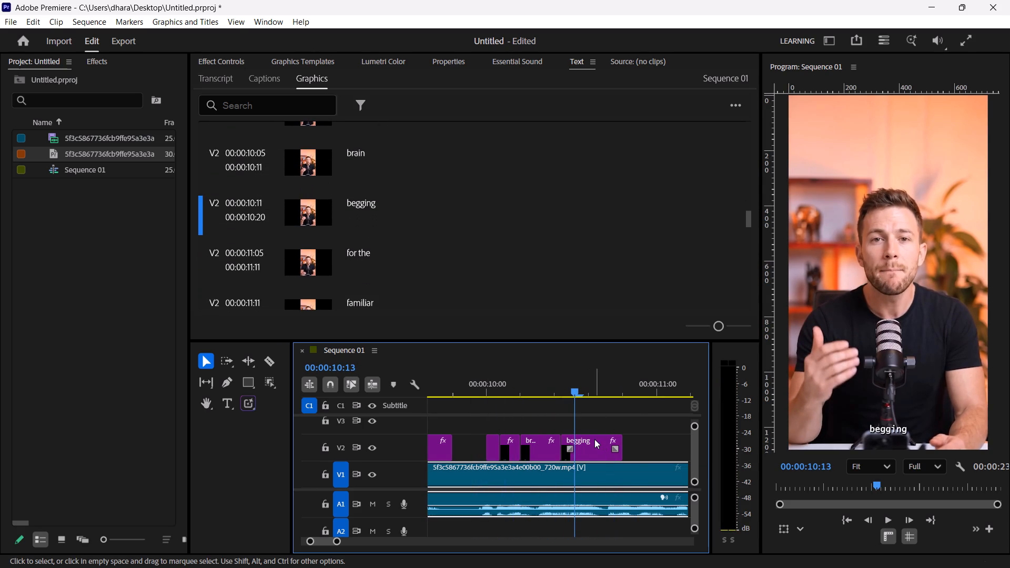
drag(594, 439, 604, 439)
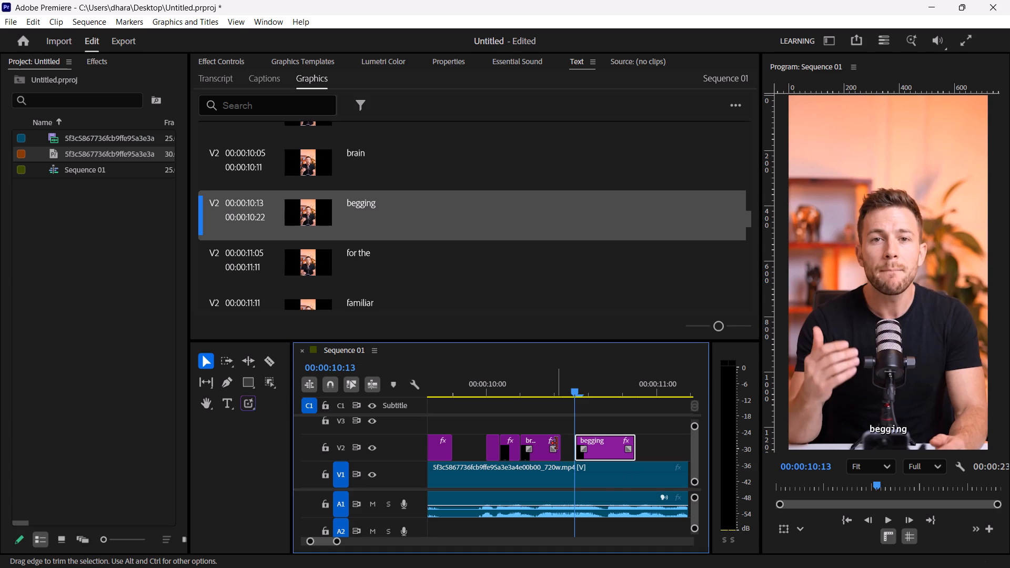
Extend the "brain" graphic to end at 00:00:10:13, meeting the start of the "begging" graphic.
click(537, 442)
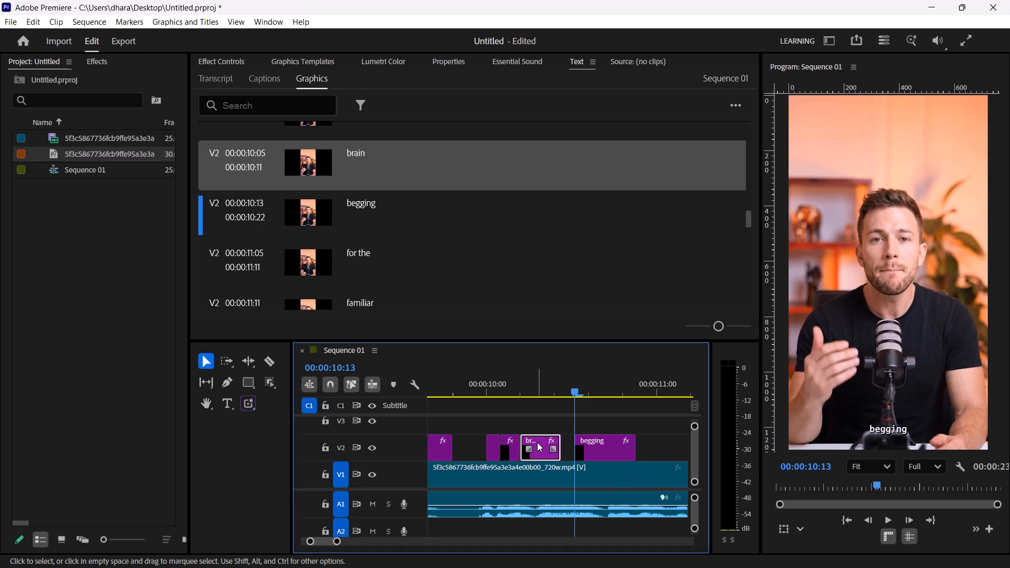
drag(559, 444, 560, 444)
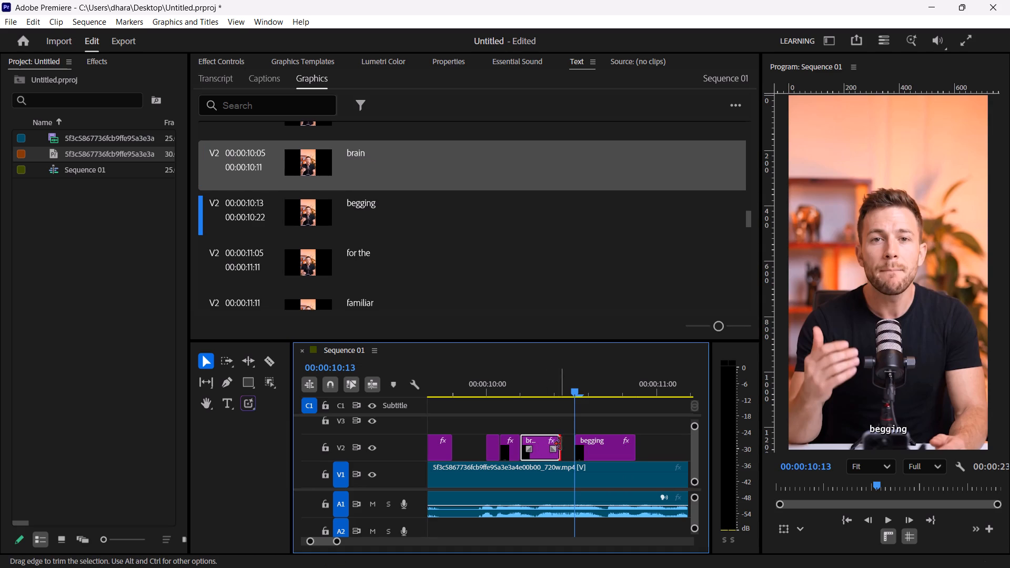
drag(560, 444, 572, 443)
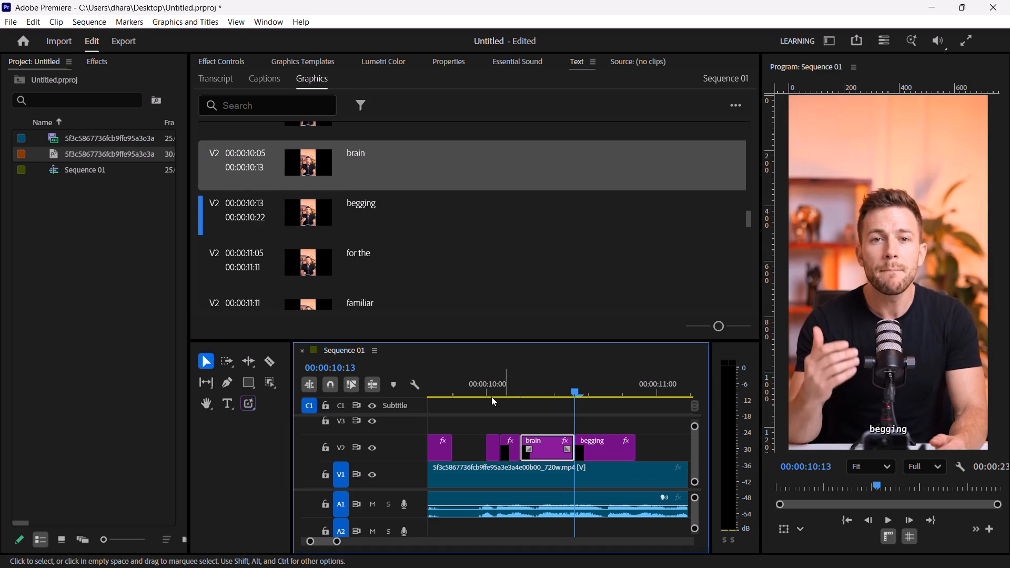
Step frame by frame to 00:00:09:24 to find the start of the spoken "it's".
click(468, 381)
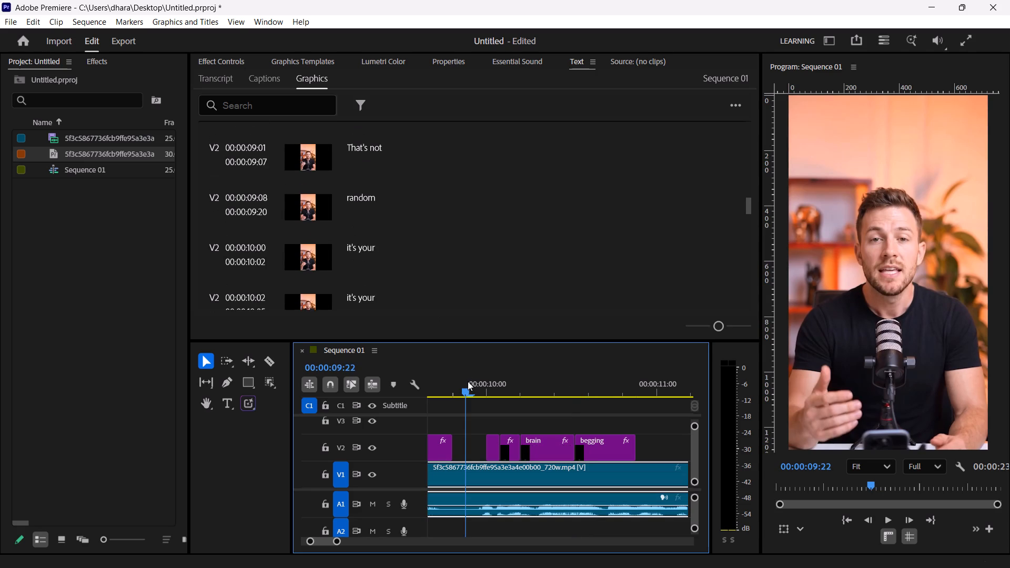
key(Right)
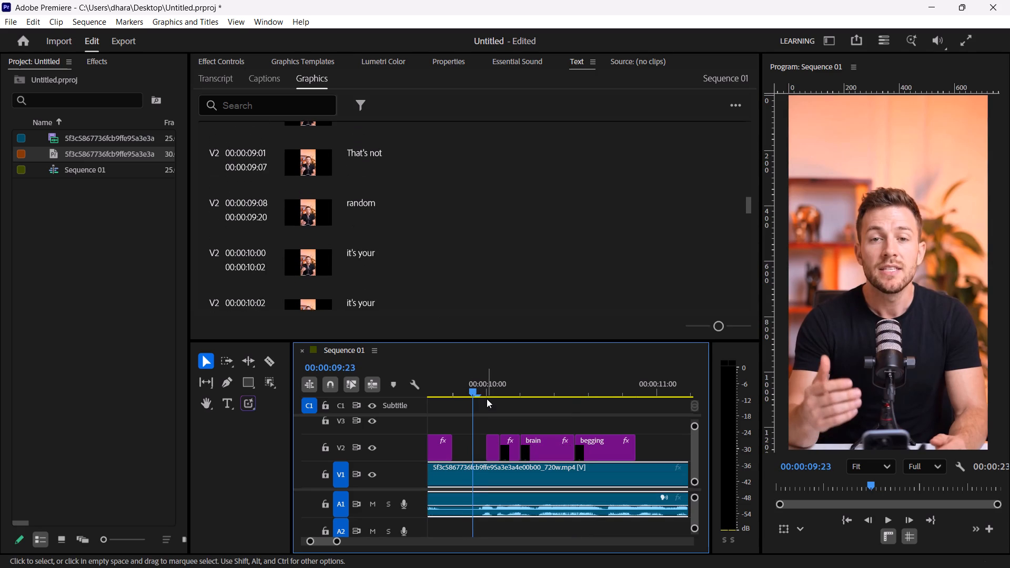
key(Right)
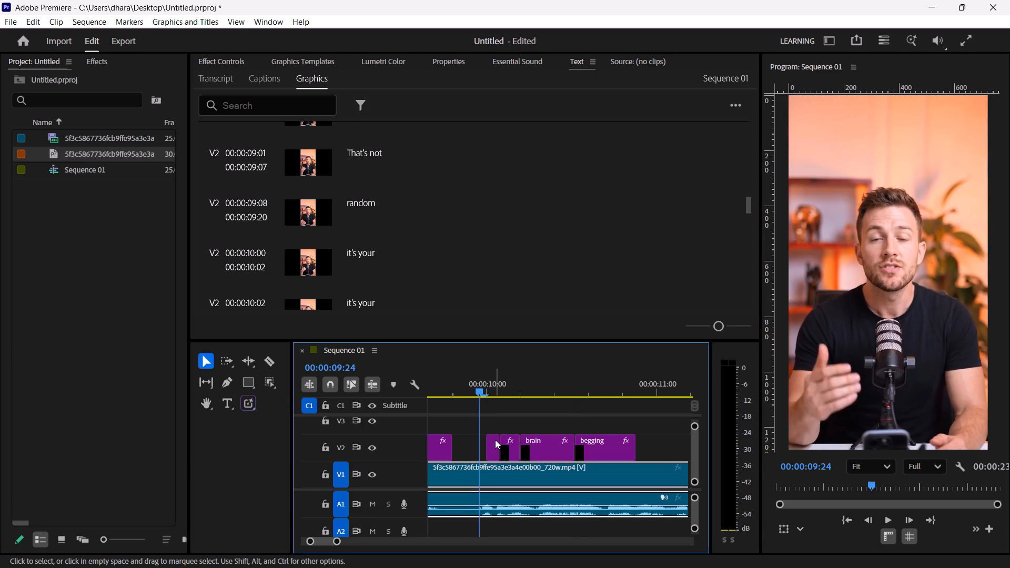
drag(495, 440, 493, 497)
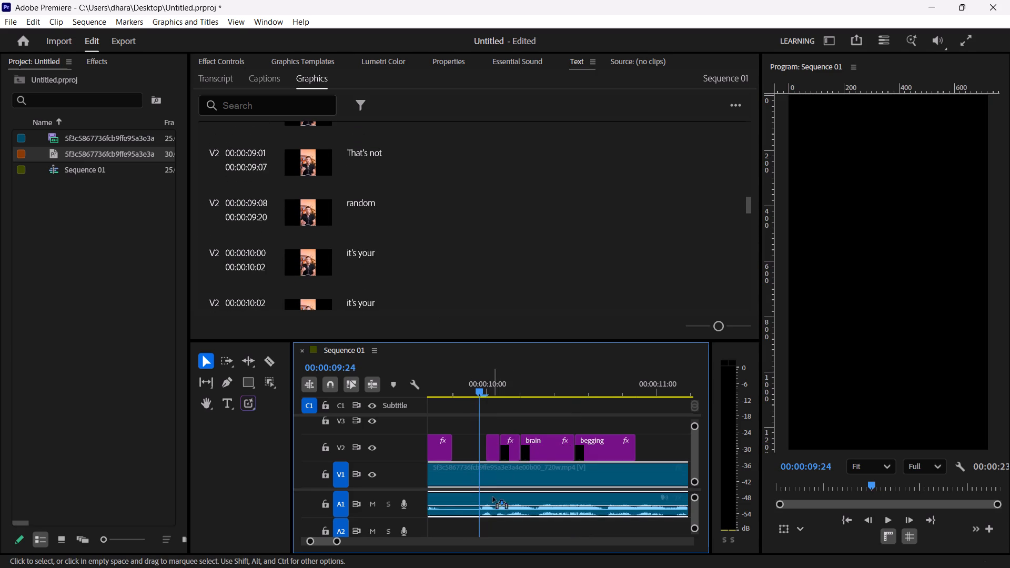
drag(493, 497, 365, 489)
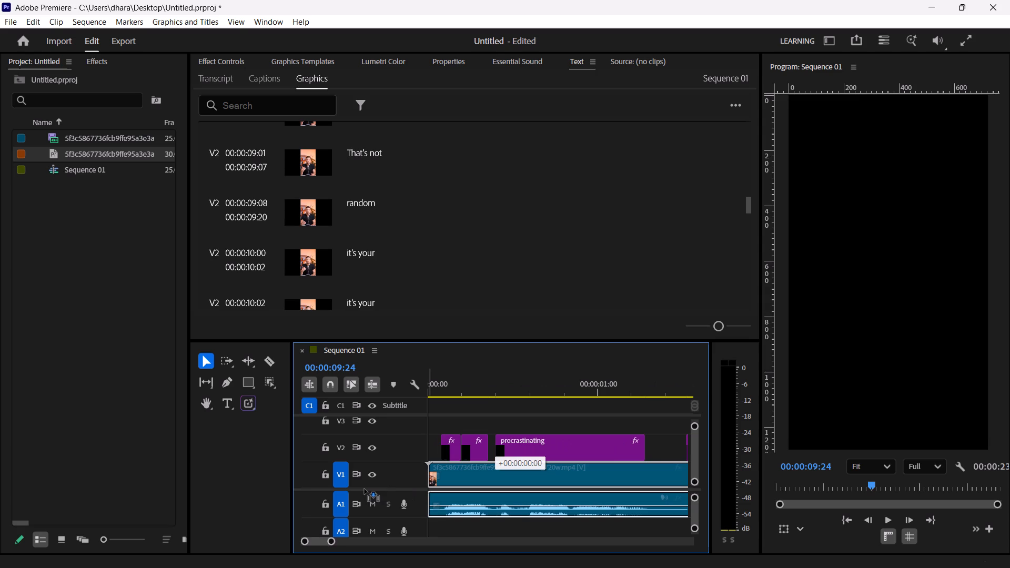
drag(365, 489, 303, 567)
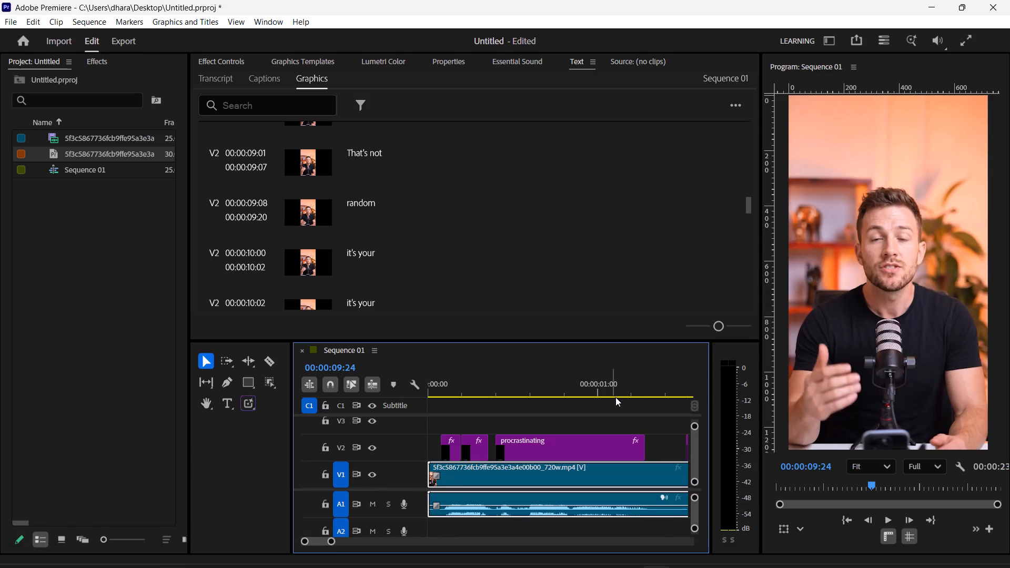
Move the first "it's your" graphic to start at 00:00:09:24, where the spoken phrase begins.
scroll(620, 415, left, 15)
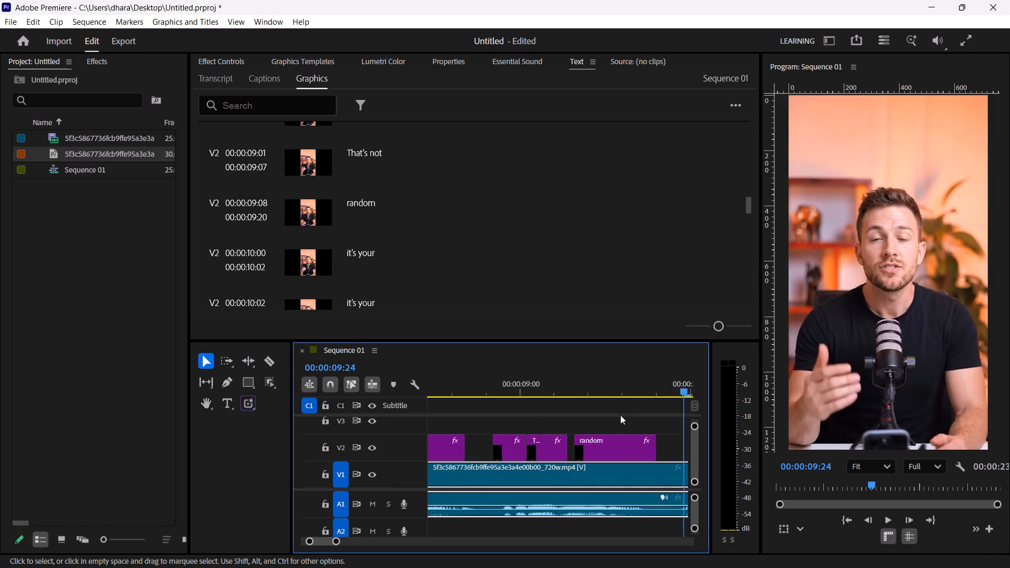
scroll(620, 415, left, 4)
scroll(620, 415, right, 3)
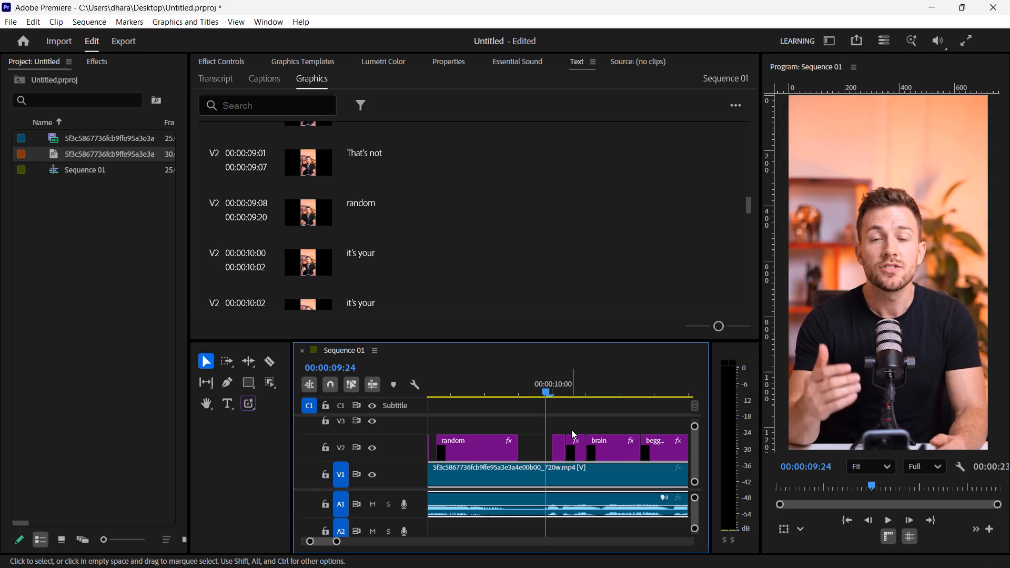
key(Right)
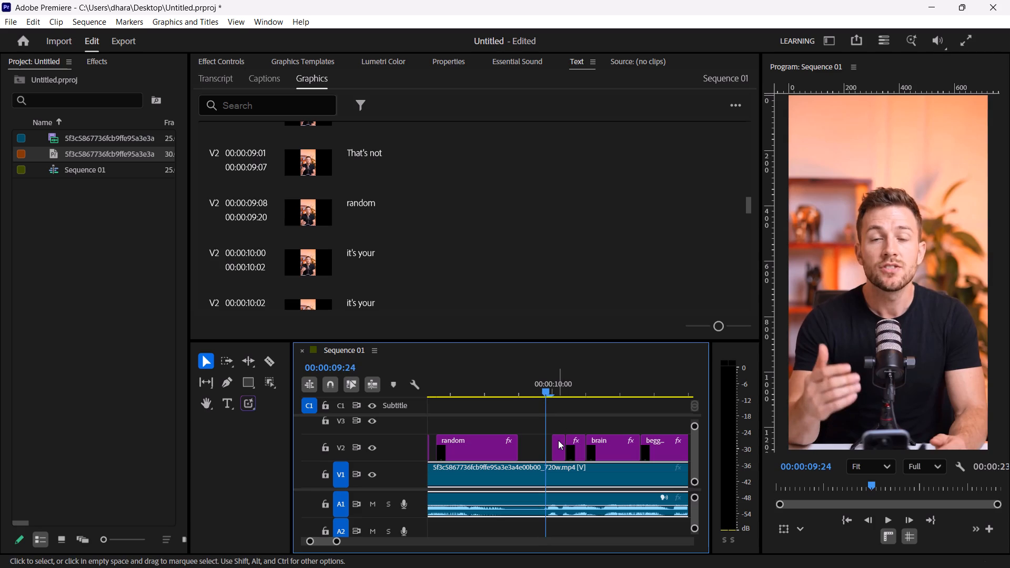
click(558, 440)
drag(558, 440, 550, 440)
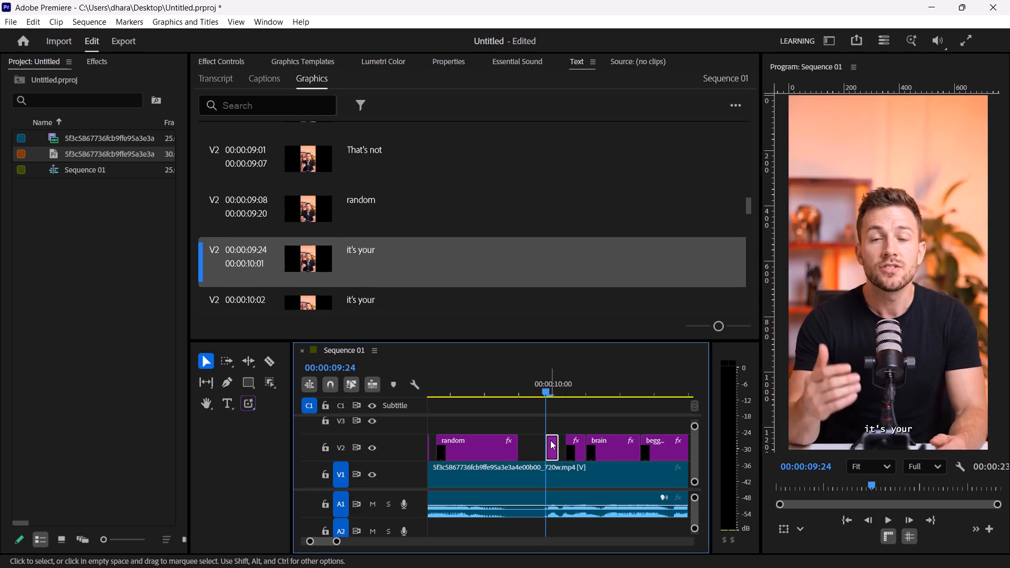
Play the spoken "it's your" and move the second "it's your" graphic to start at 00:00:10:01.
key(space)
key(space)
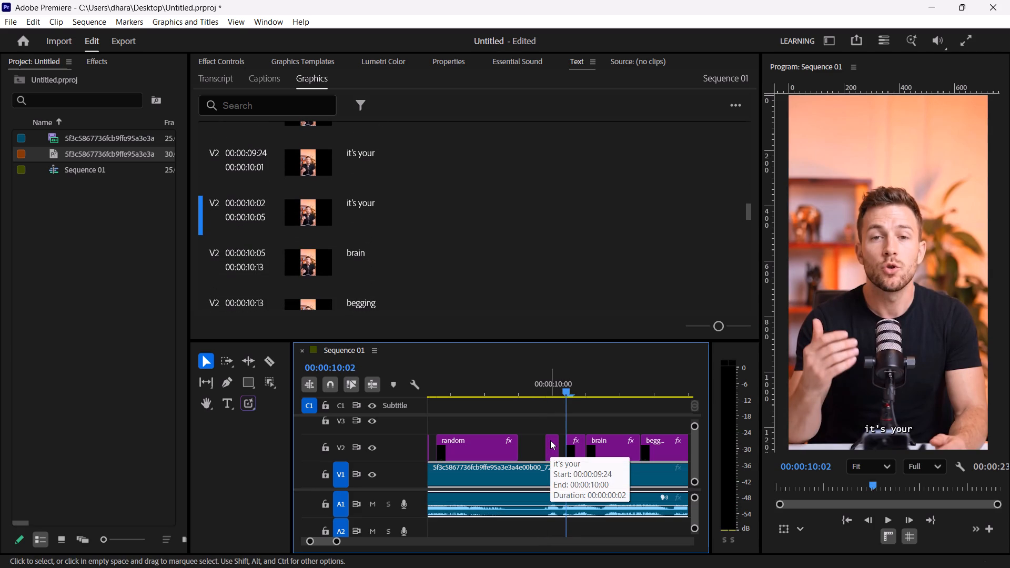
key(Left)
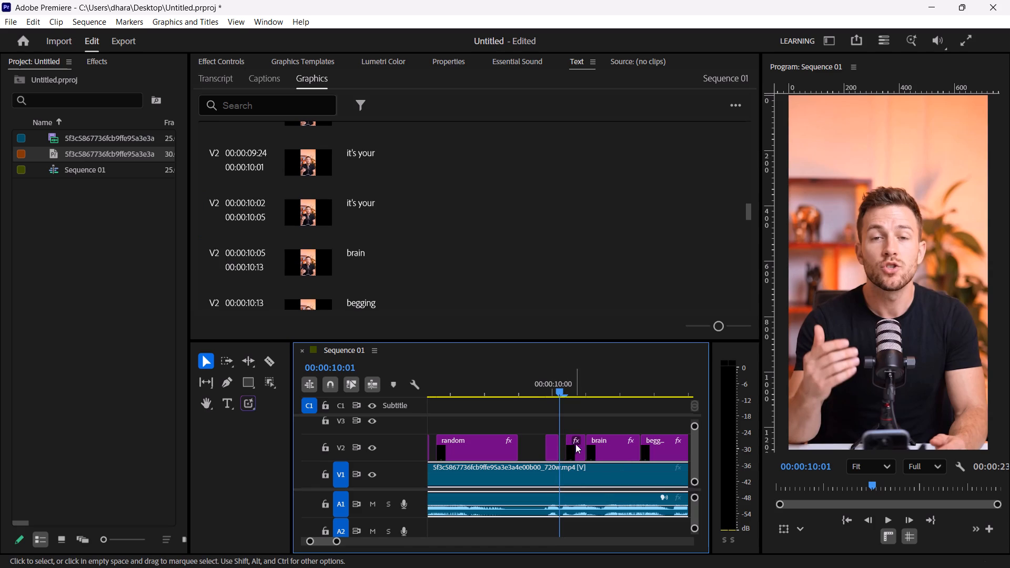
drag(577, 454, 570, 454)
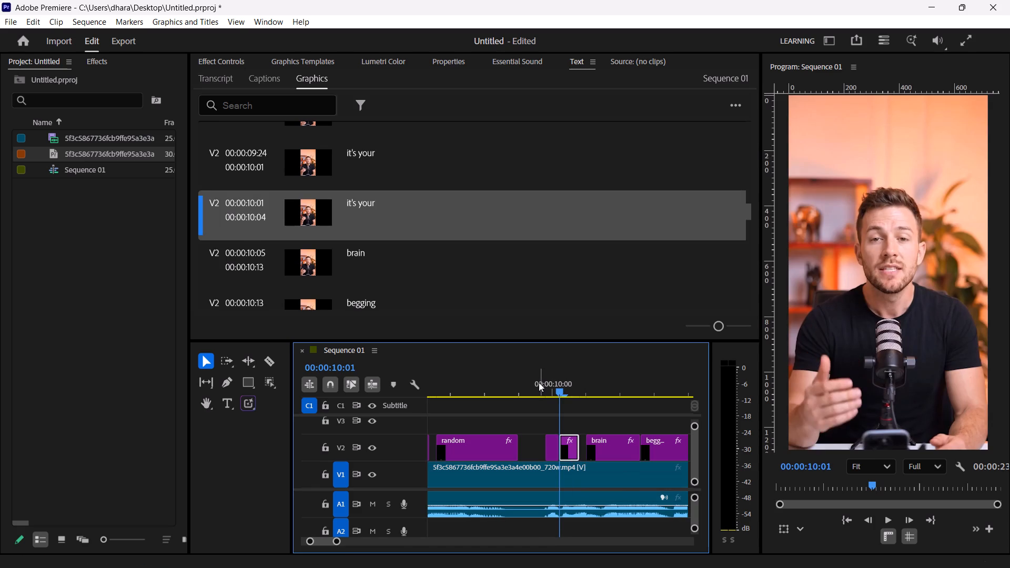
Replay the phrase and move the "brain" and "begging" graphics together so that "brain" starts at 00:00:10:06.
click(539, 382)
key(space)
key(space)
key(space)
key(space)
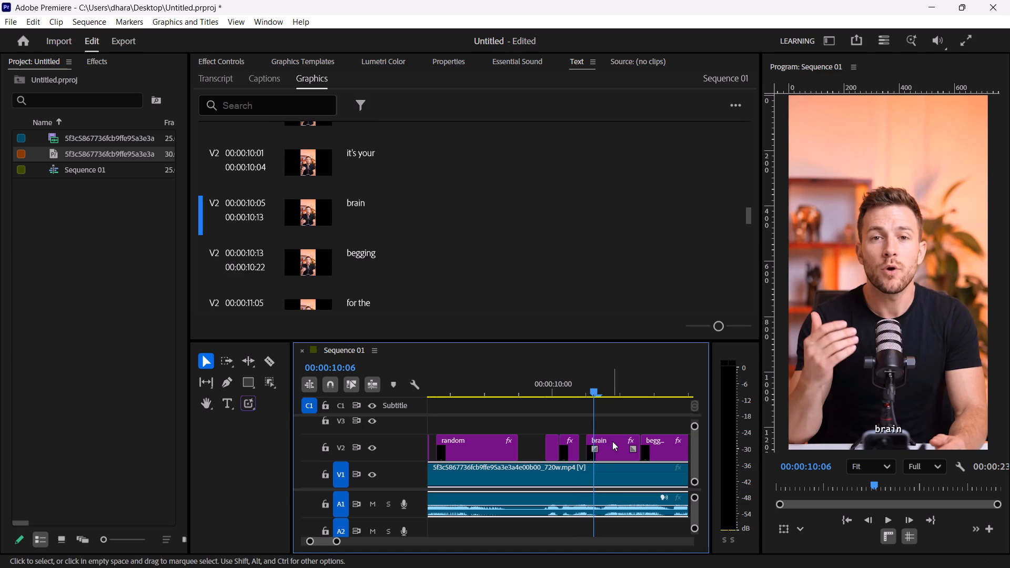
drag(626, 427, 665, 451)
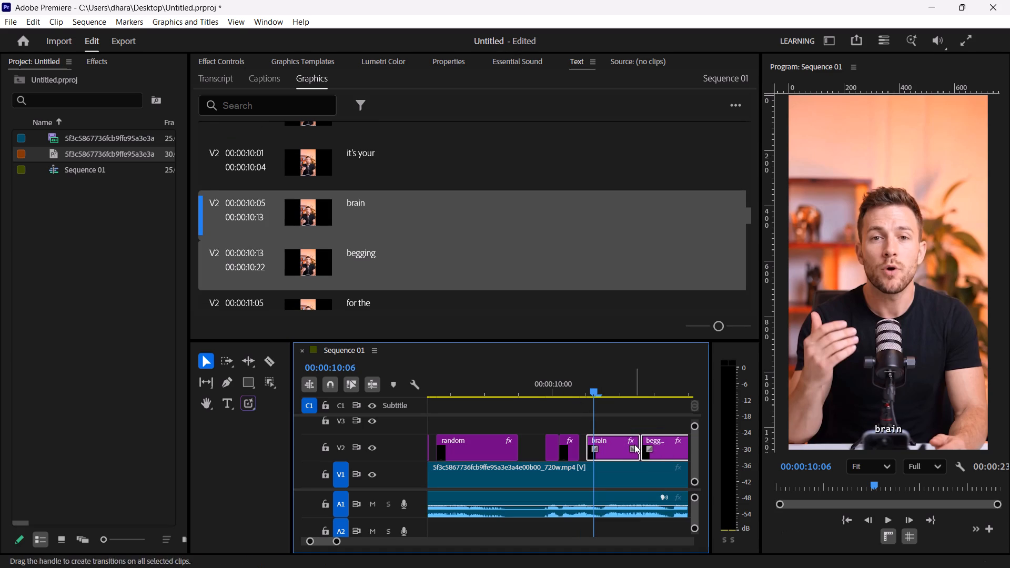
drag(340, 541, 344, 541)
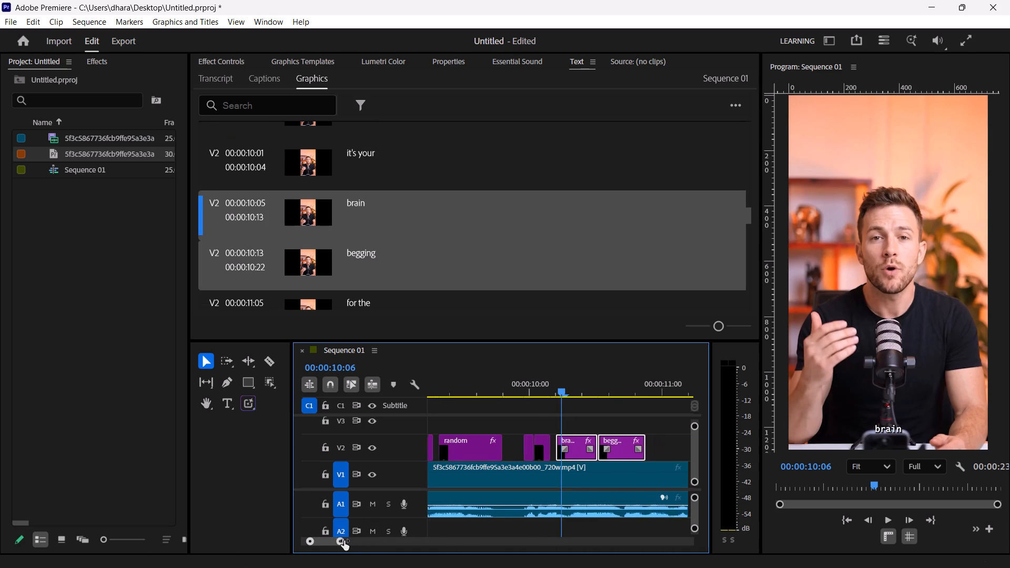
drag(344, 541, 345, 541)
click(573, 441)
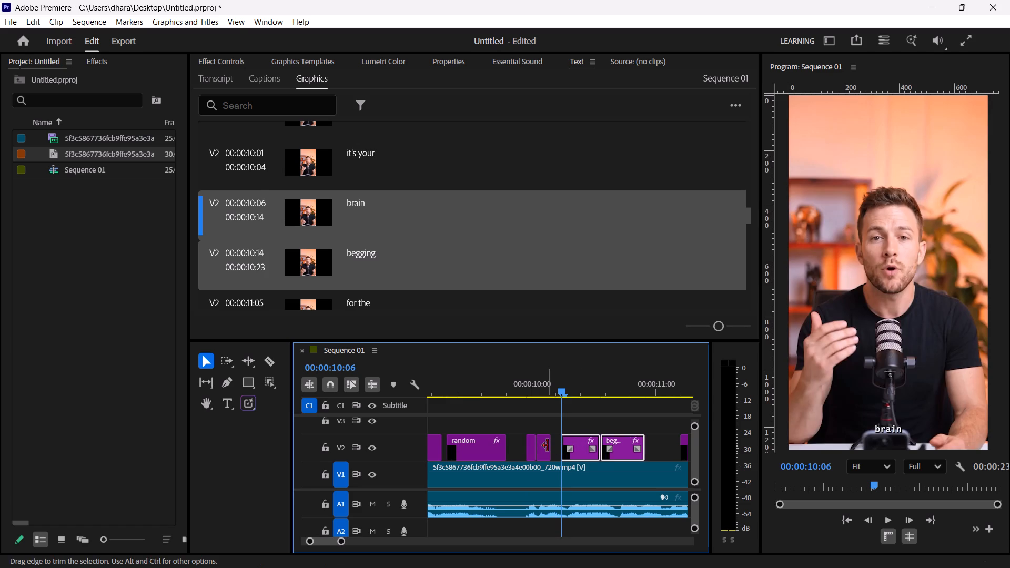
Replay and step frame by frame through "it's your brain" to check the graphics' timing against the speech.
click(533, 390)
key(space)
key(space)
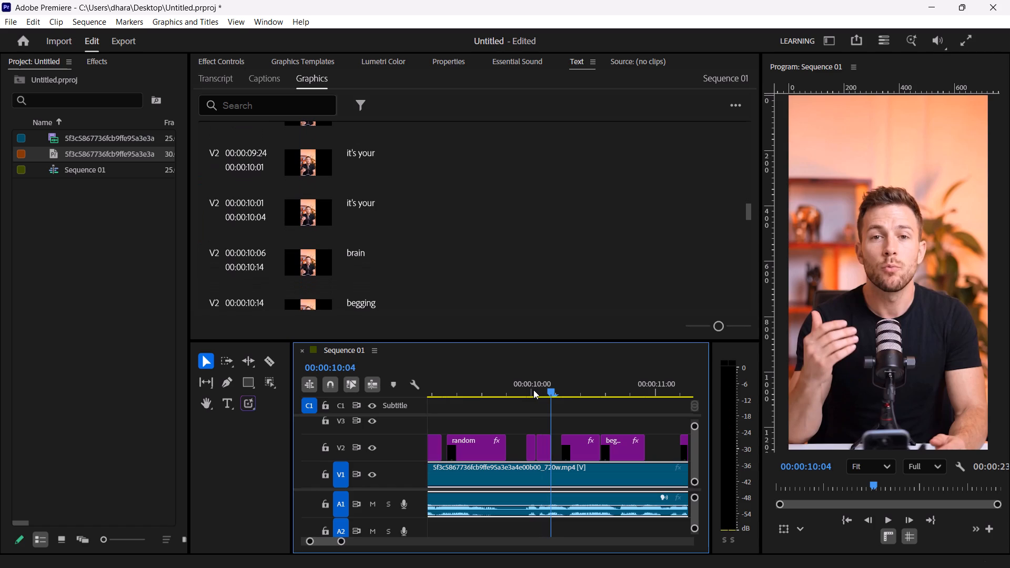
key(Right)
key(Left)
key(Left)
key(Left)
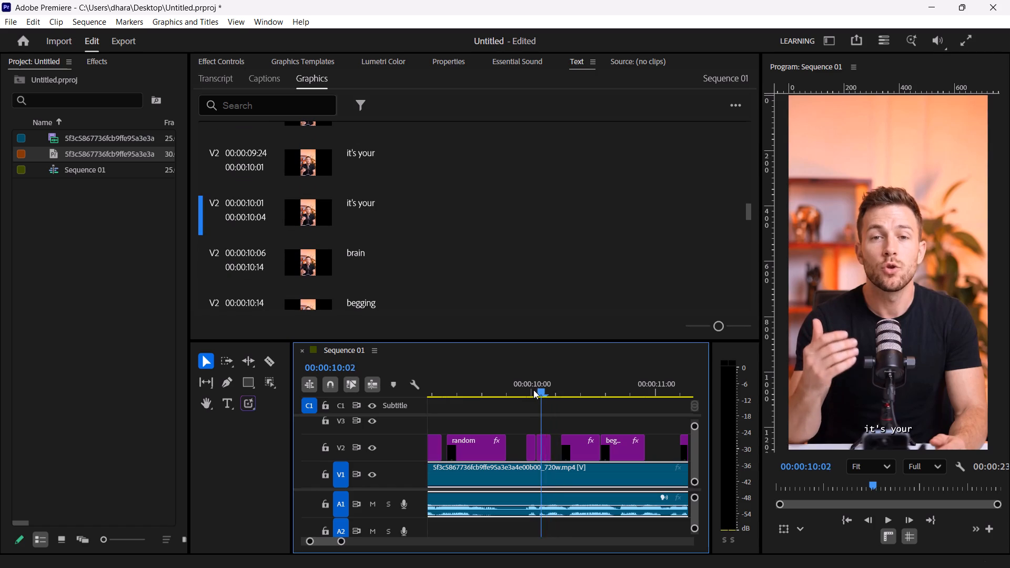
key(Left)
key(Left)
key(Left)
key(space)
key(space)
key(space)
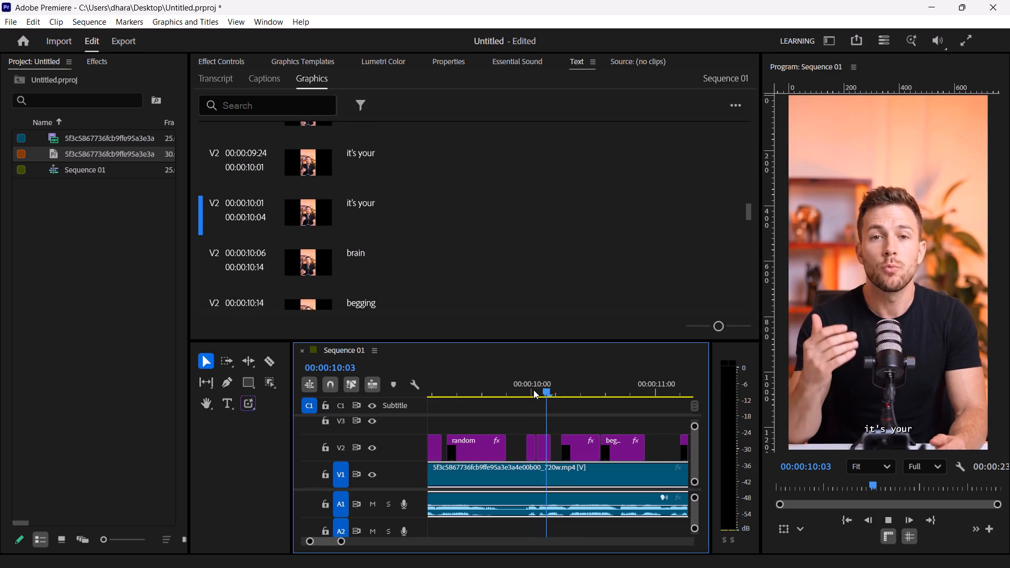
key(space)
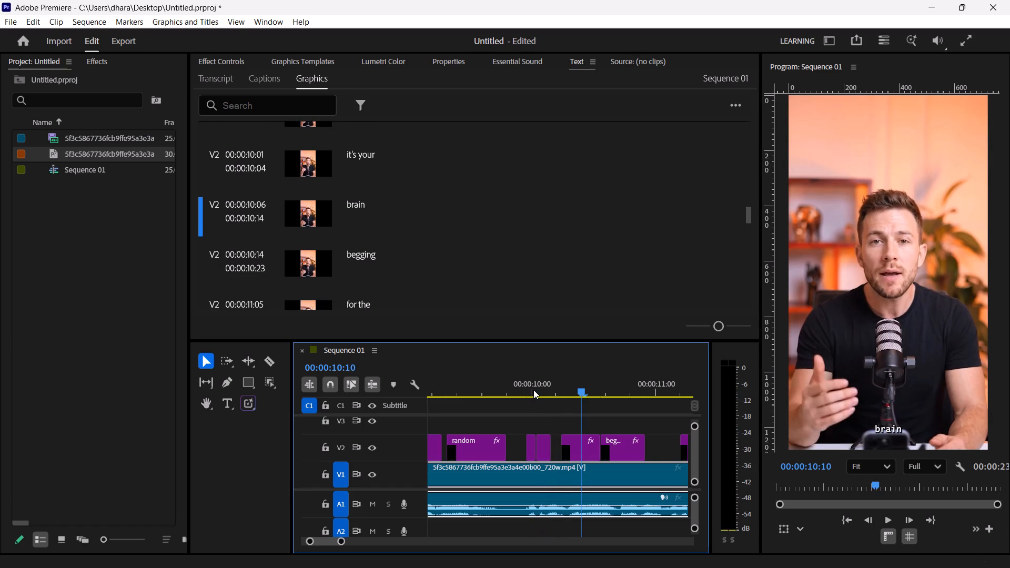
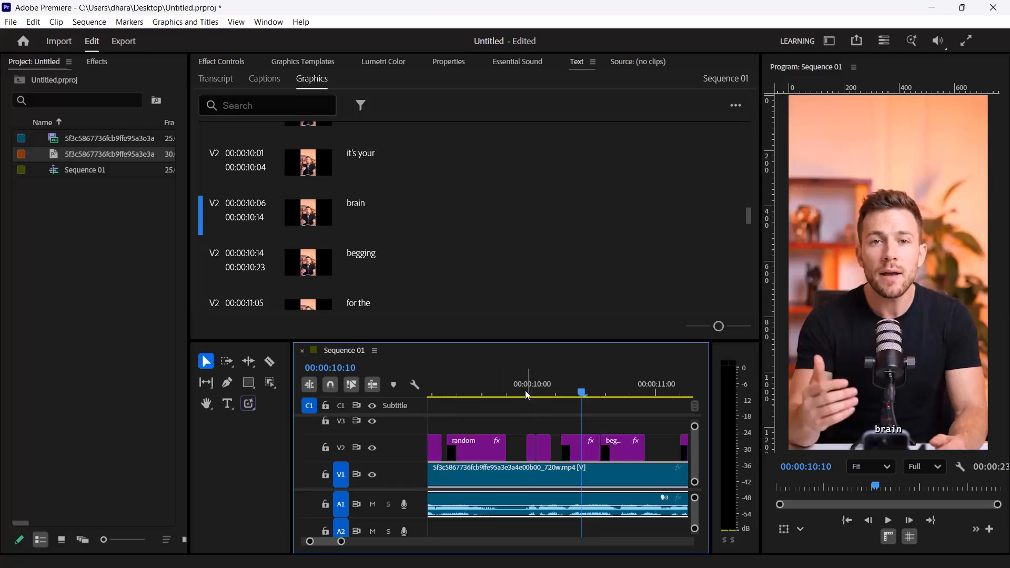
Replay and step frame by frame through "it's your", and move the second "it's your" graphic to start at 00:00:10:02.
click(525, 388)
key(space)
key(space)
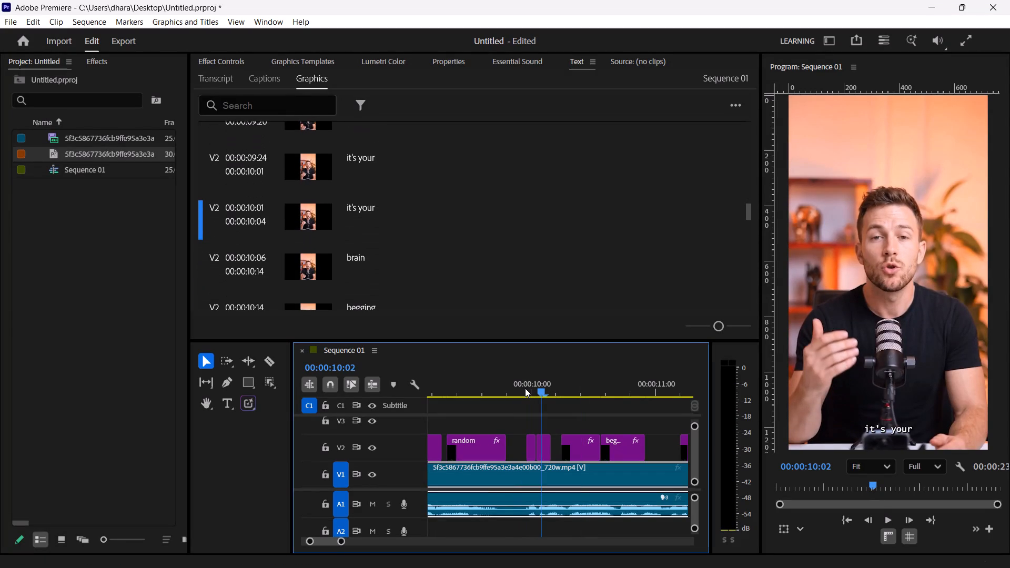
key(Left)
key(Right)
key(Left)
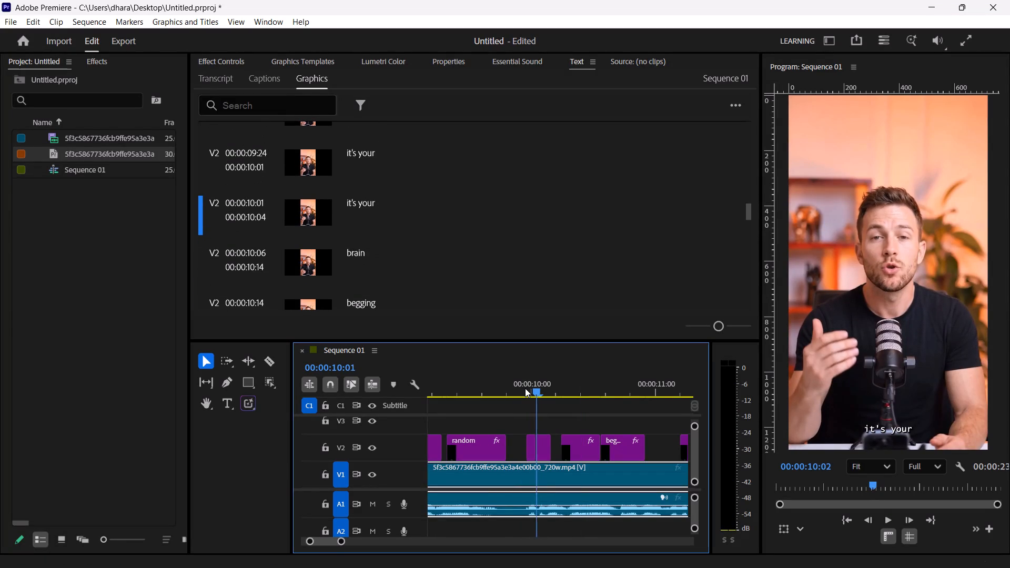
key(Left)
key(Left)
key(Right)
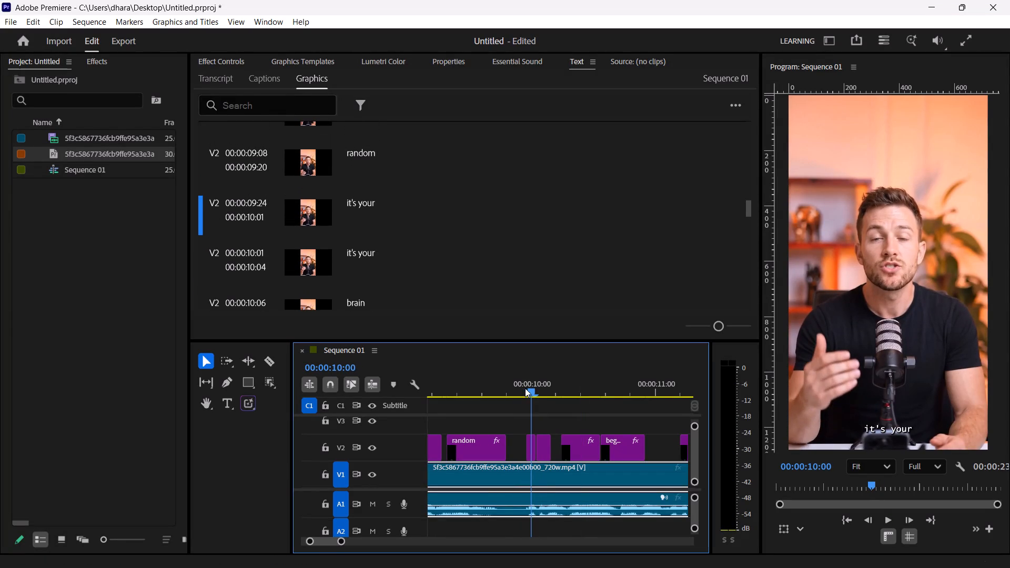
key(Right)
key(Right)
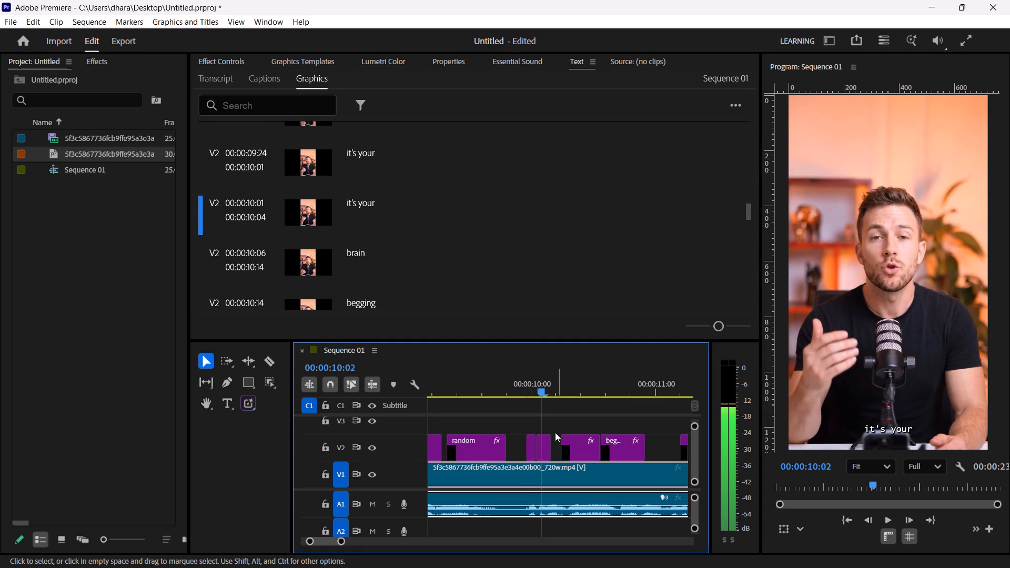
click(544, 451)
click(544, 451)
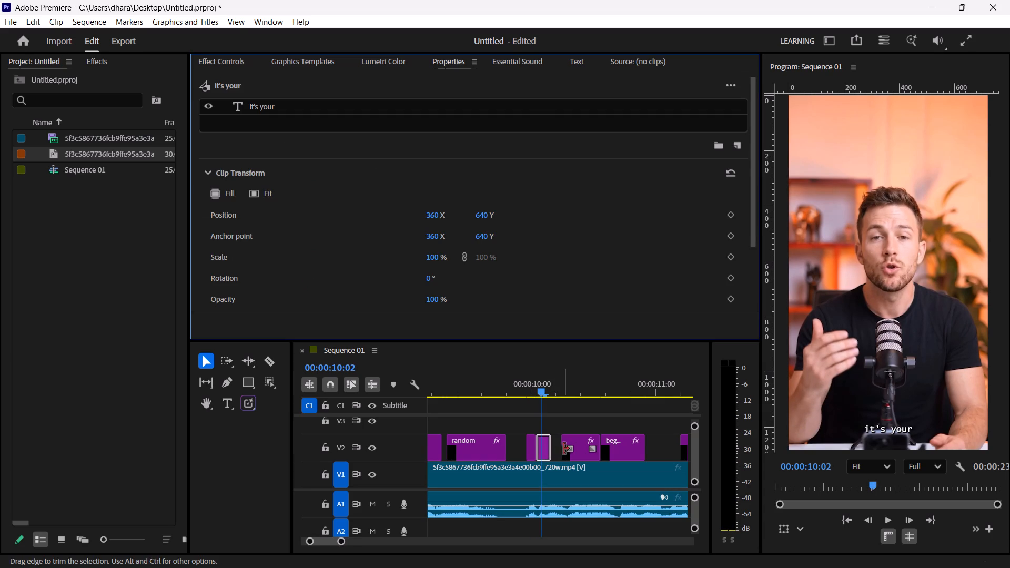
click(543, 450)
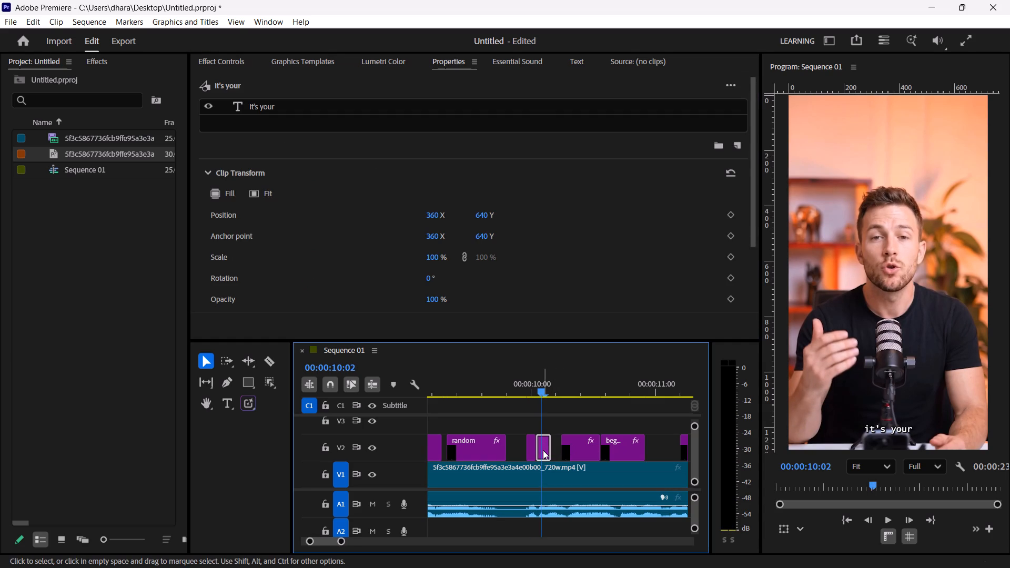
Extend the end of the first "it's your" graphic to 00:00:10:02 so it meets the second one.
click(533, 449)
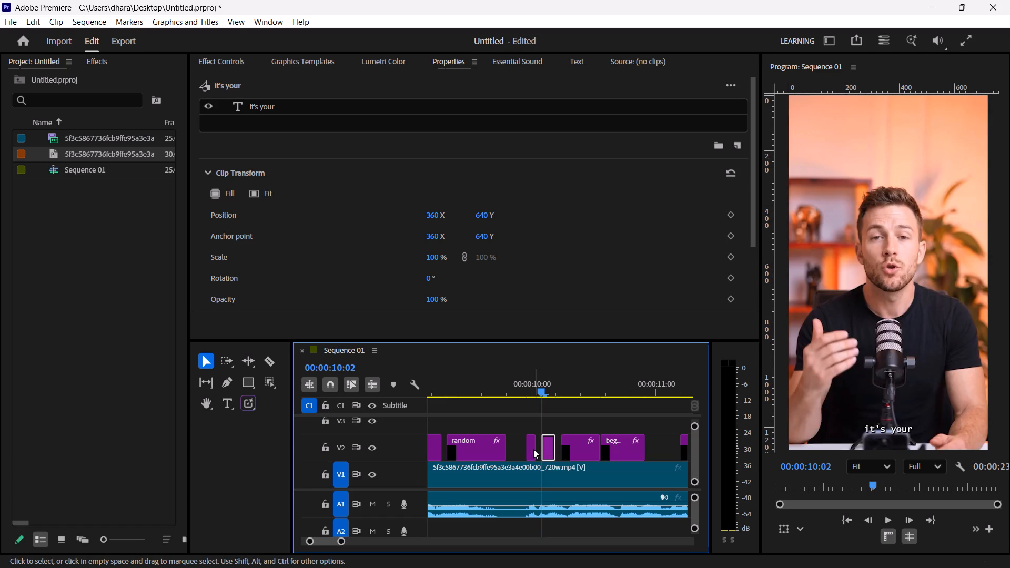
click(533, 449)
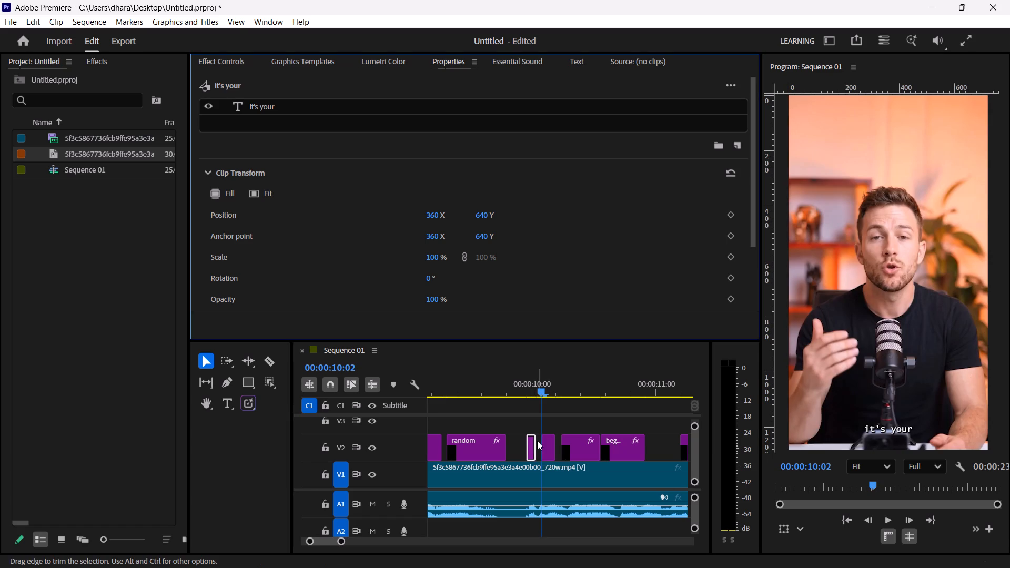
drag(536, 445, 542, 445)
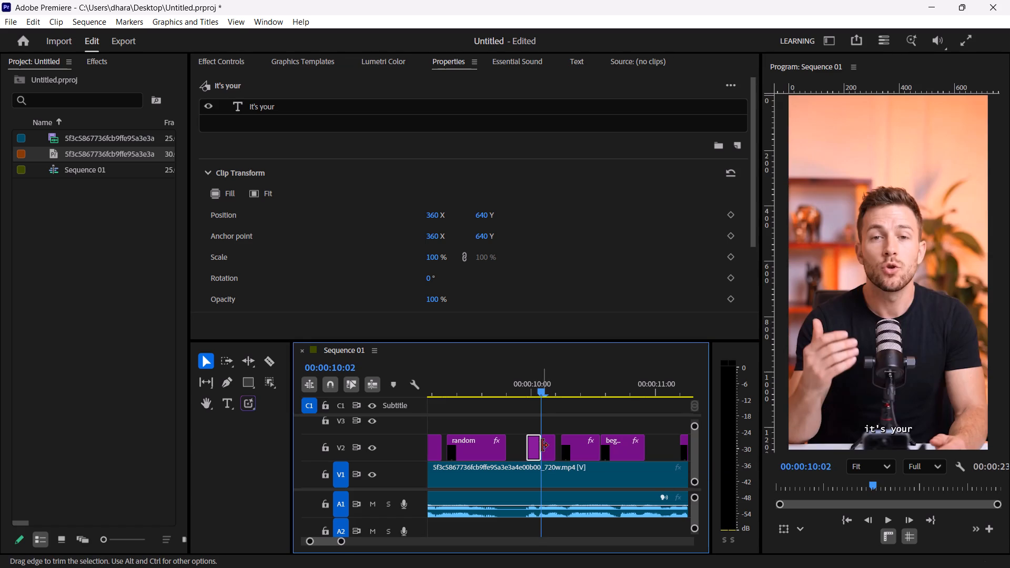
Play "it's your brain begging" against the speech and move the "begging" graphic to start at 00:00:10:15.
click(524, 389)
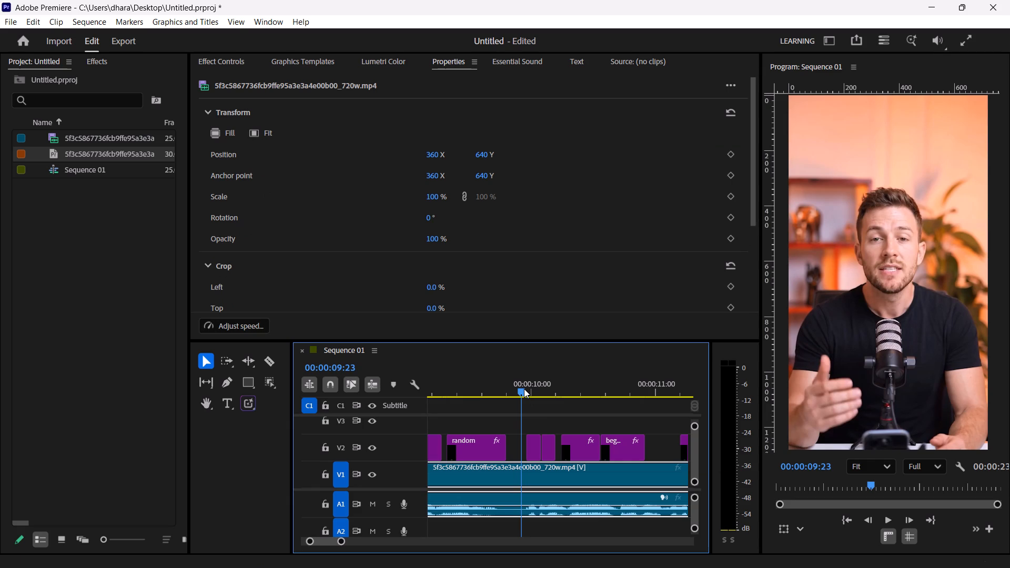
key(space)
key(space)
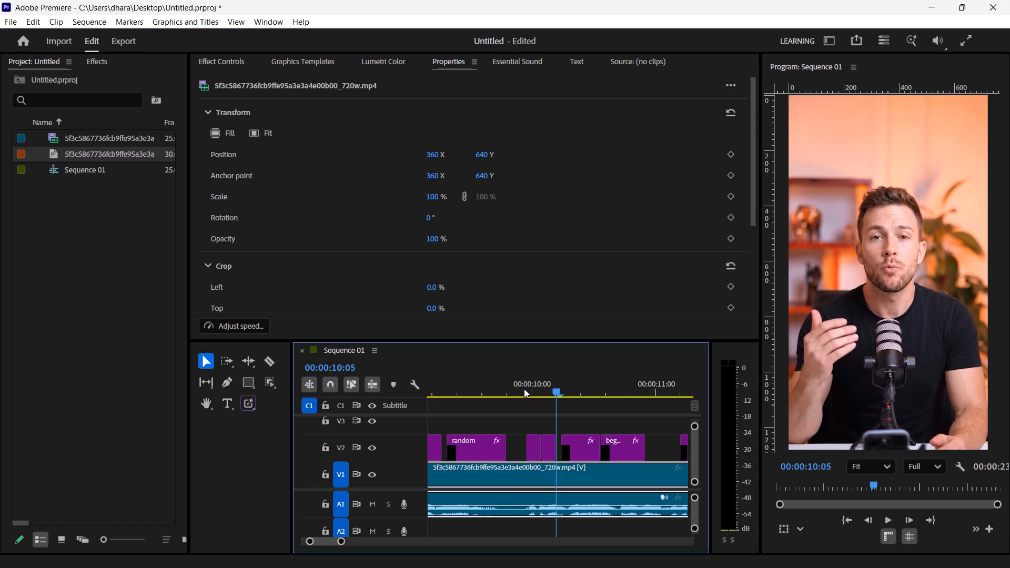
key(Right)
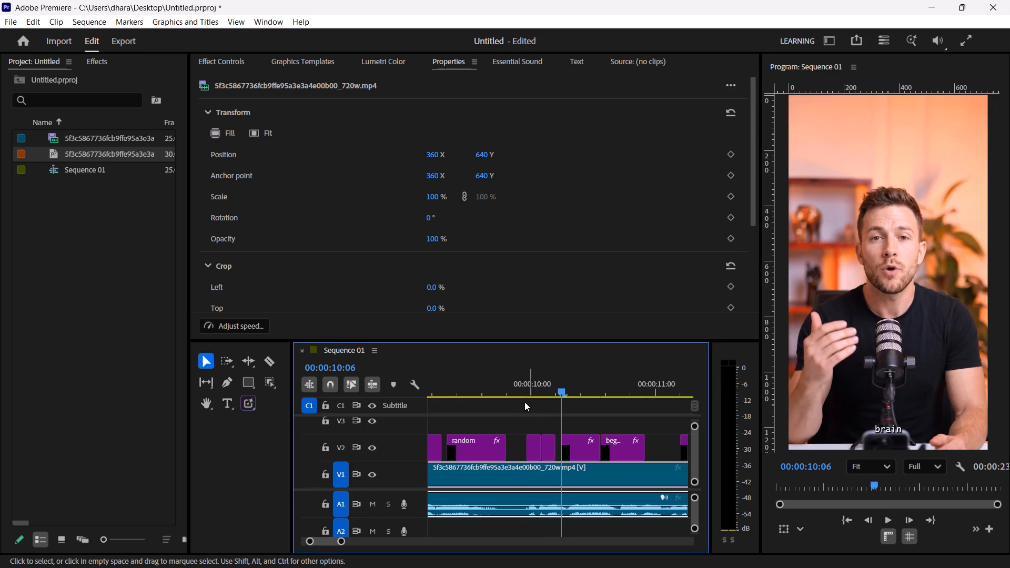
click(520, 396)
click(510, 392)
key(space)
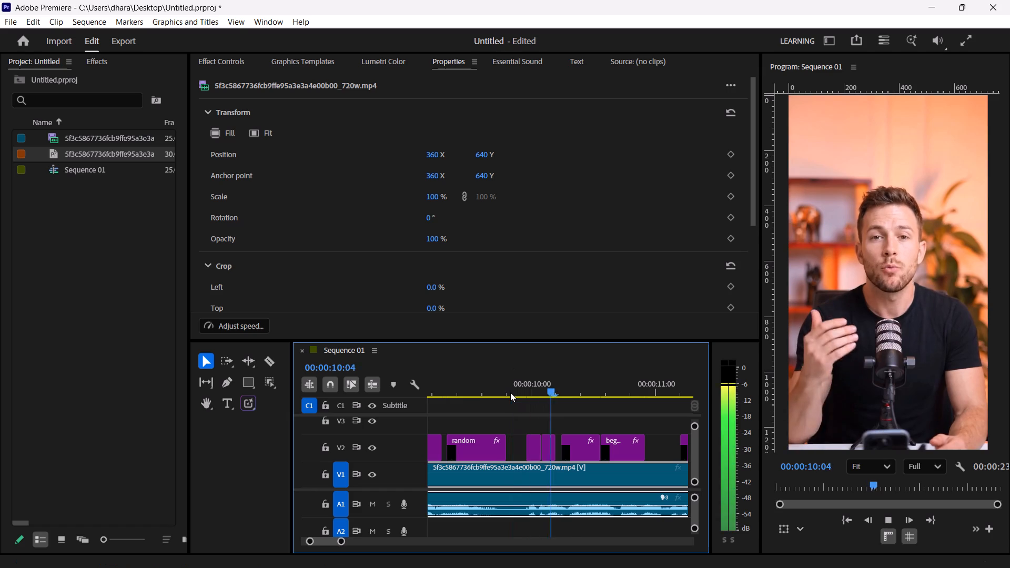
key(space)
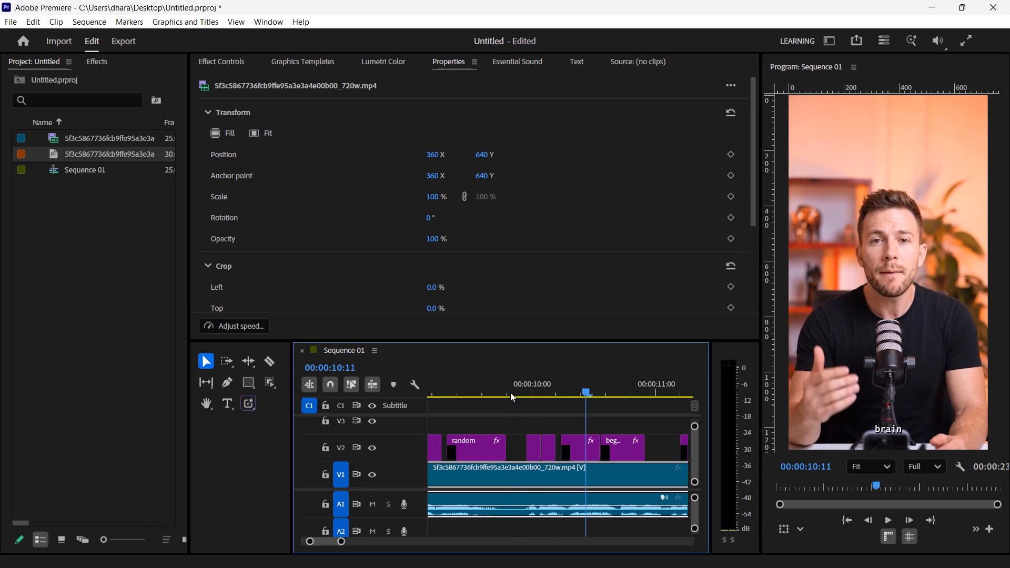
key(space)
key(space)
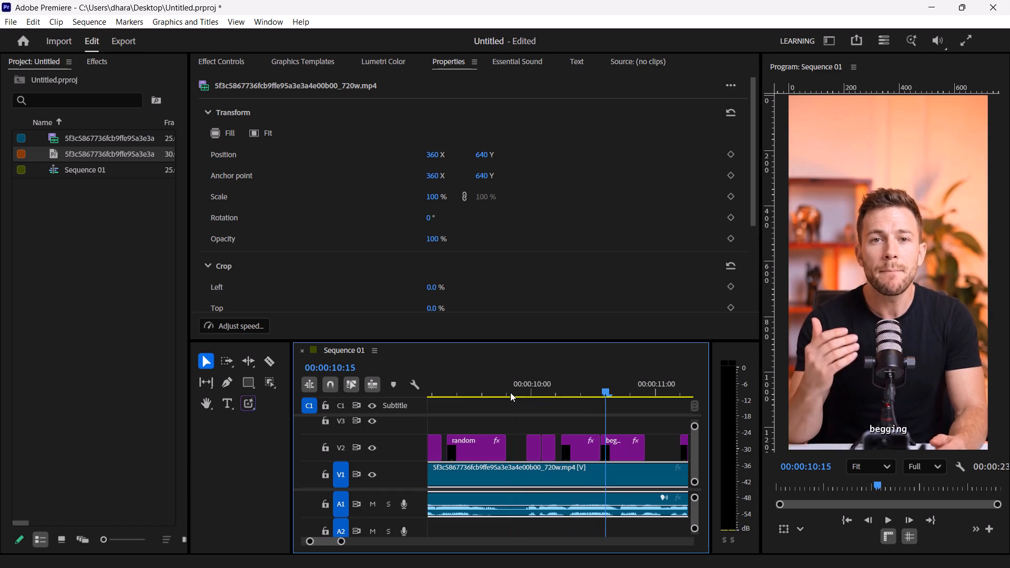
click(622, 440)
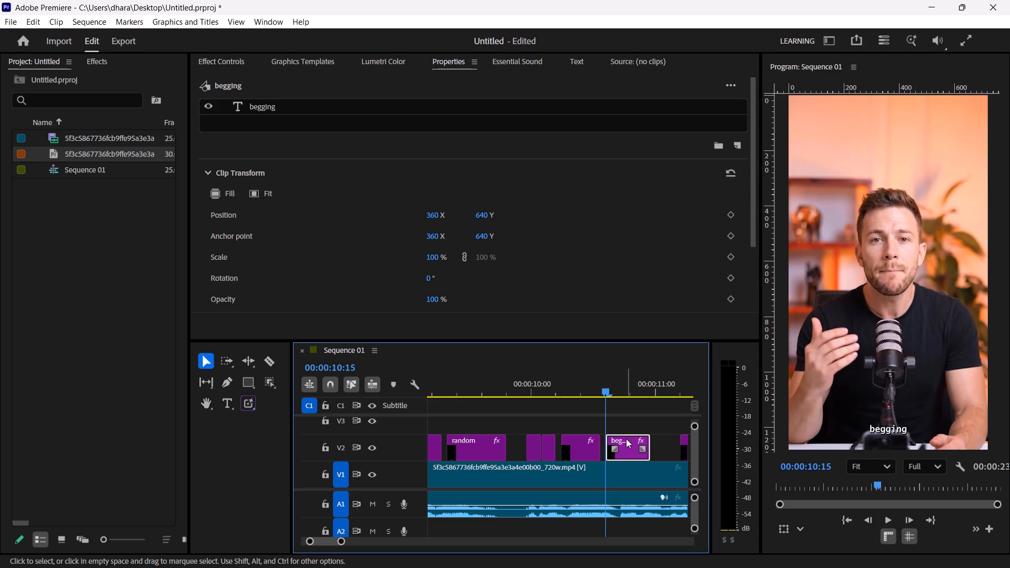
Extend the end of the "brain" graphic to 00:00:10:15, where "begging" starts, and replay the two words.
drag(599, 446, 604, 446)
click(554, 393)
key(space)
key(space)
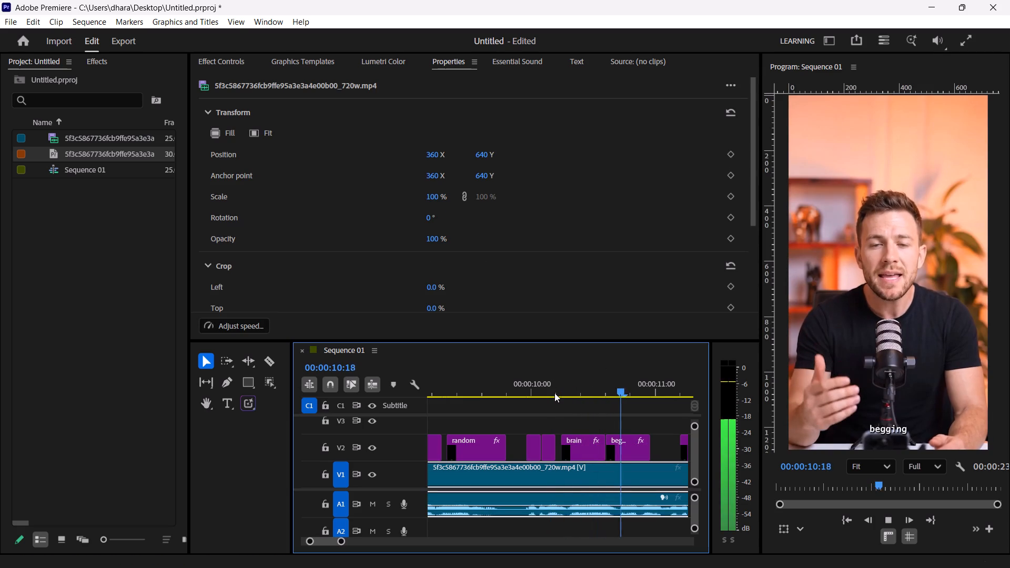
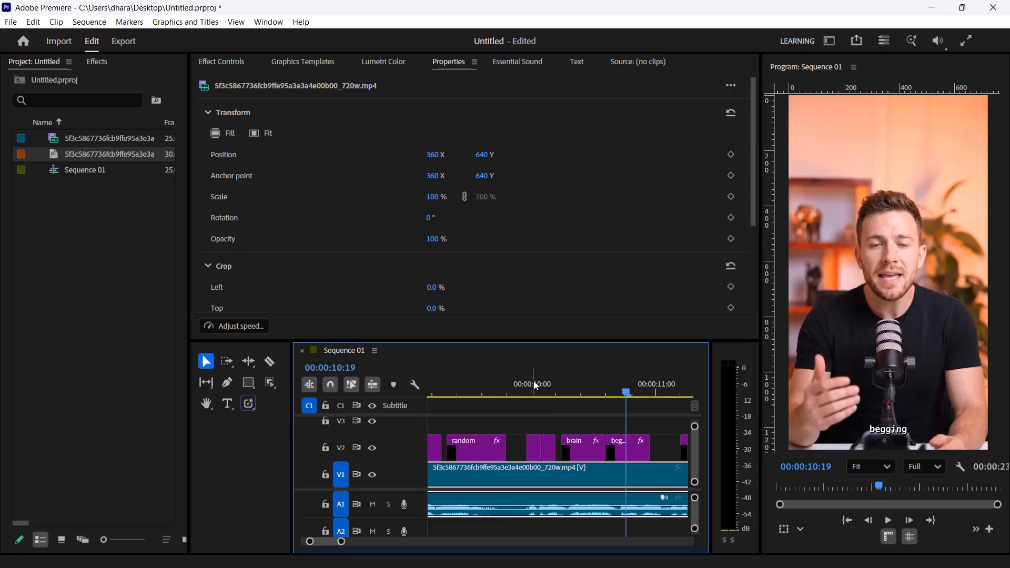
Replay the captions from "random" through "begging" in short bursts to check their timing against the speech.
click(533, 381)
key(space)
key(space)
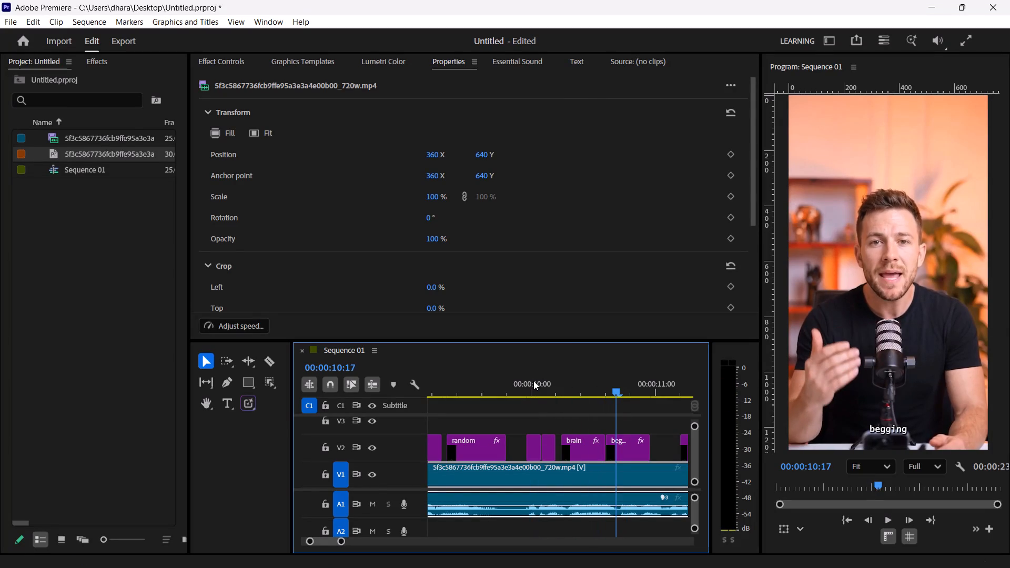
click(490, 370)
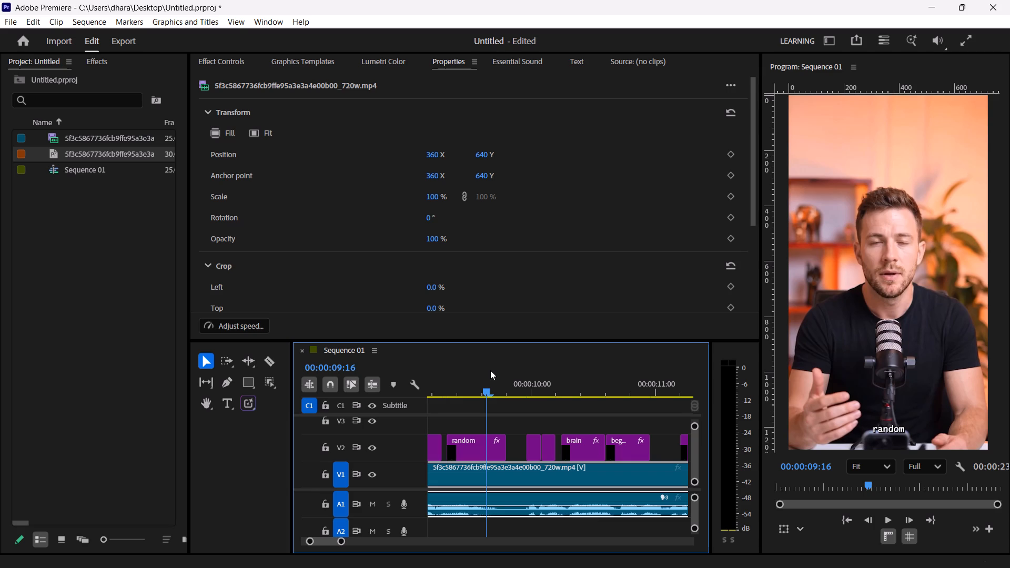
click(426, 386)
key(space)
key(space)
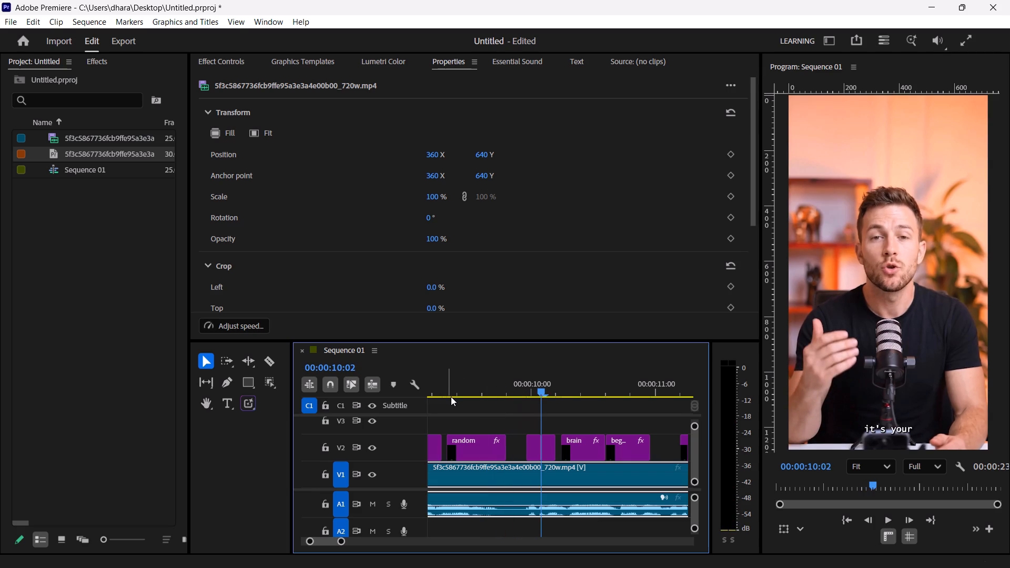
key(space)
key(space)
key(space)
key(space)
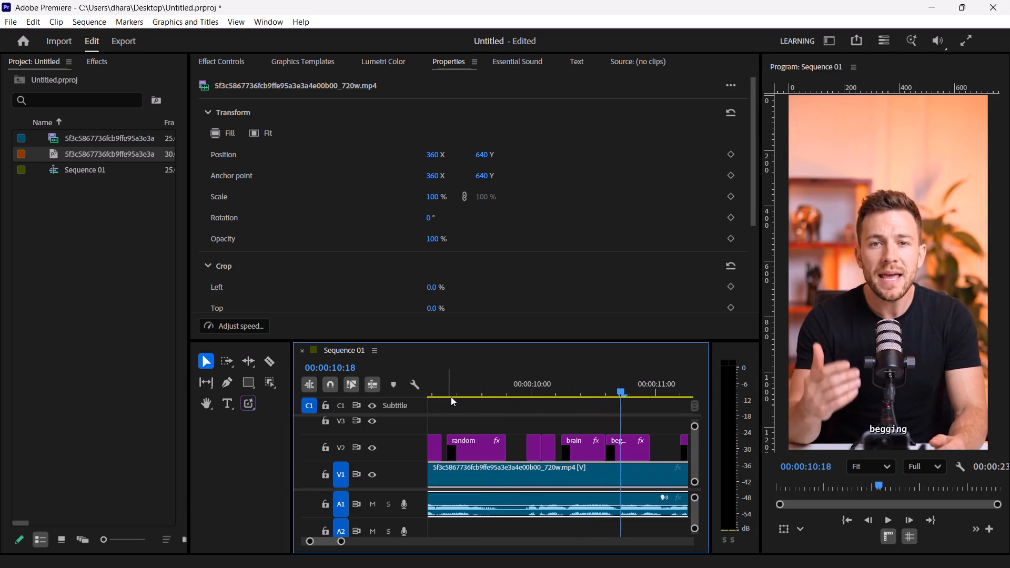
Play past "begging" in short bursts and move the "for the" graphic to start at 00:00:10:24, directly after "begging".
key(space)
key(space)
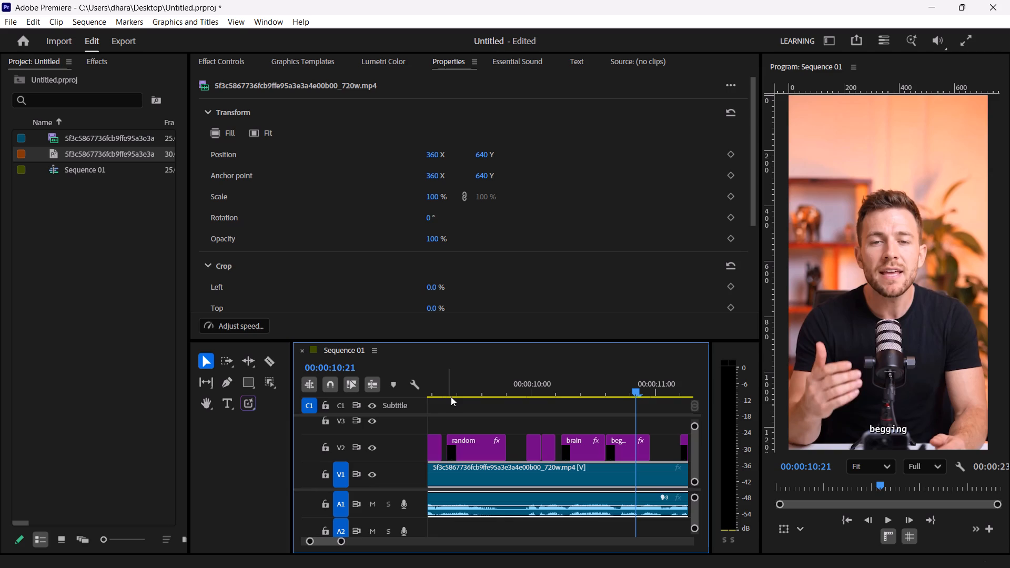
key(space)
key(space)
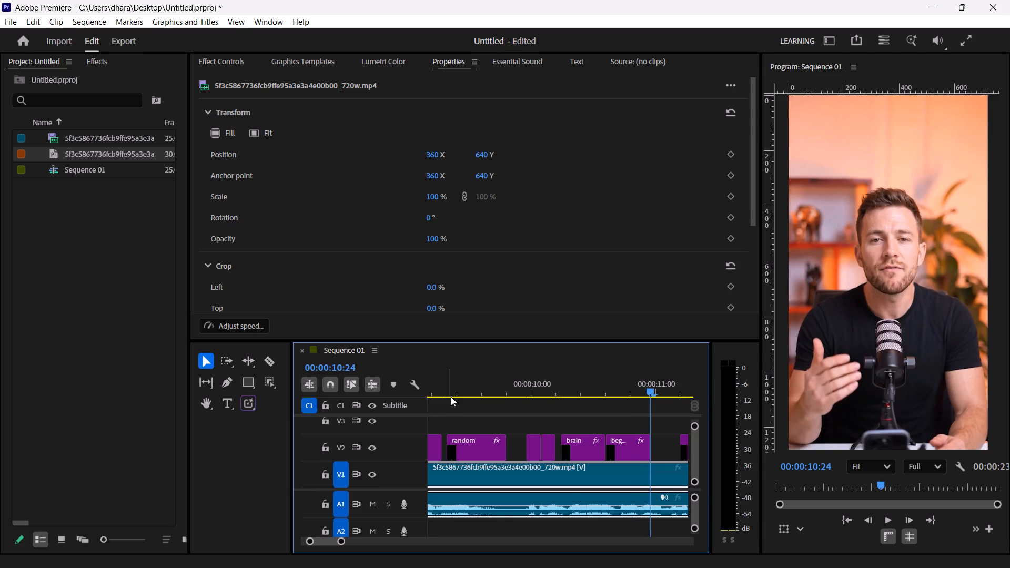
key(space)
key(space)
key(space)
key(space)
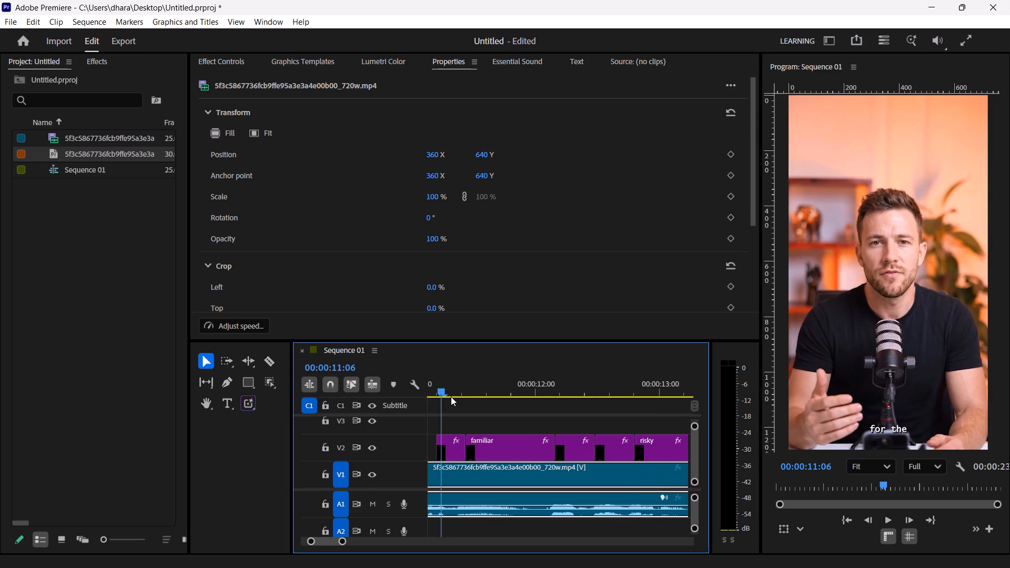
click(313, 541)
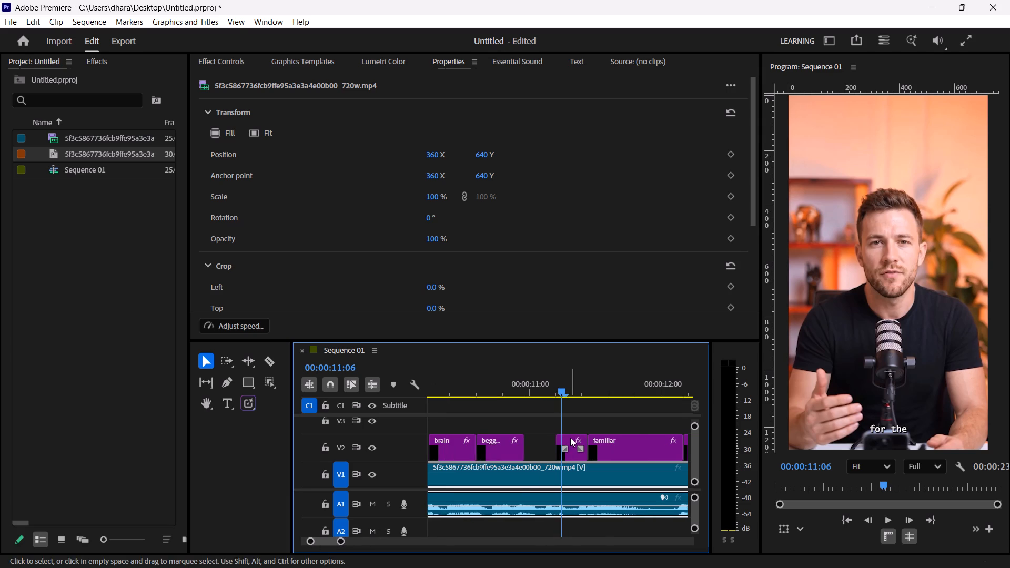
drag(569, 439, 542, 442)
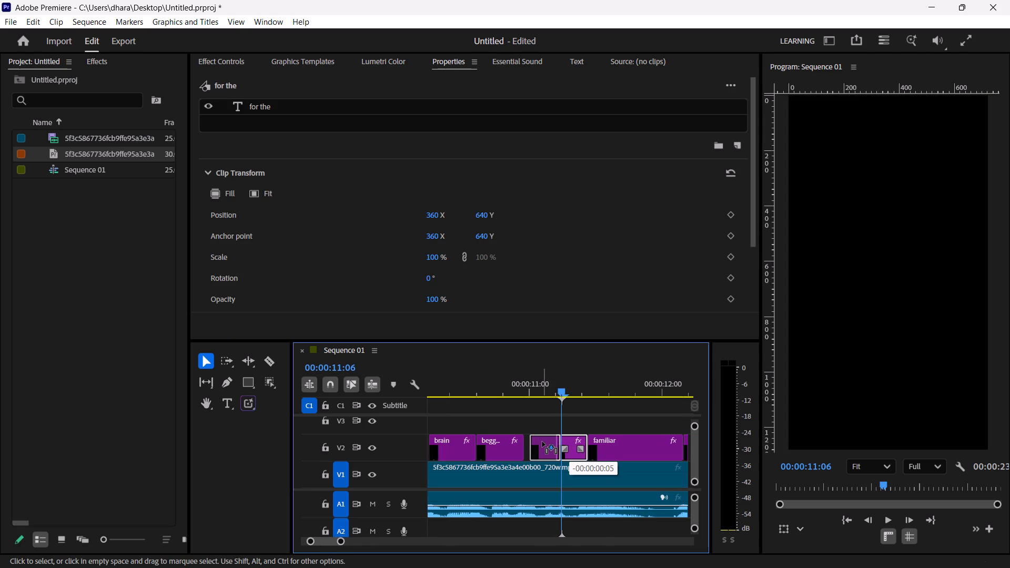
drag(542, 442, 539, 443)
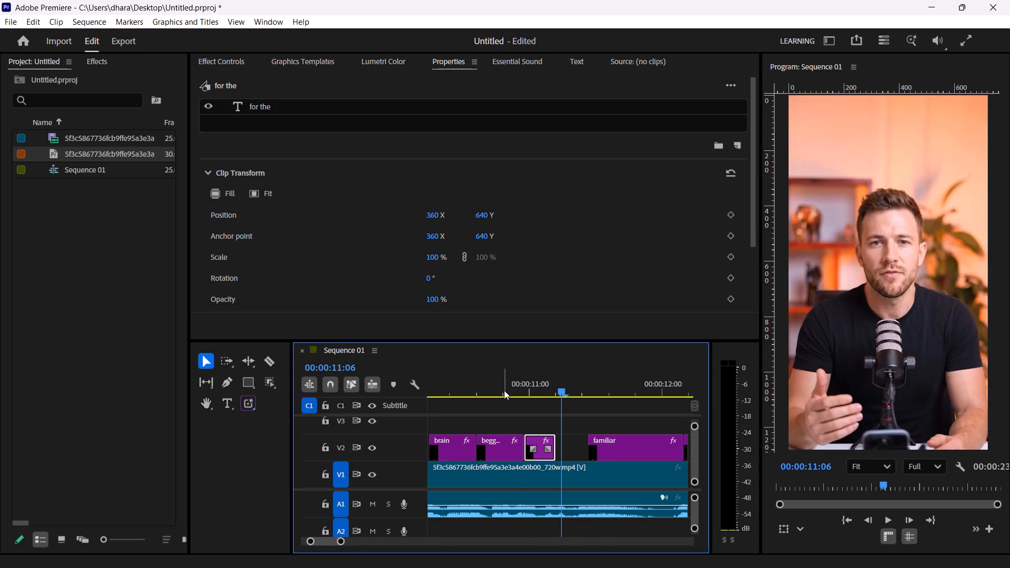
Play the "for the" graphic against the speech, replaying the captions from the start of the sequence through "for the".
click(504, 390)
key(space)
key(space)
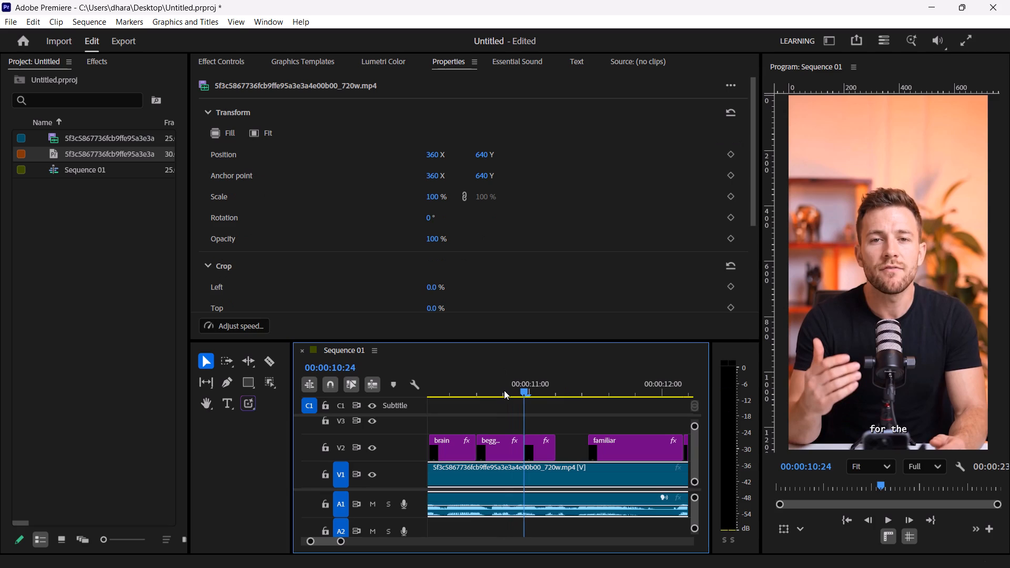
key(space)
key(space)
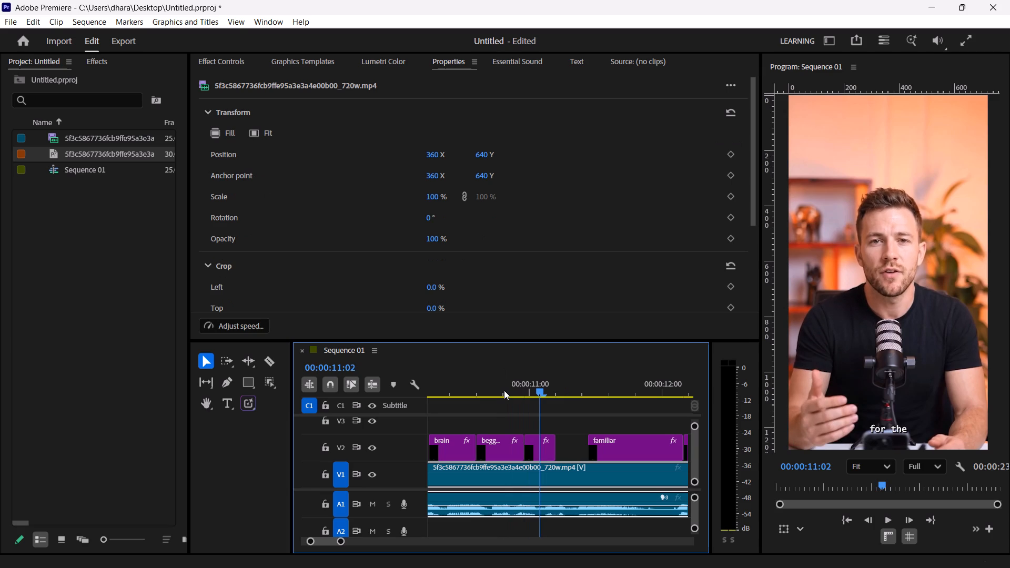
key(Down)
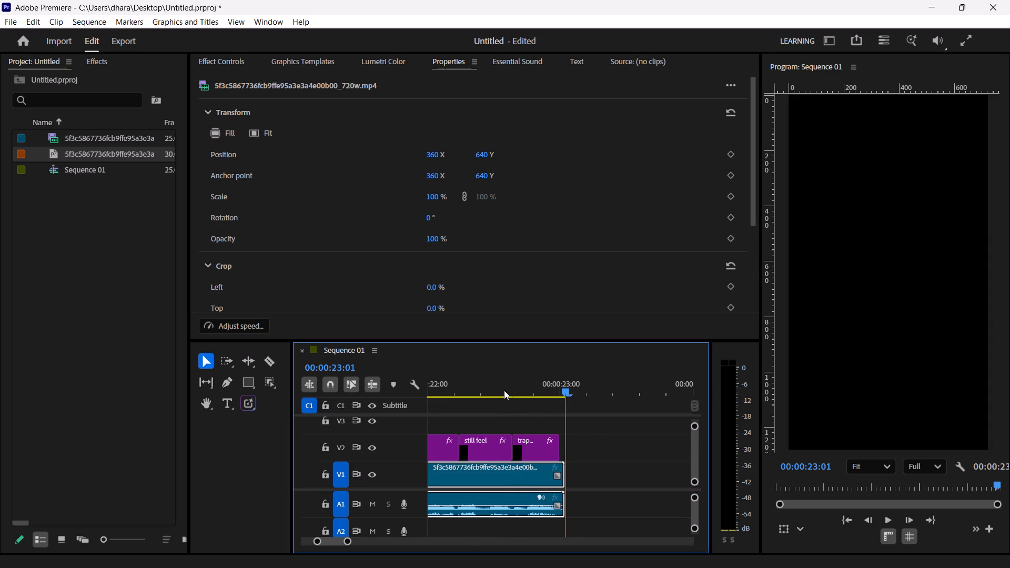
key(Up)
key(Right)
key(space)
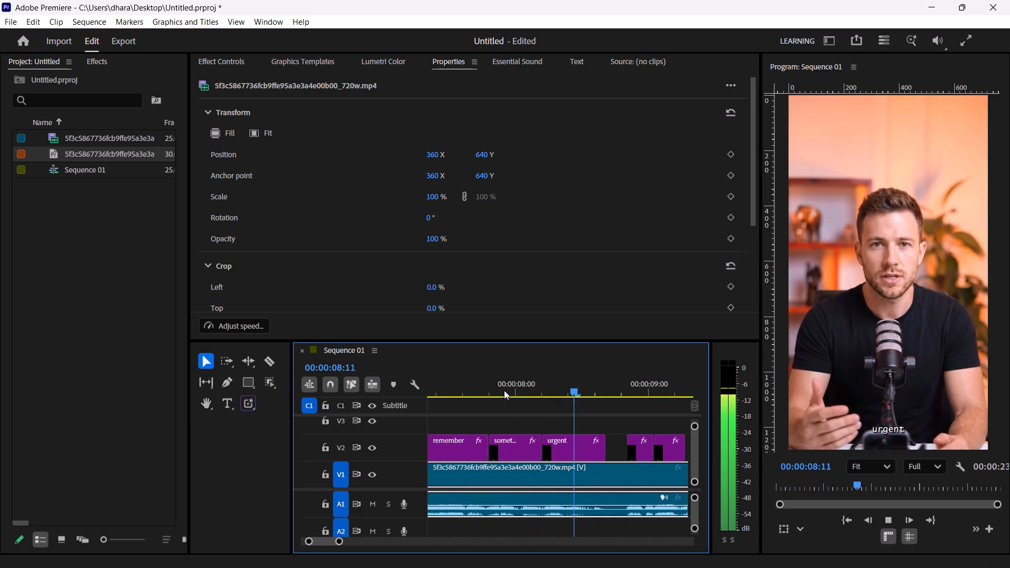
key(space)
key(space)
key(space)
key(space)
key(space)
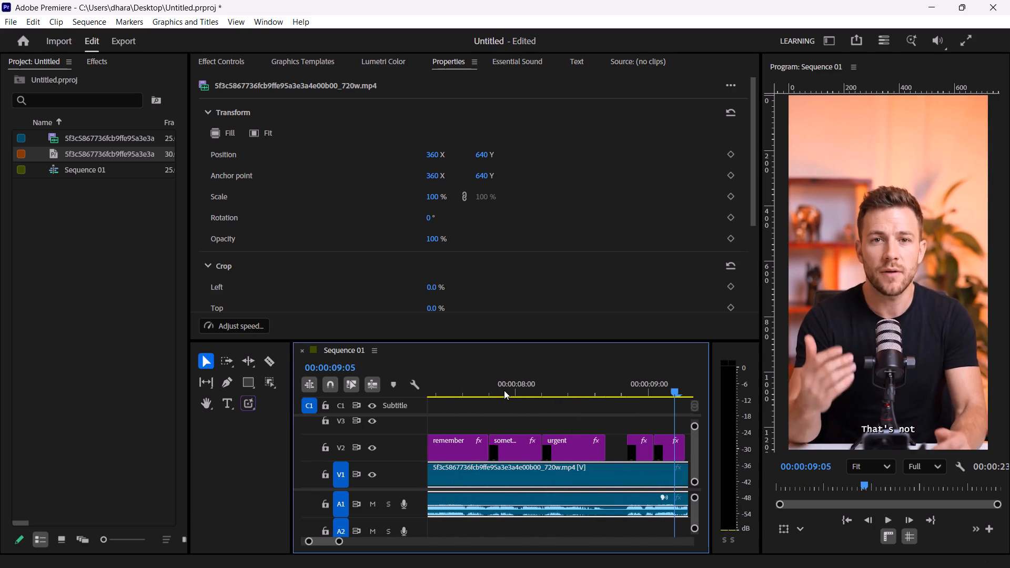
key(space)
key(space)
key(space)
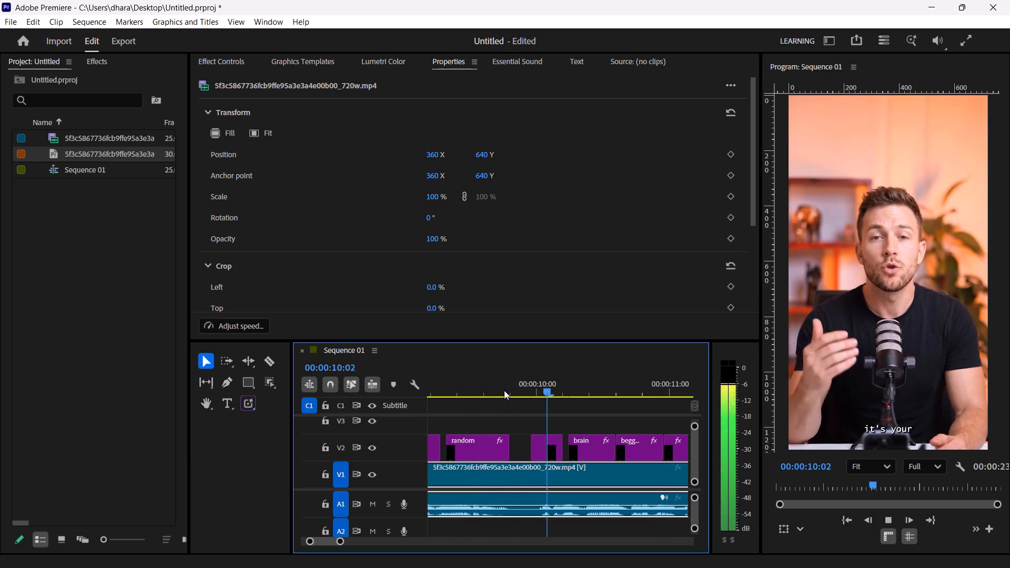
key(space)
key(space)
key(space)
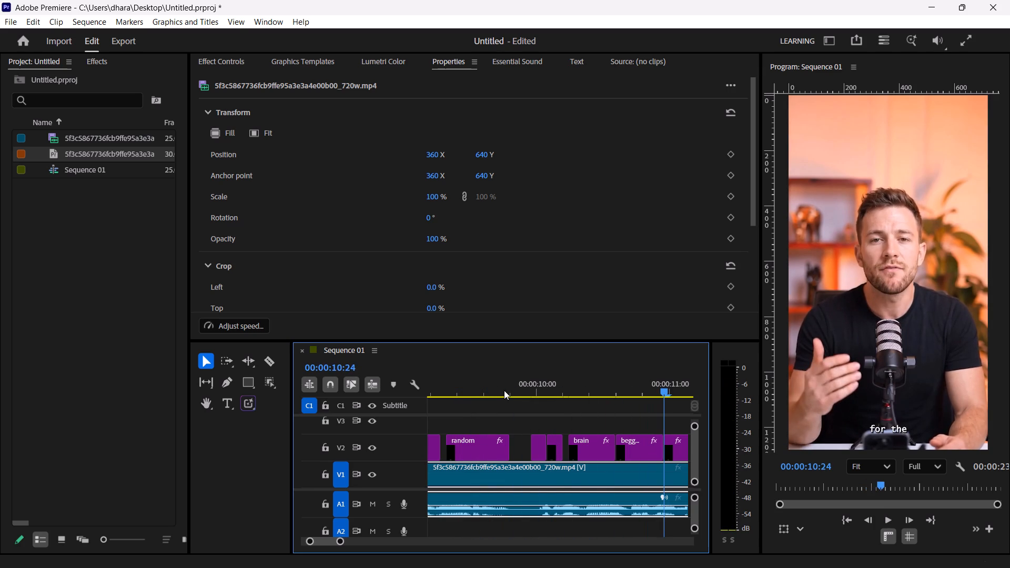
key(space)
key(space)
Step frame by frame between 00:00:11:00 and 00:00:11:09 to examine where "for", "the" and "familiar" fall in the speech.
key(Left)
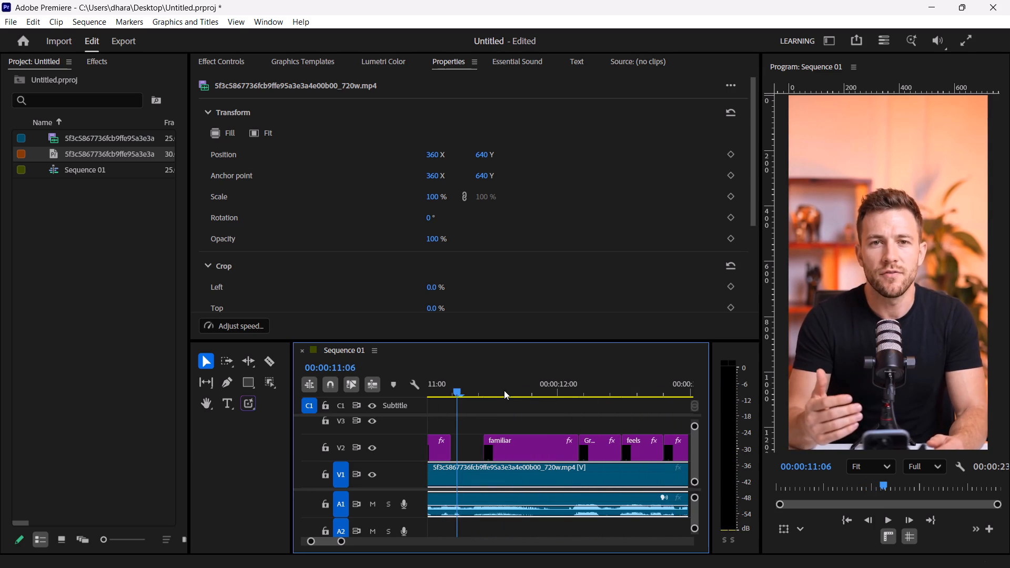
key(Left)
key(Left)
key(Left)
key(Left)
key(Left)
key(Left)
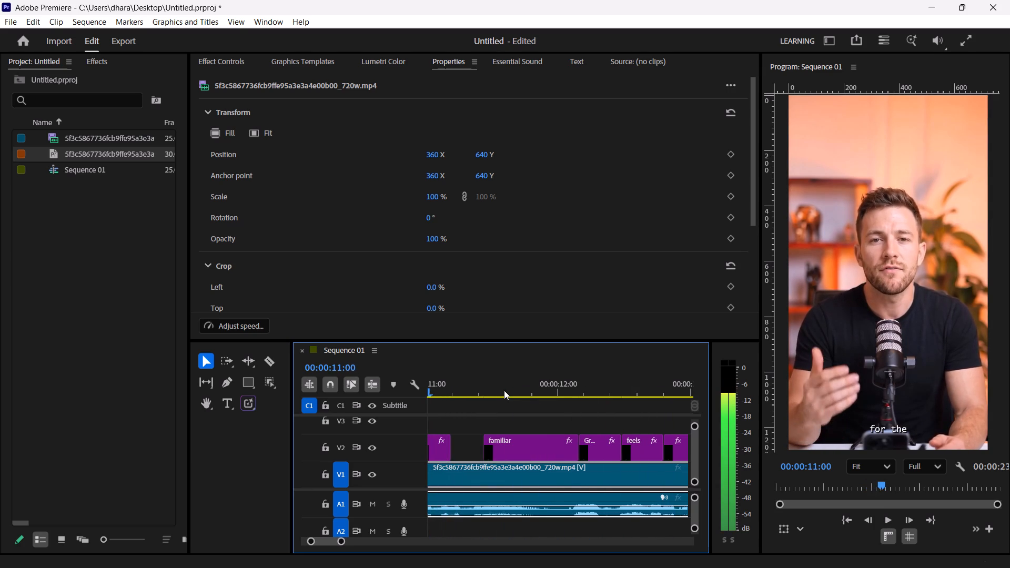
key(Right)
key(Right)
key(Right)
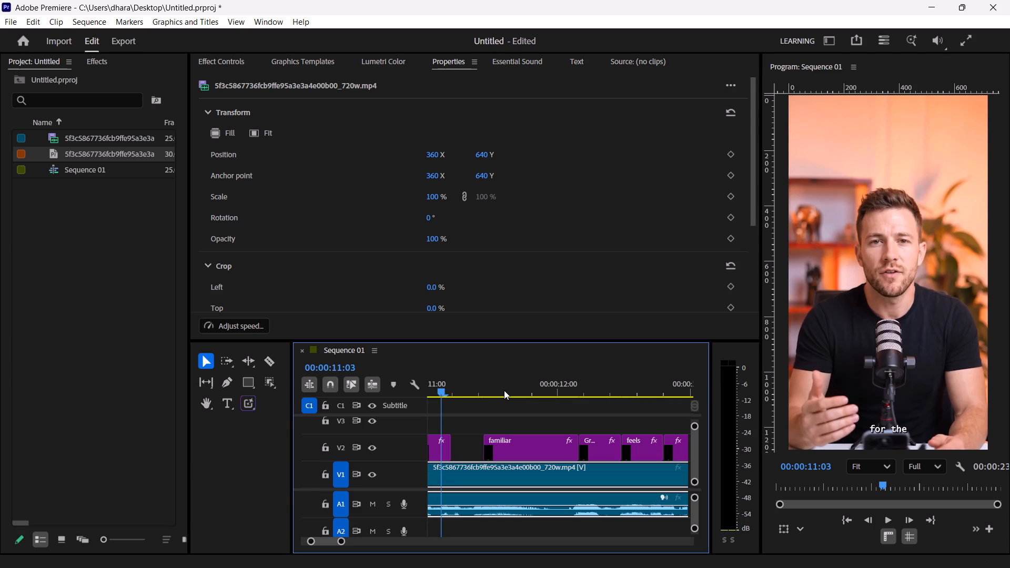
key(Right)
key(Right)
key(Right)
key(Right)
key(Right)
key(Right)
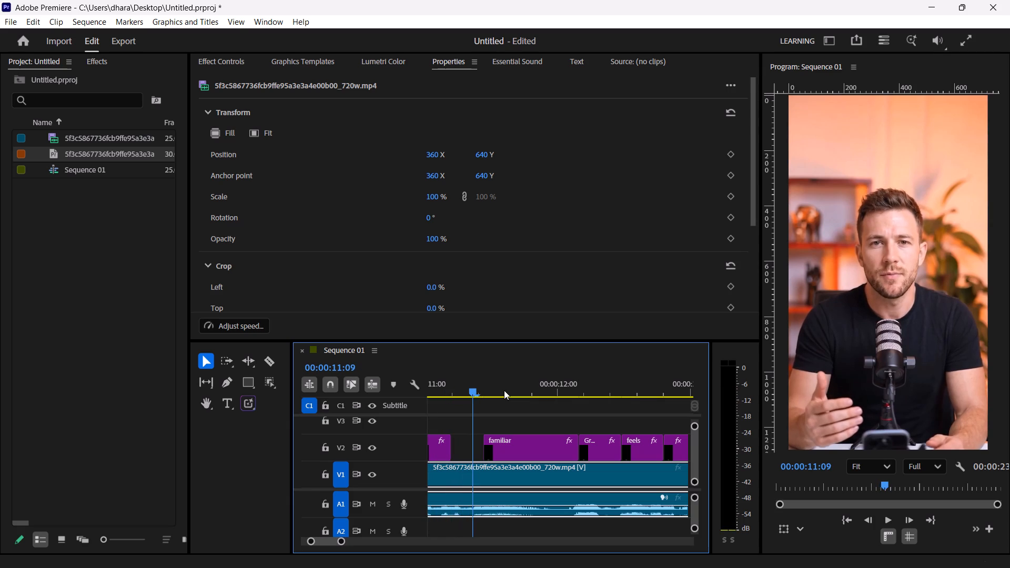
key(Left)
key(Left)
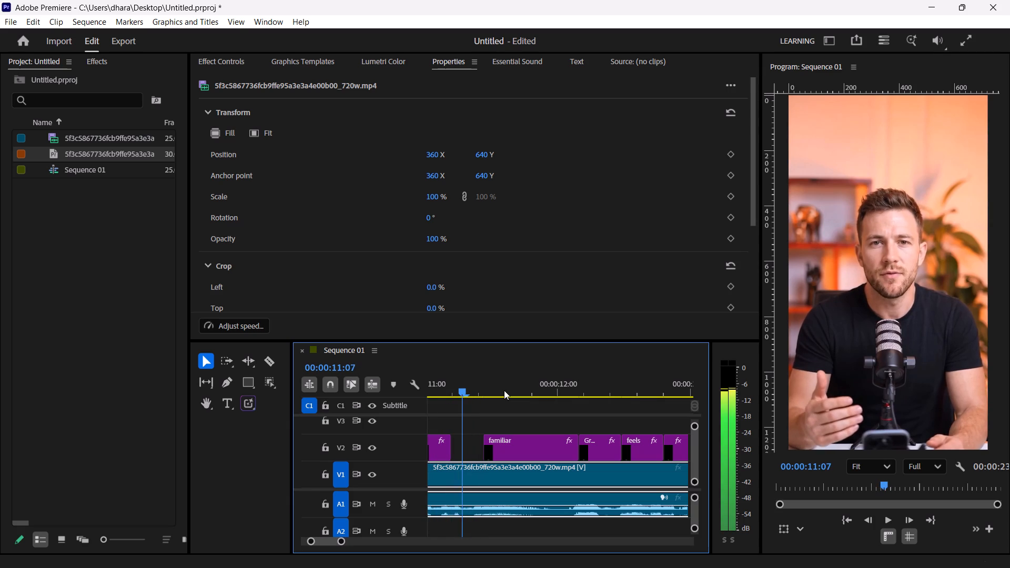
Replay the end of "begging" into "for the" and split the "for the" graphic at 00:00:11:03.
key(Left)
key(Left)
key(Left)
key(Left)
key(Left)
key(Left)
key(Left)
key(Left)
key(Left)
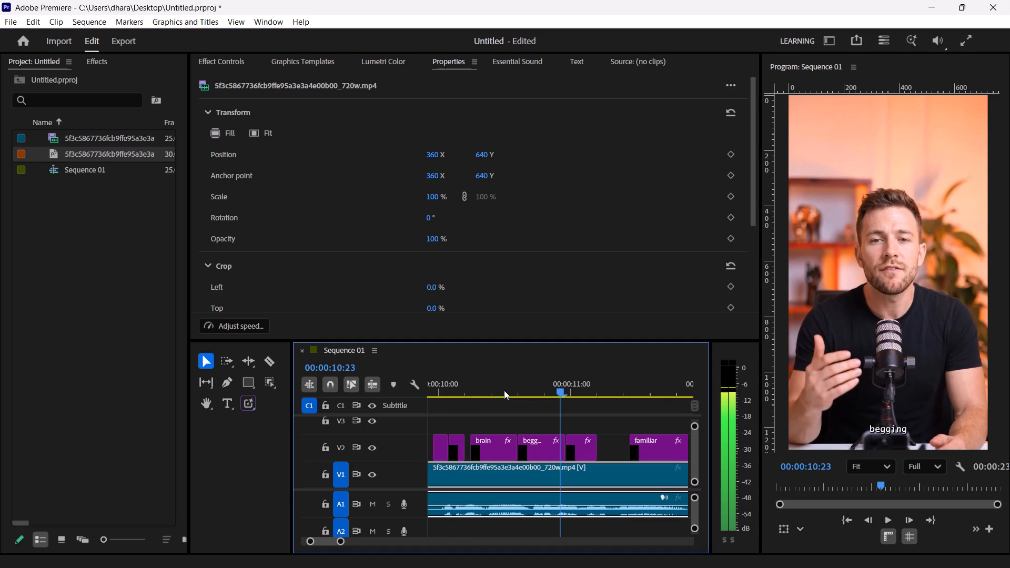
key(space)
key(space)
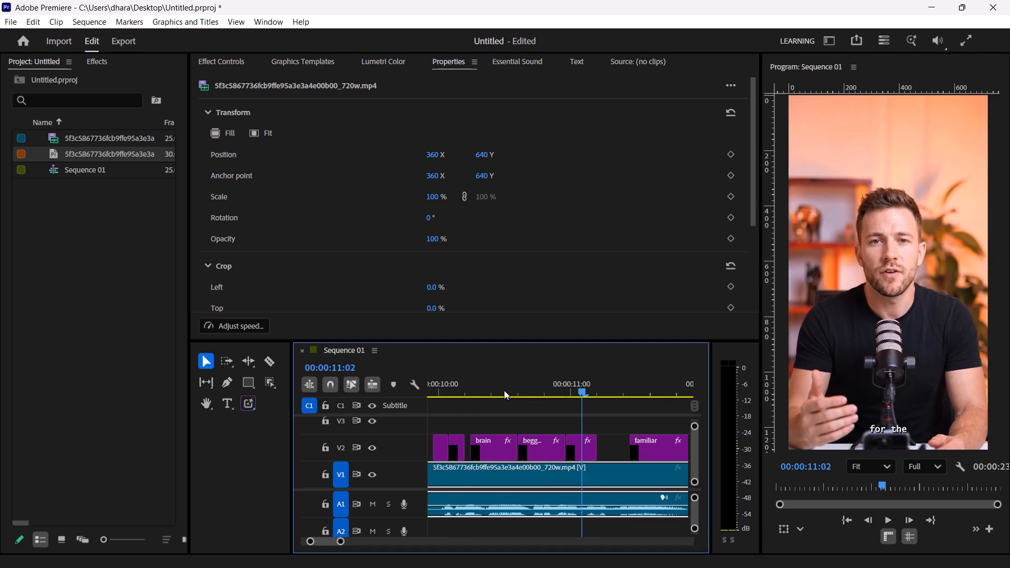
key(Right)
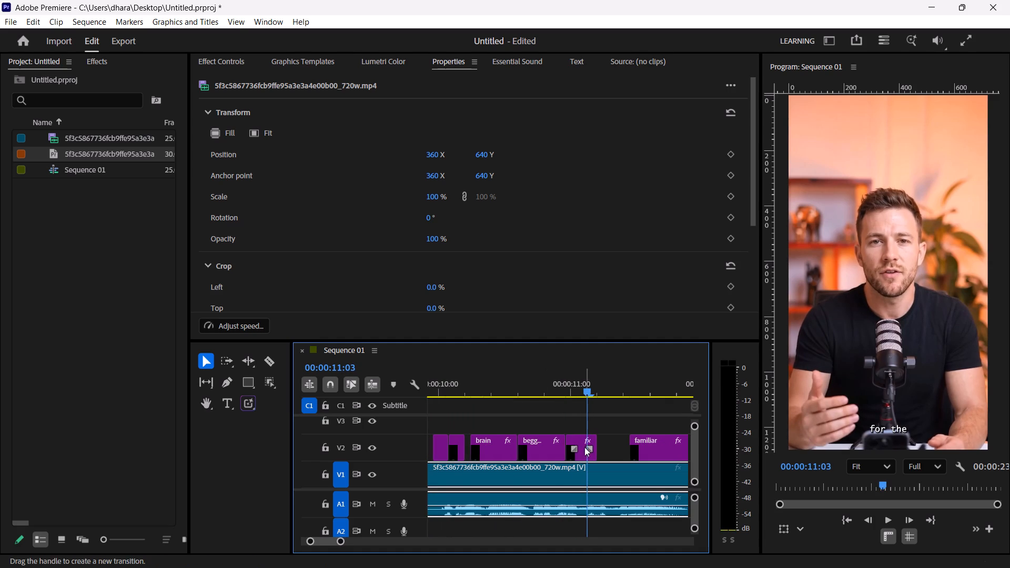
click(580, 453)
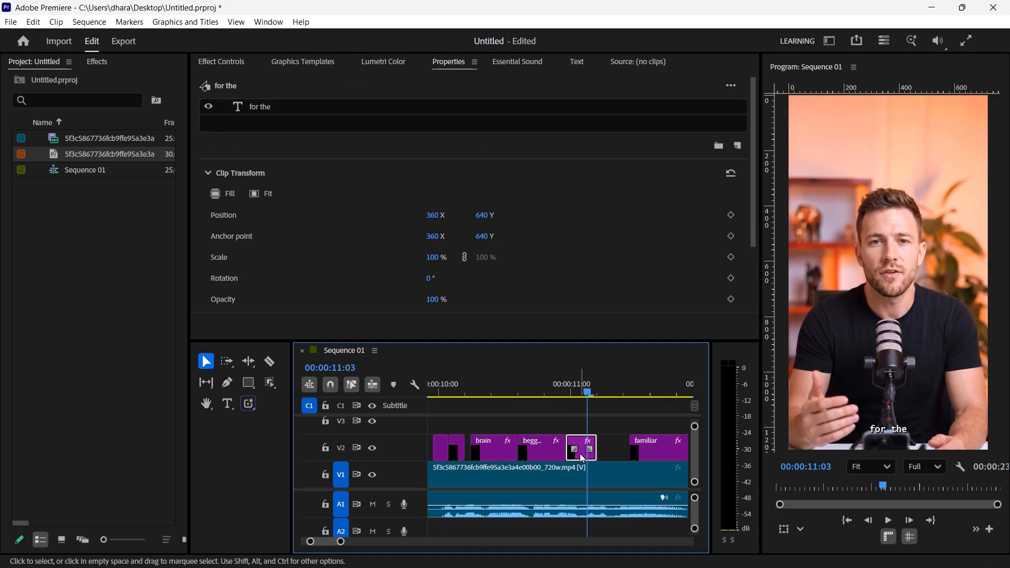
key(ctrl+k)
Play on to 00:00:11:07 and extend the end of the second "for the" graphic to that point.
key(space)
key(space)
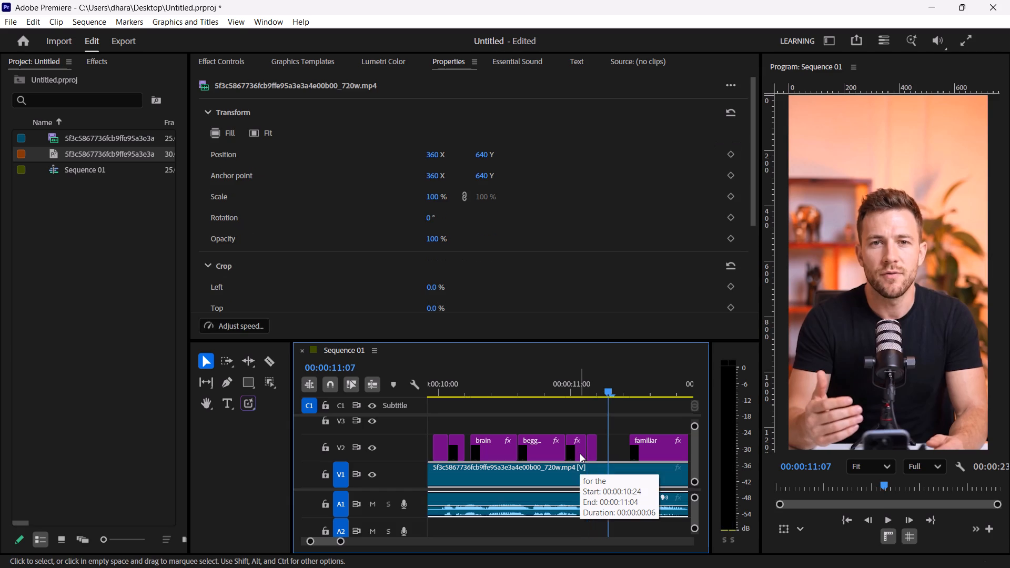
click(597, 449)
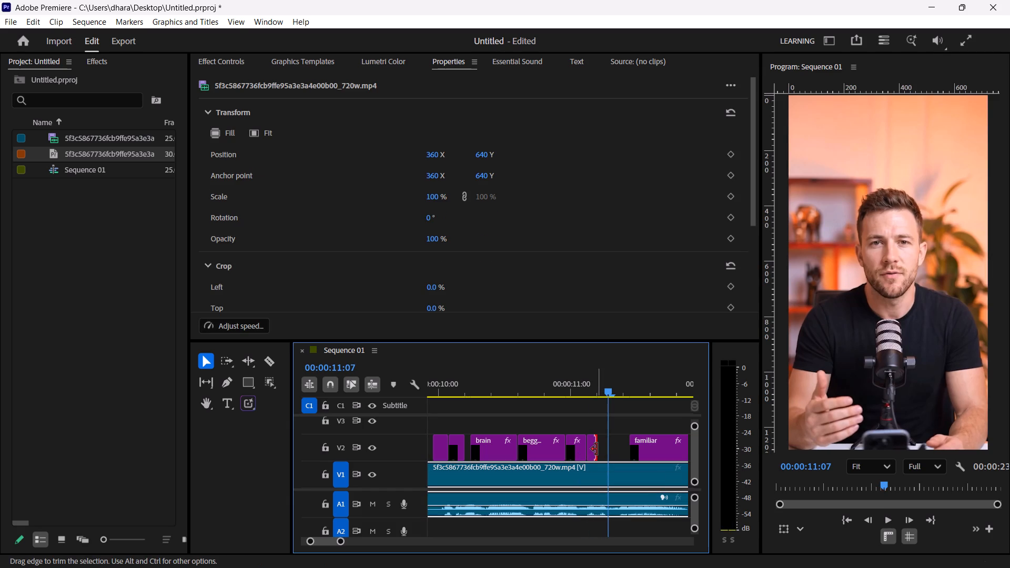
drag(597, 449, 608, 450)
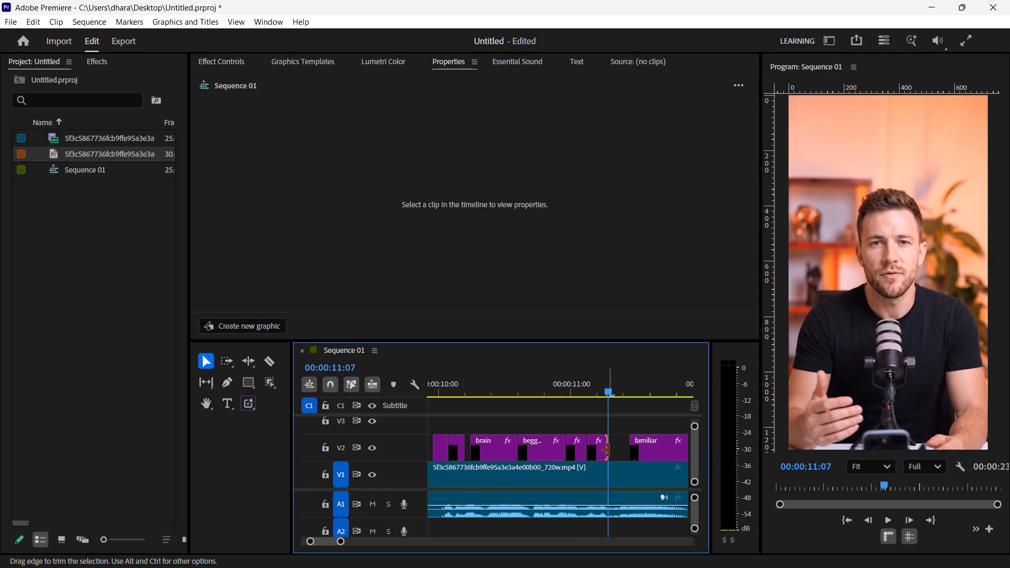
Move the "familiar" graphic to start at 00:00:11:07, where the second "for the" graphic ends, and play it back.
drag(654, 444, 637, 446)
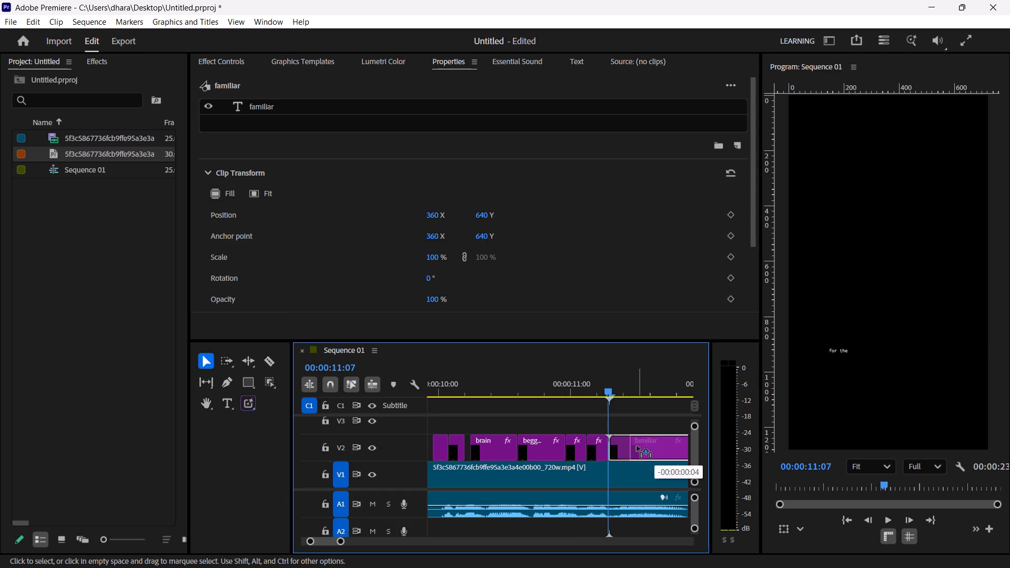
drag(637, 446, 637, 446)
key(space)
key(space)
Play through the "familiar" graphic and trim its end back to about 00:00:11:21 to match the spoken word.
key(space)
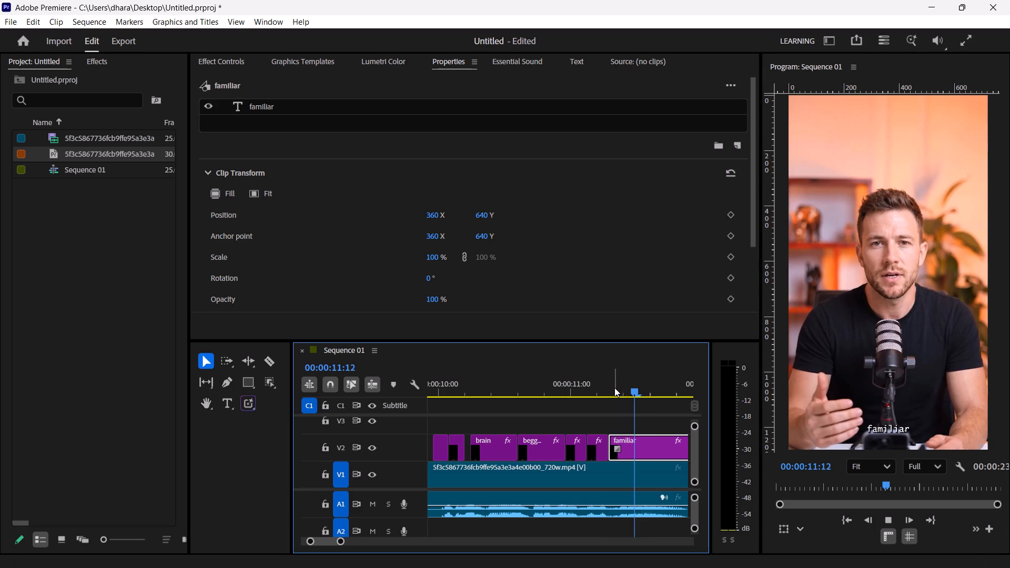
key(space)
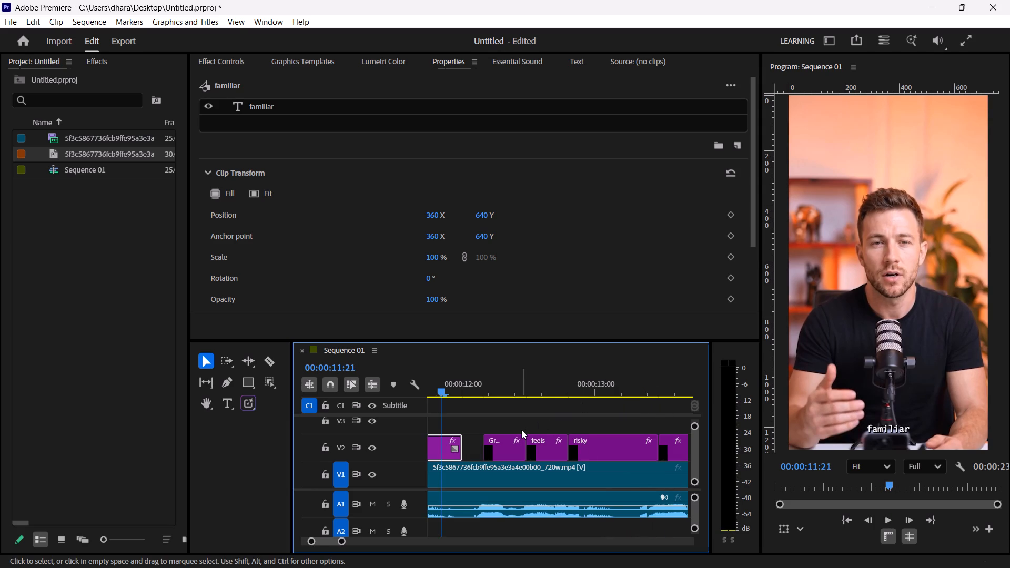
key(Right)
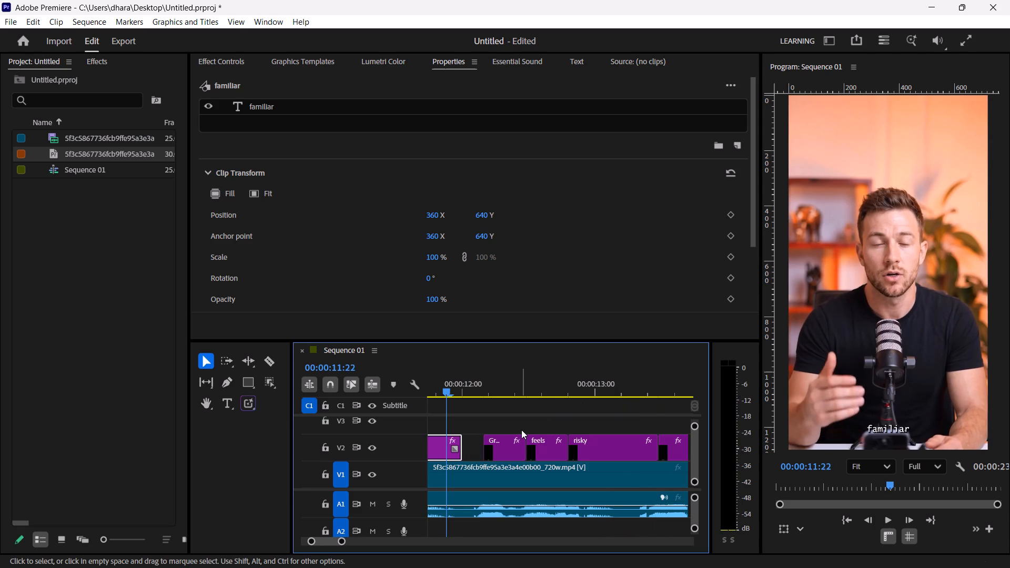
drag(461, 449, 451, 450)
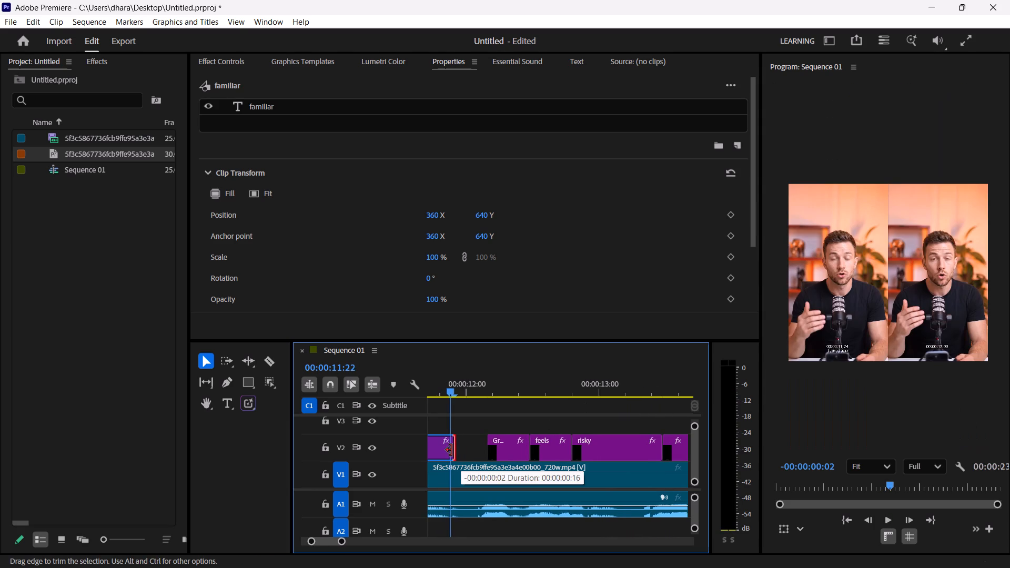
drag(451, 450, 451, 451)
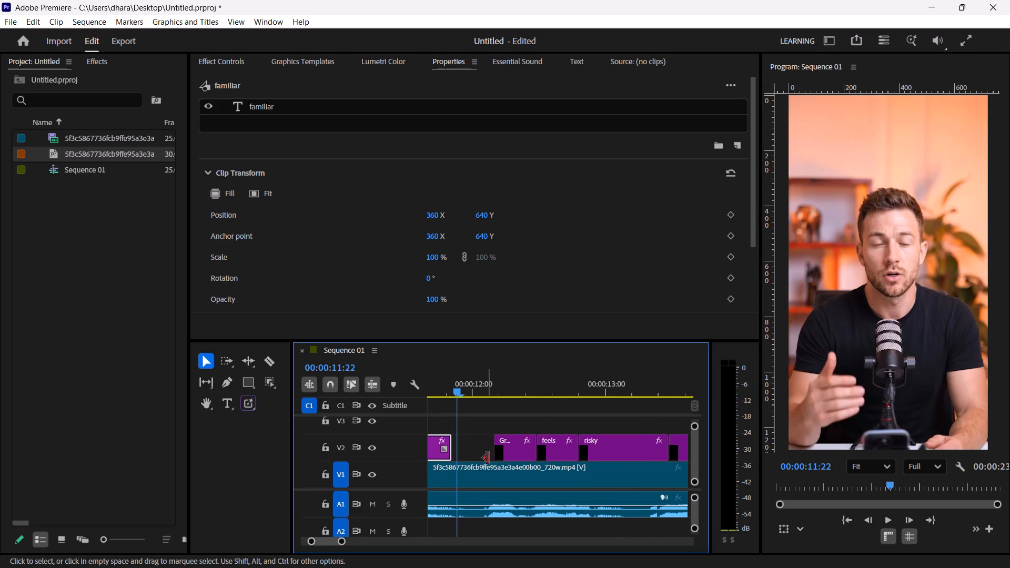
Find where "Growth" is spoken, move its graphic to start at 00:00:12:02, and play it back.
key(space)
key(space)
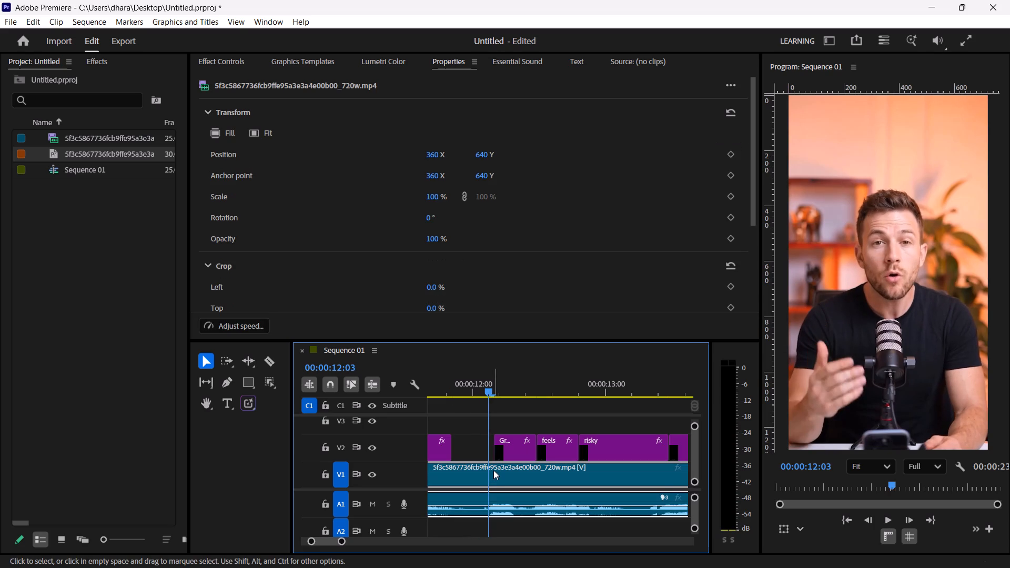
key(Left)
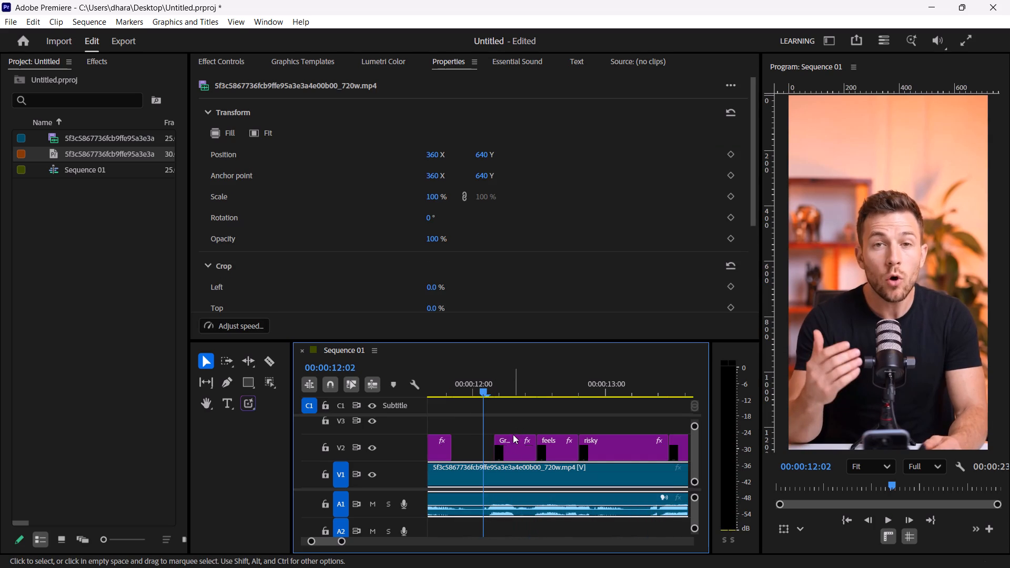
drag(512, 437, 500, 544)
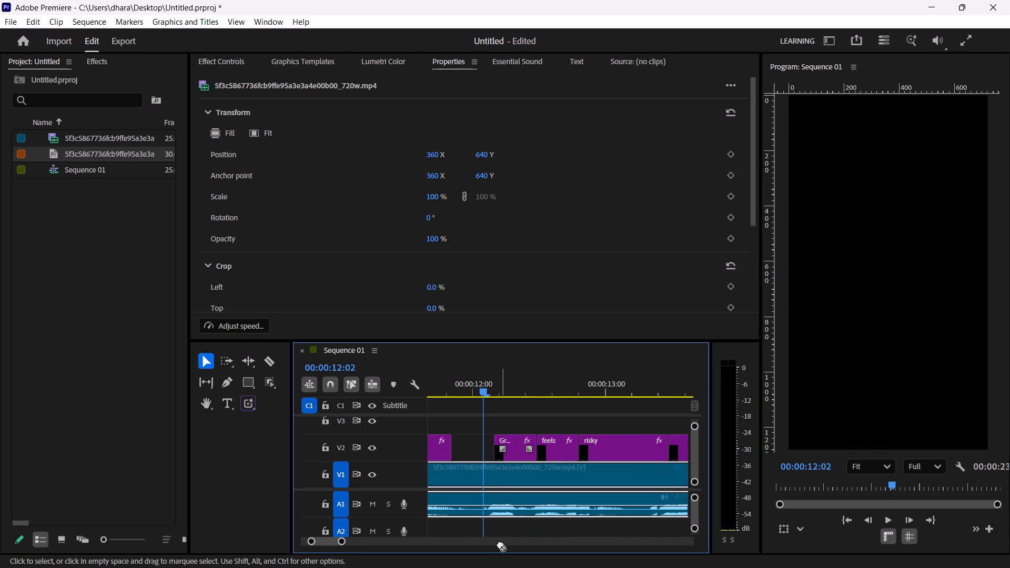
drag(500, 544, 491, 567)
drag(512, 439, 510, 439)
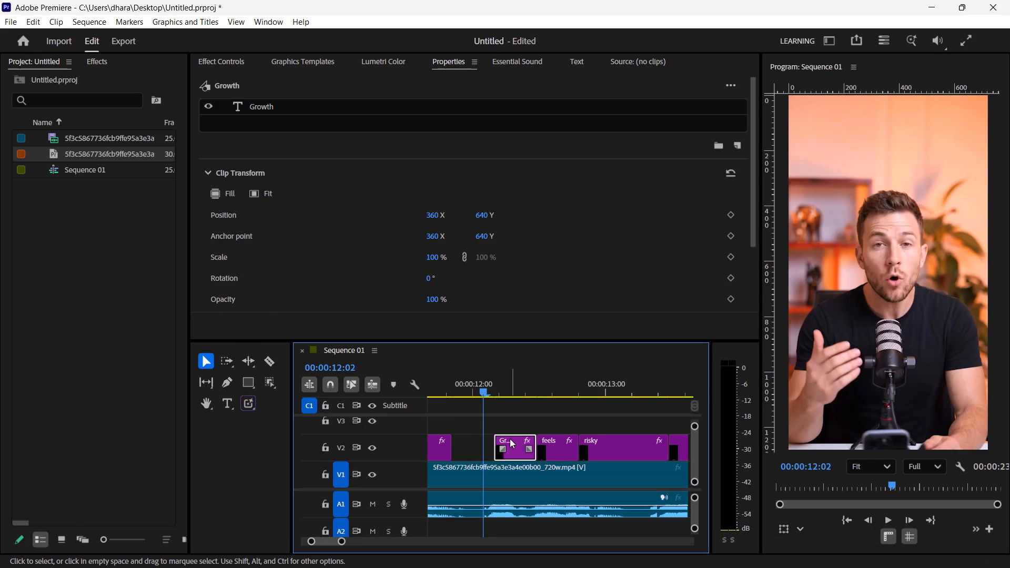
drag(510, 439, 499, 438)
key(space)
key(space)
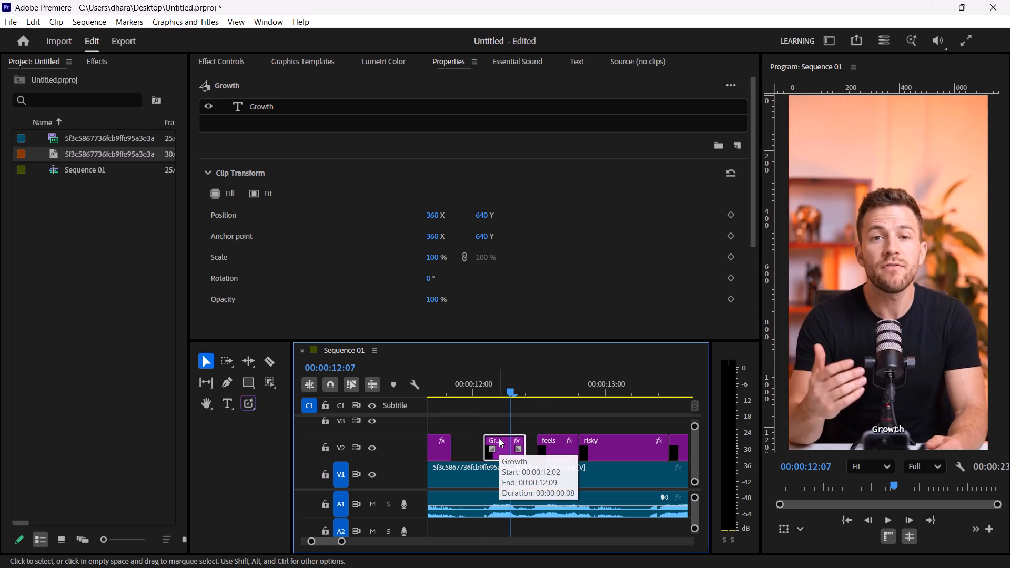
Play on to where "feels" is spoken, move its graphic to start at 00:00:12:10, and play it back.
key(space)
key(space)
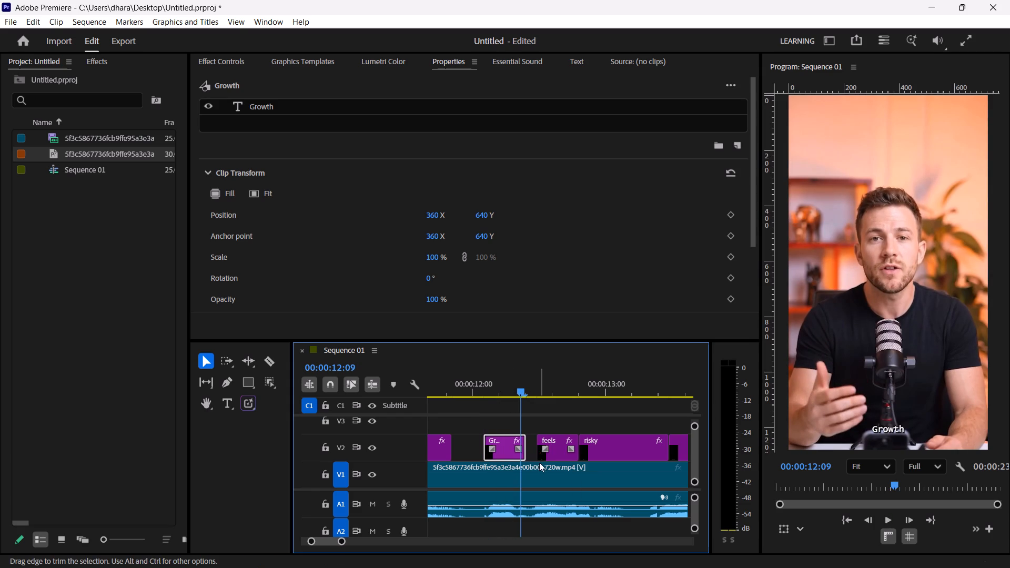
key(space)
key(space)
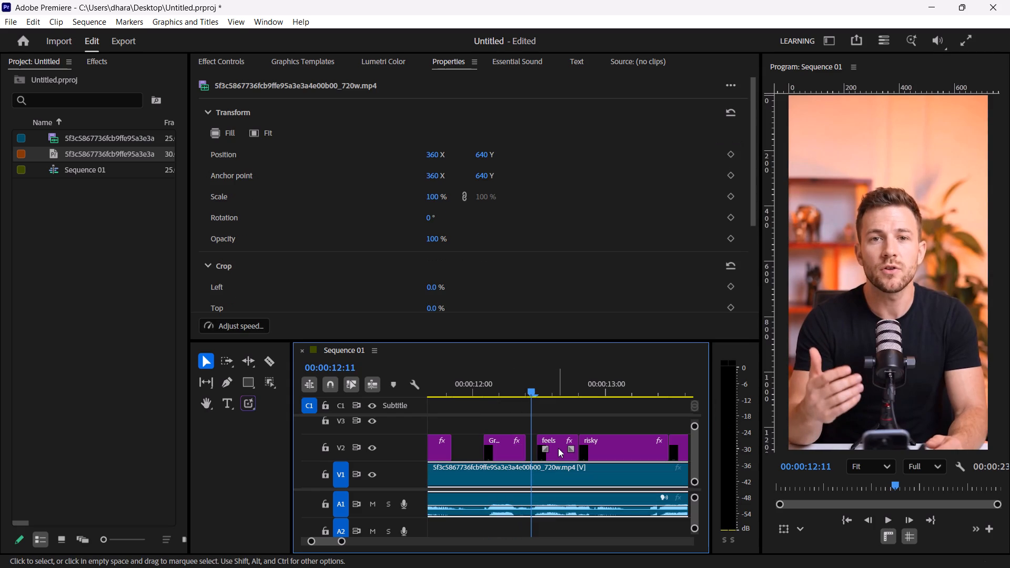
key(Left)
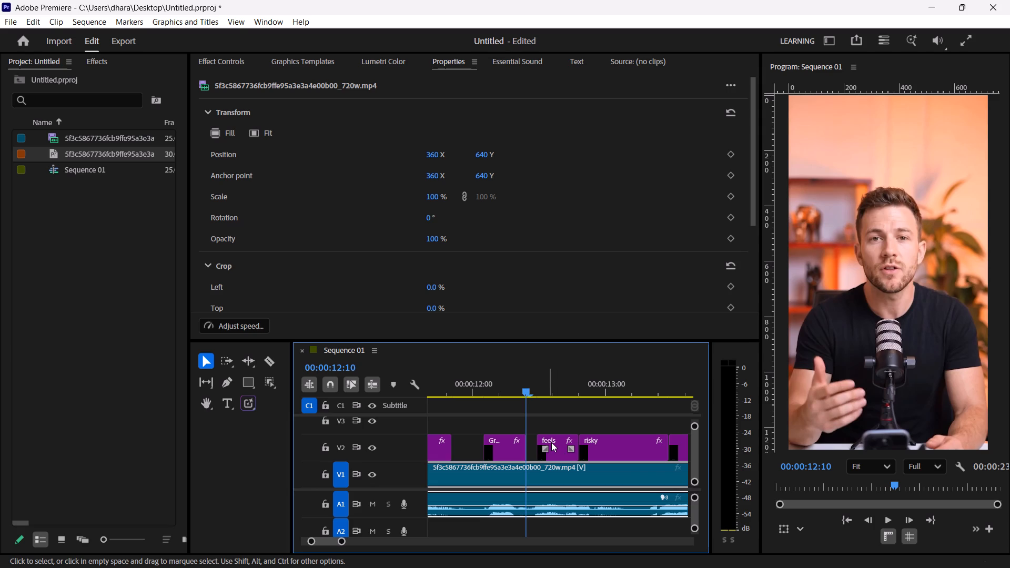
click(555, 446)
drag(560, 453, 547, 452)
key(space)
key(space)
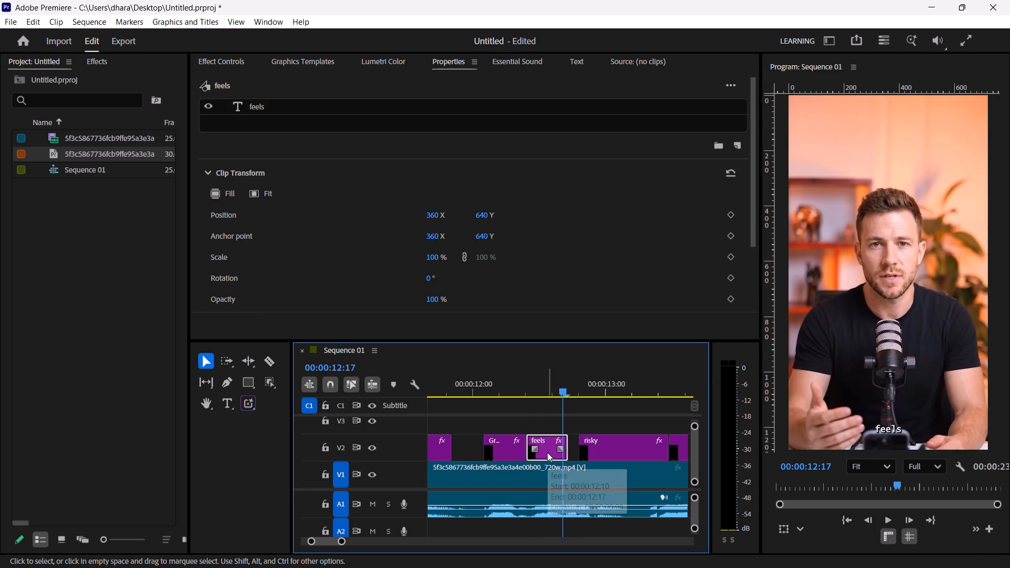
Play on to where "risky" is spoken, move its graphic to start at 00:00:12:18, and play it back.
key(space)
key(space)
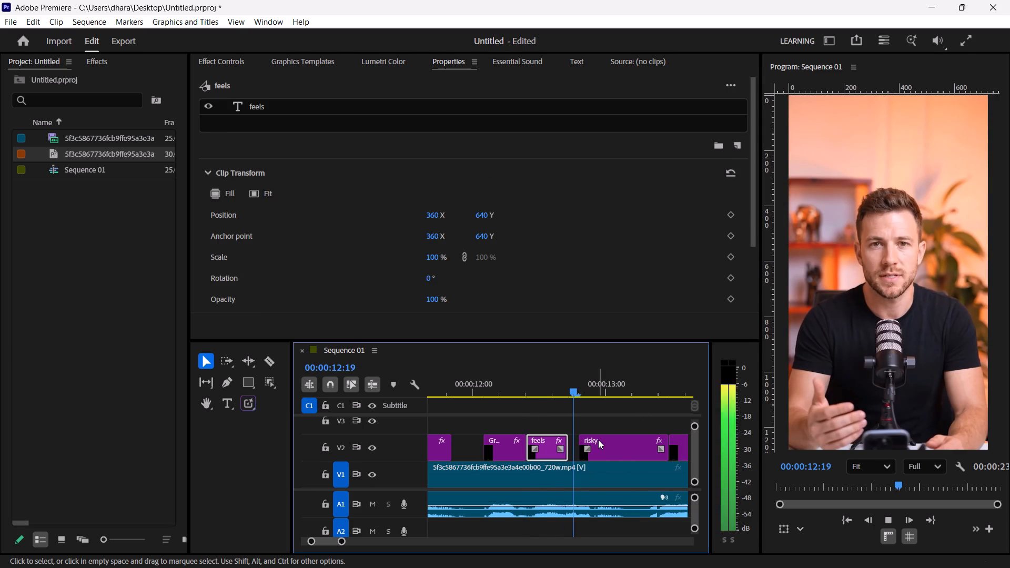
key(Left)
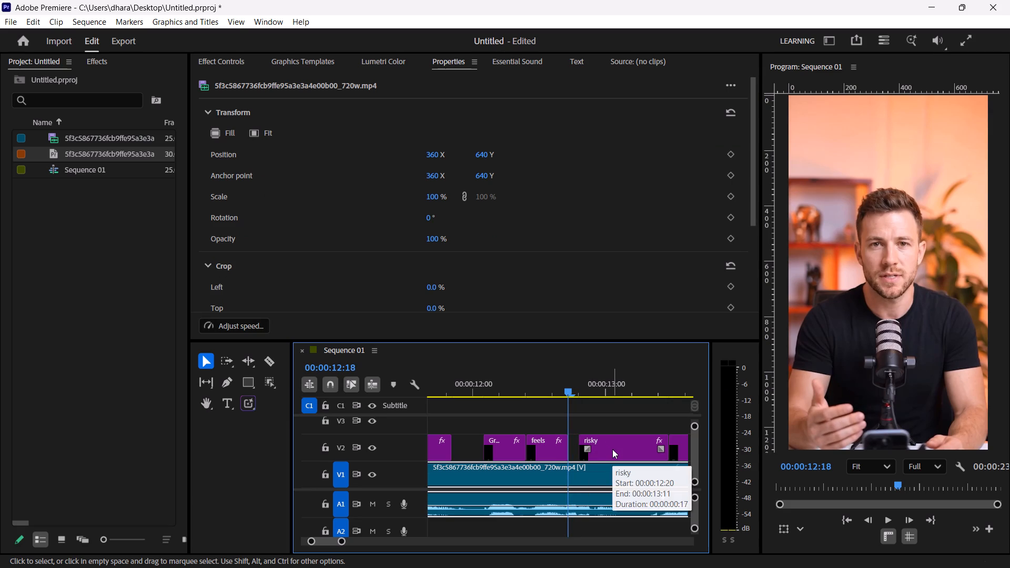
click(612, 449)
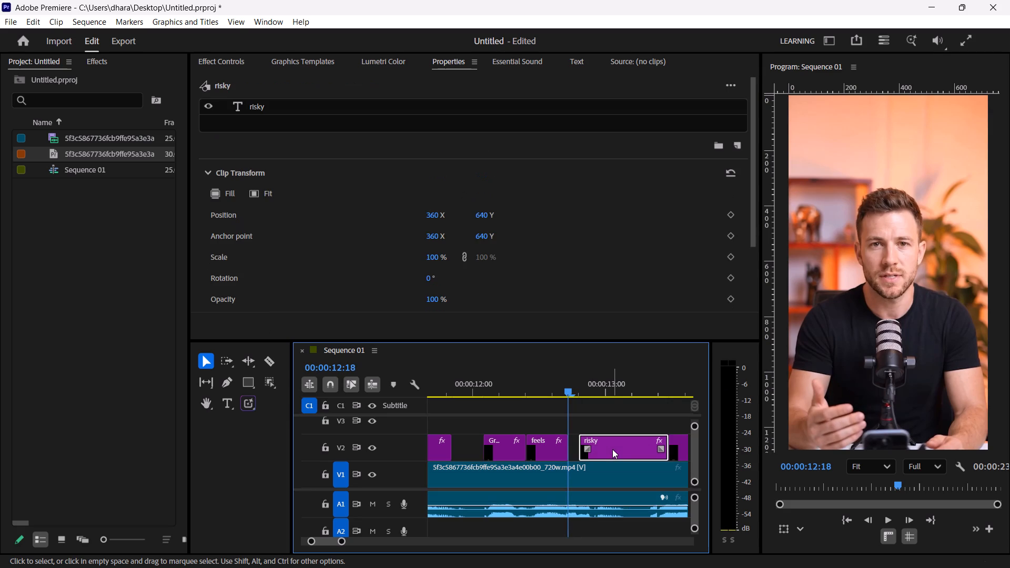
drag(612, 449, 602, 450)
key(space)
key(space)
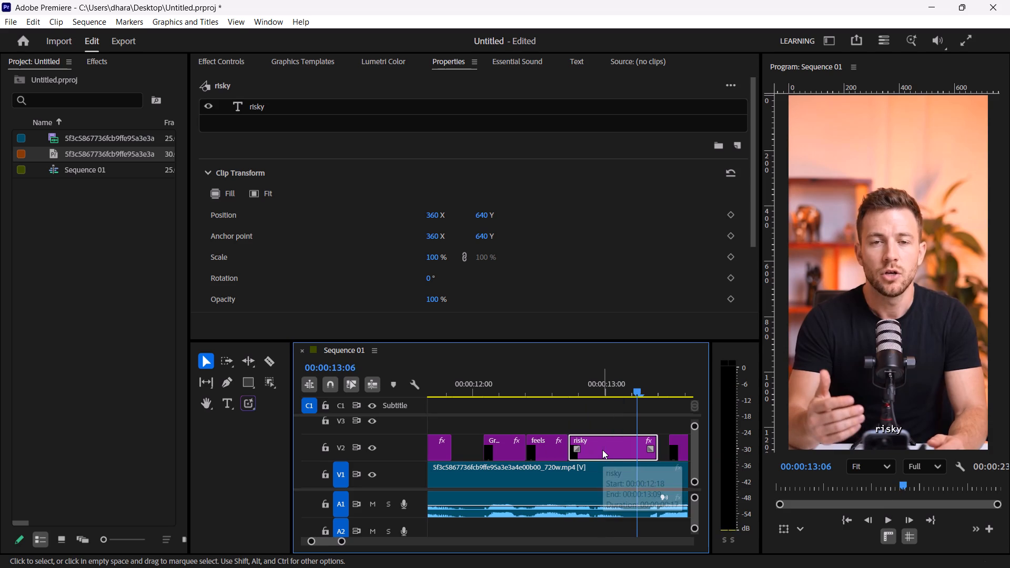
Step back to where "risky" stops being spoken and trim the end of its graphic to 00:00:13:04.
key(Left)
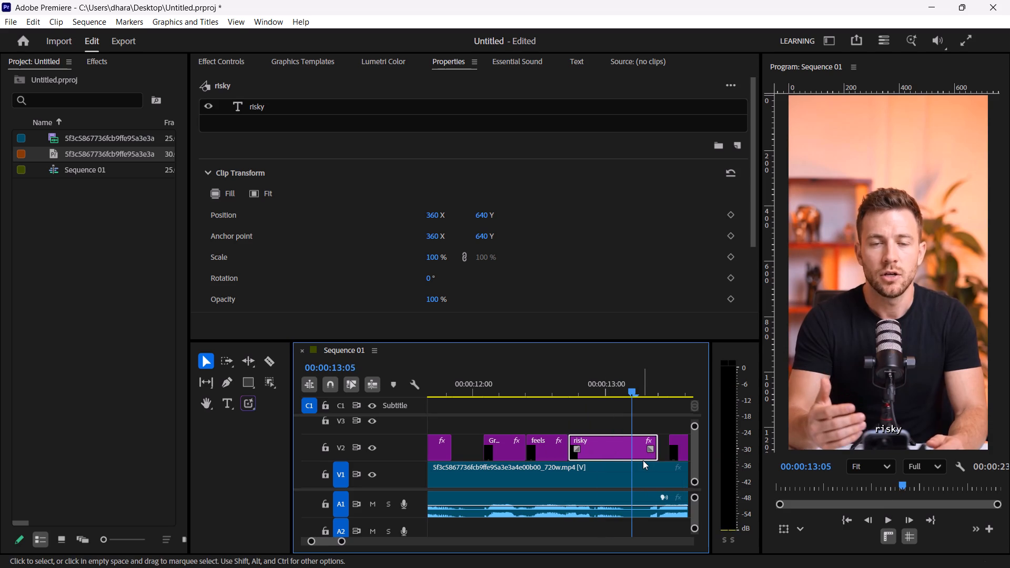
key(Left)
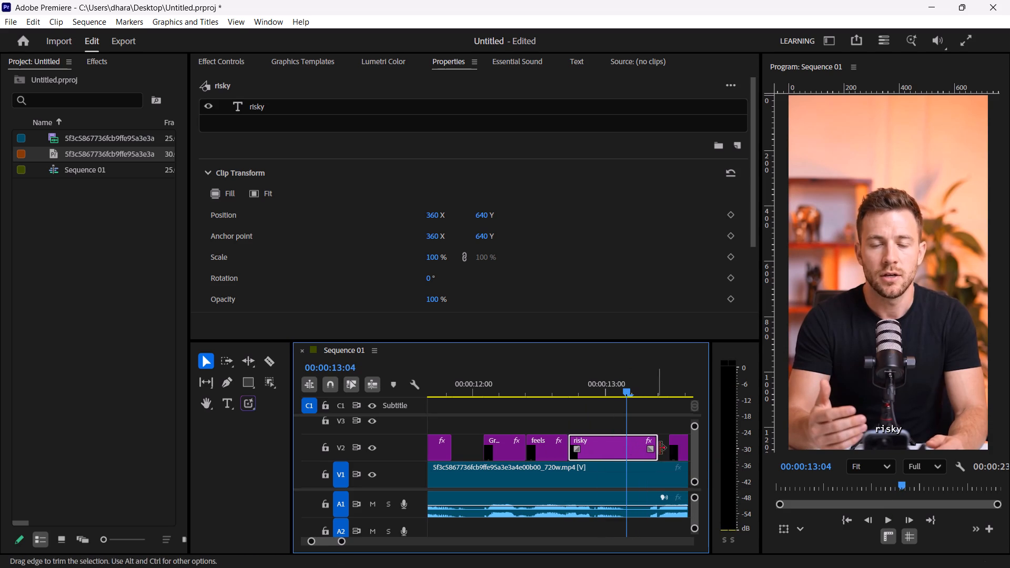
drag(658, 451, 632, 451)
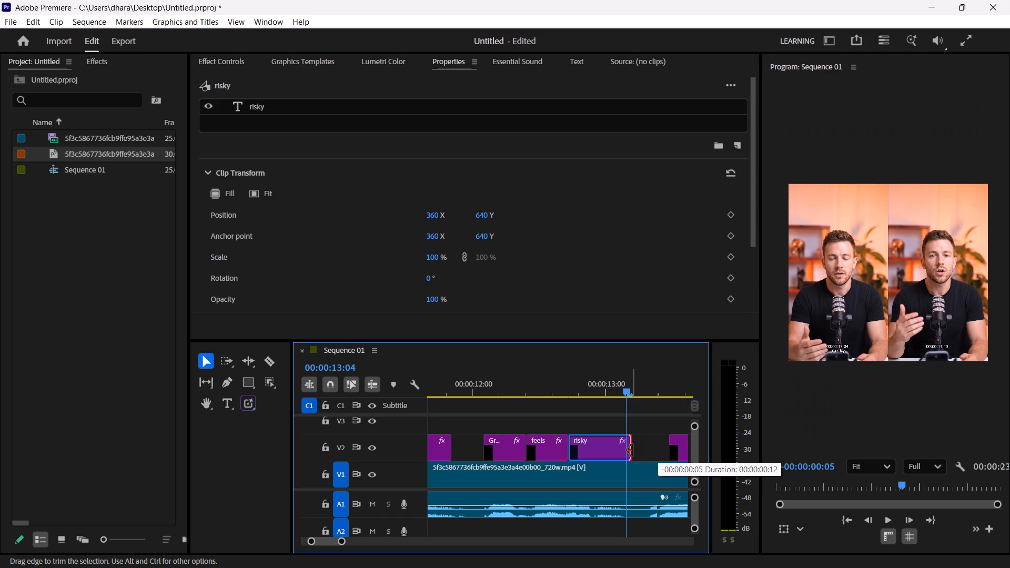
drag(632, 451, 628, 449)
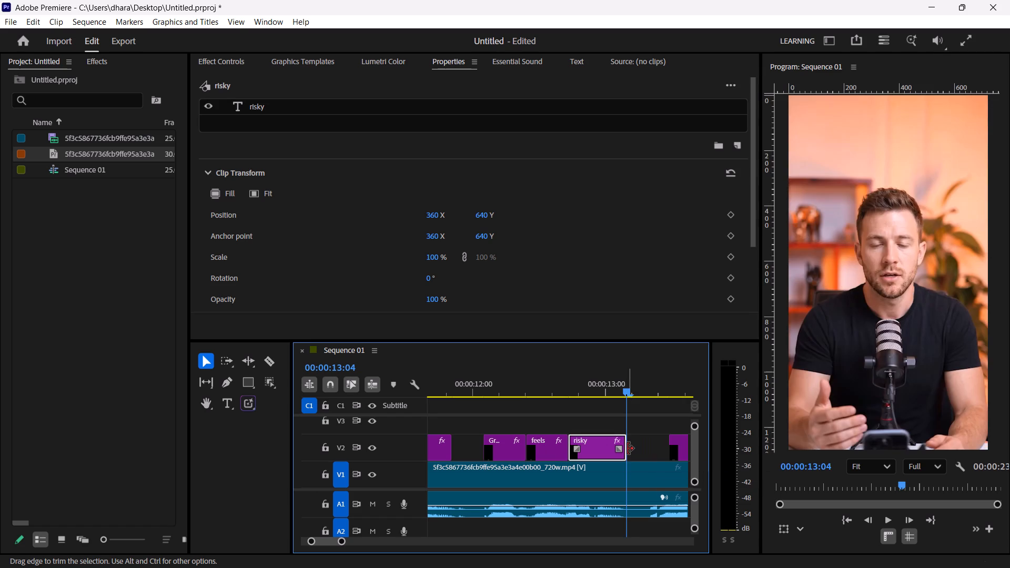
Find where "You're not" is spoken, move its graphic to start at 00:00:13:08, and play it back.
key(space)
key(space)
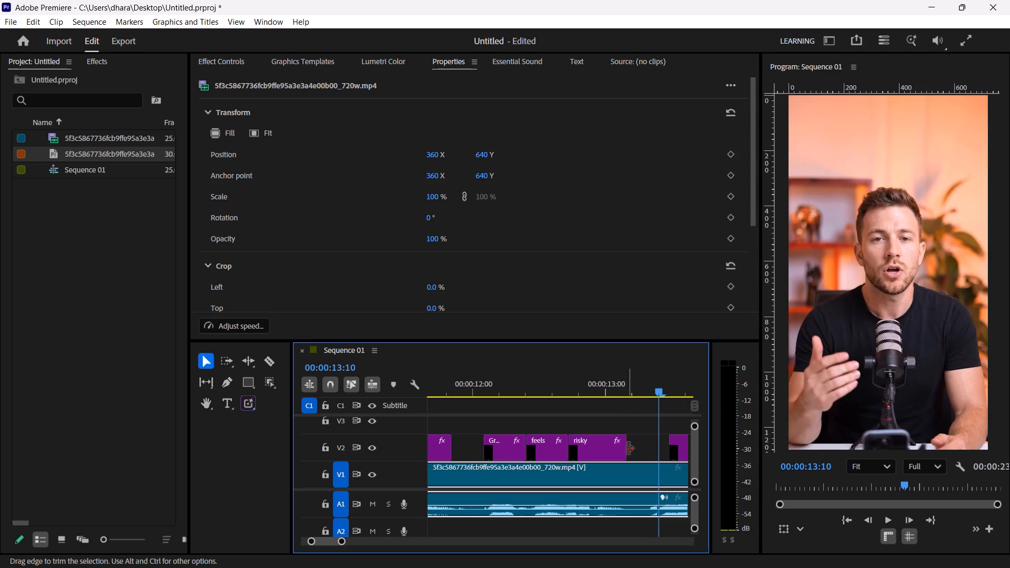
key(Left)
key(Left)
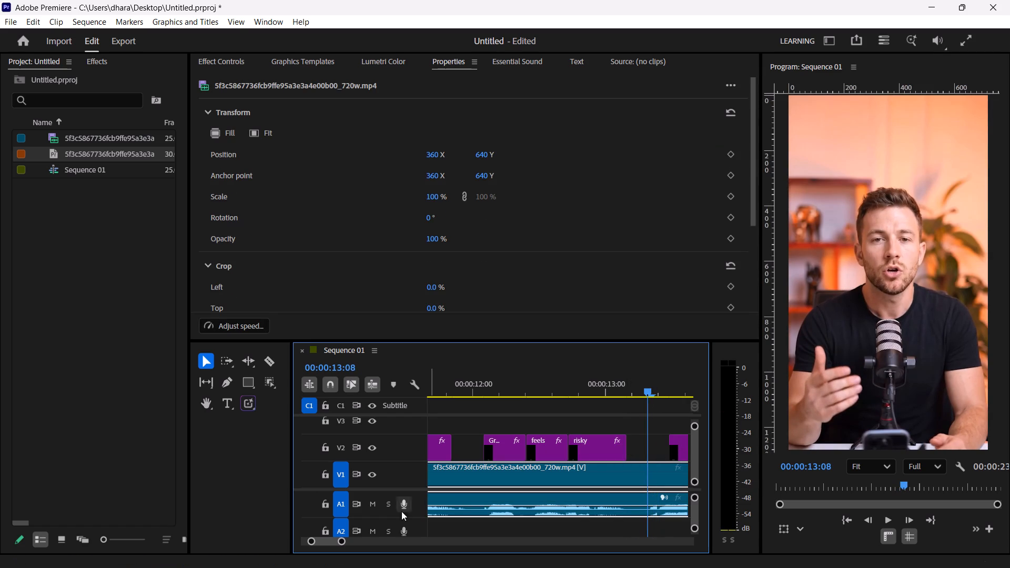
drag(340, 543, 350, 543)
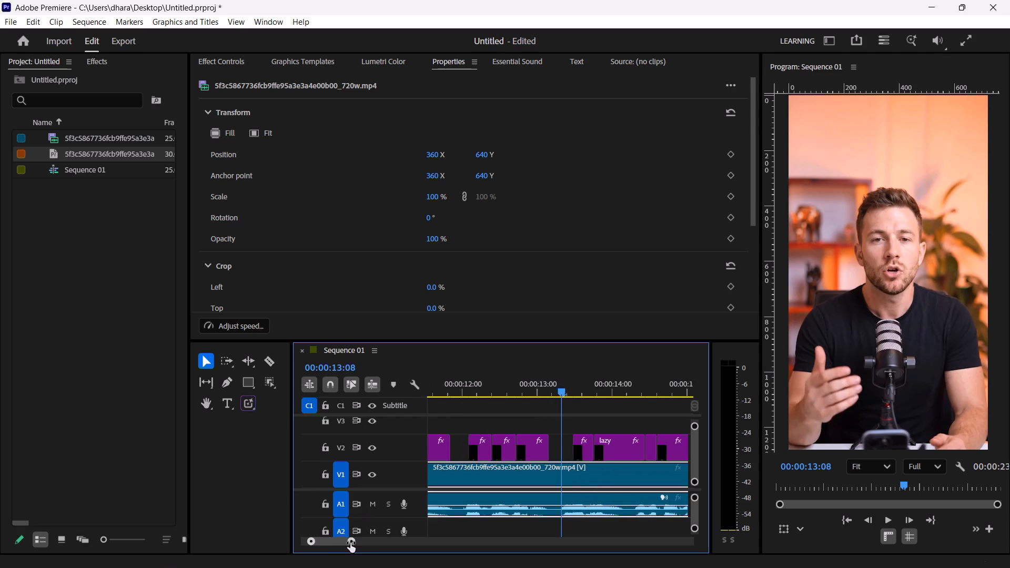
drag(350, 543, 353, 542)
drag(582, 441, 573, 441)
key(space)
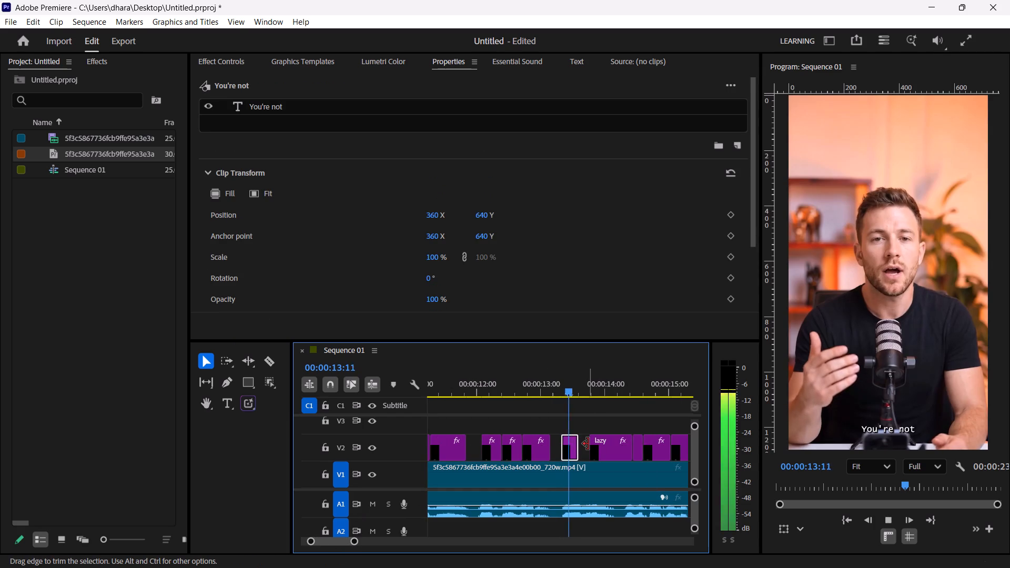
key(space)
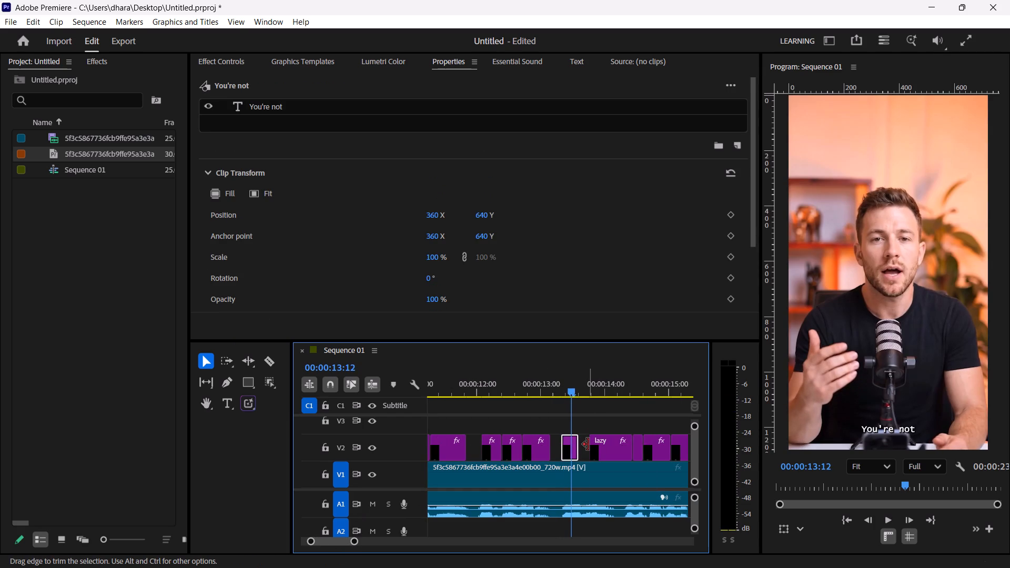
Play on to 00:00:13:16 and extend the end of the "You're not" graphic to that point.
key(space)
key(space)
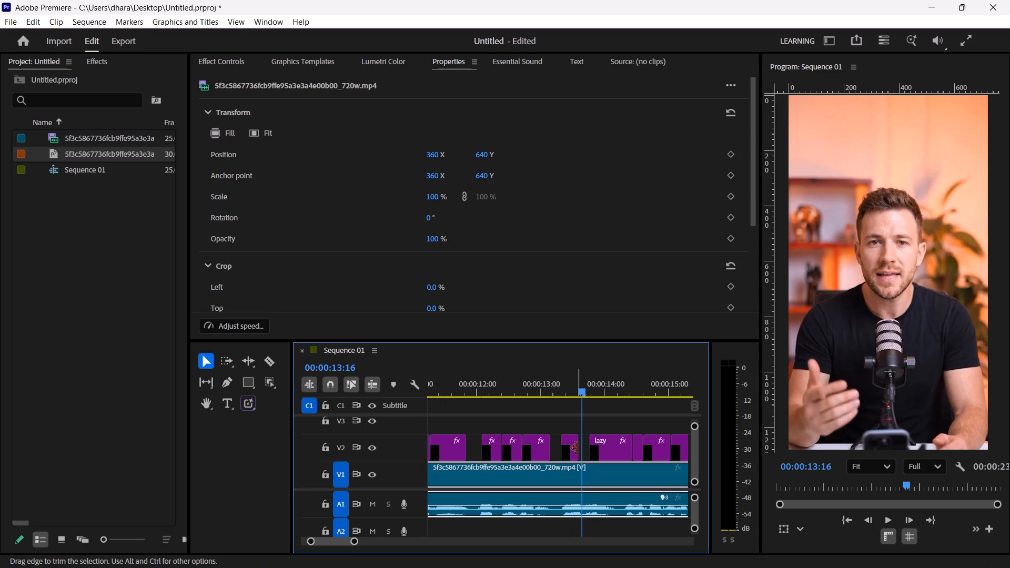
drag(577, 448, 583, 448)
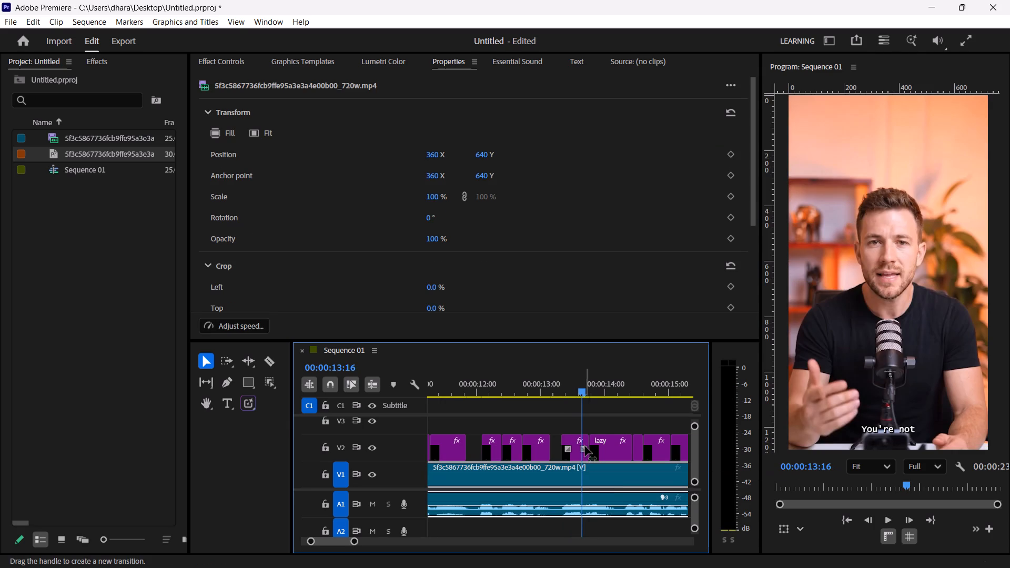
drag(587, 443, 582, 443)
Step through "You're not" frame by frame and split its graphic at 00:00:13:12, between the two words.
click(557, 384)
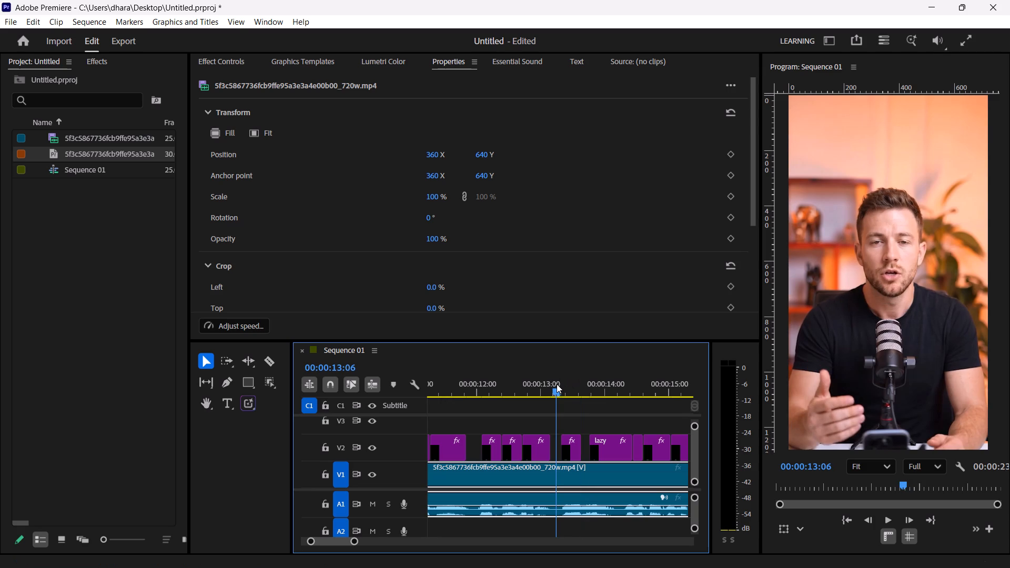
key(Right)
key(Right)
key(Right)
key(Right)
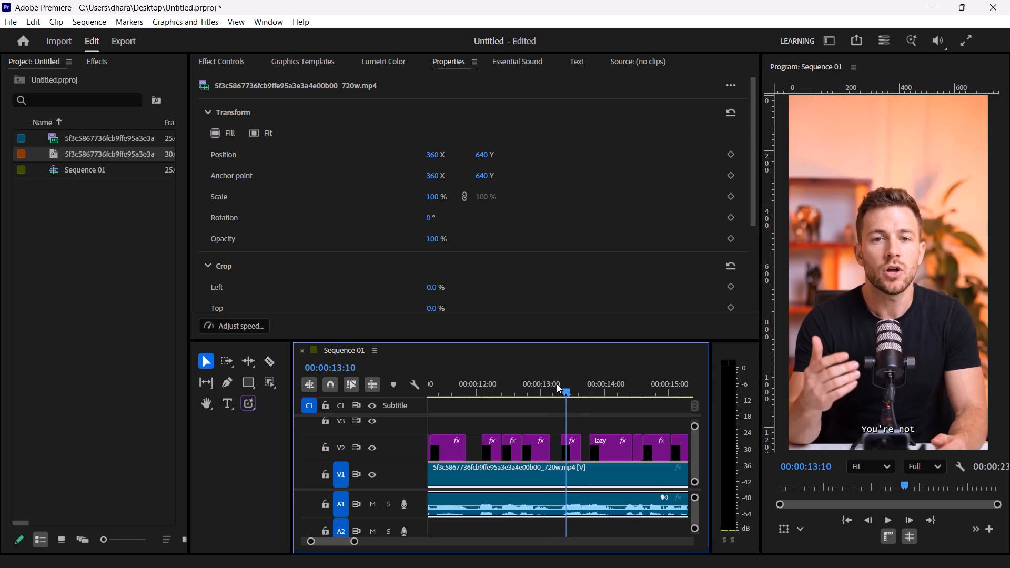
key(Right)
key(Right)
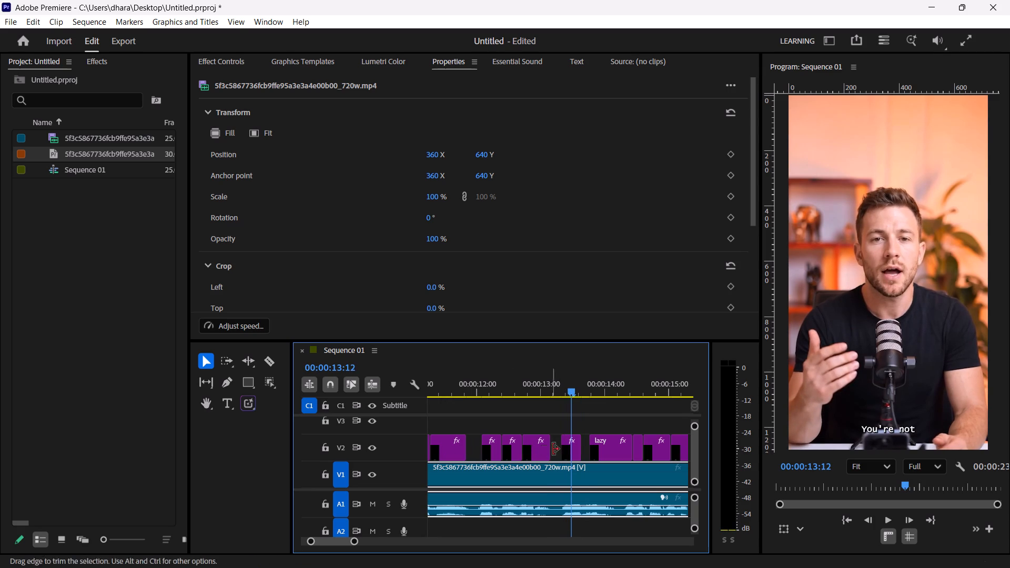
click(573, 450)
key(ctrl+k)
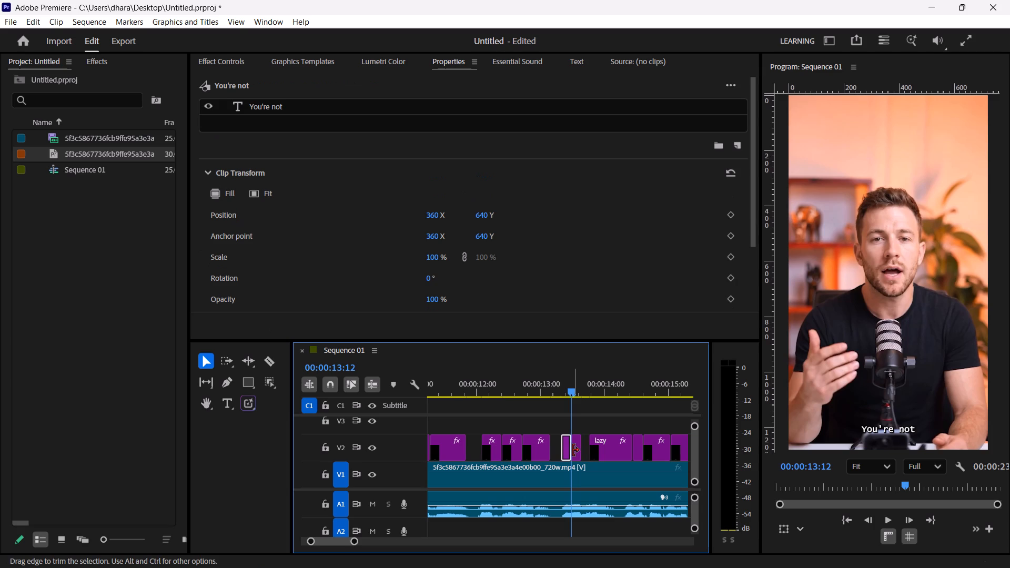
Move the "lazy" graphic to start at 00:00:13:16, where the second "You're not" graphic ends, and play it back.
key(Right)
key(Right)
key(Right)
key(Right)
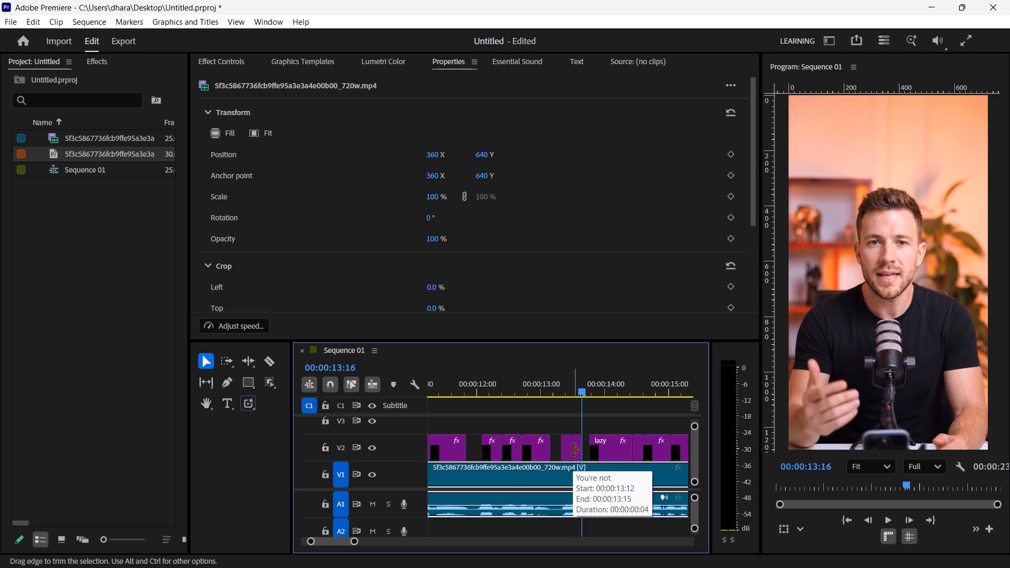
drag(611, 439, 602, 439)
key(space)
key(space)
key(space)
key(space)
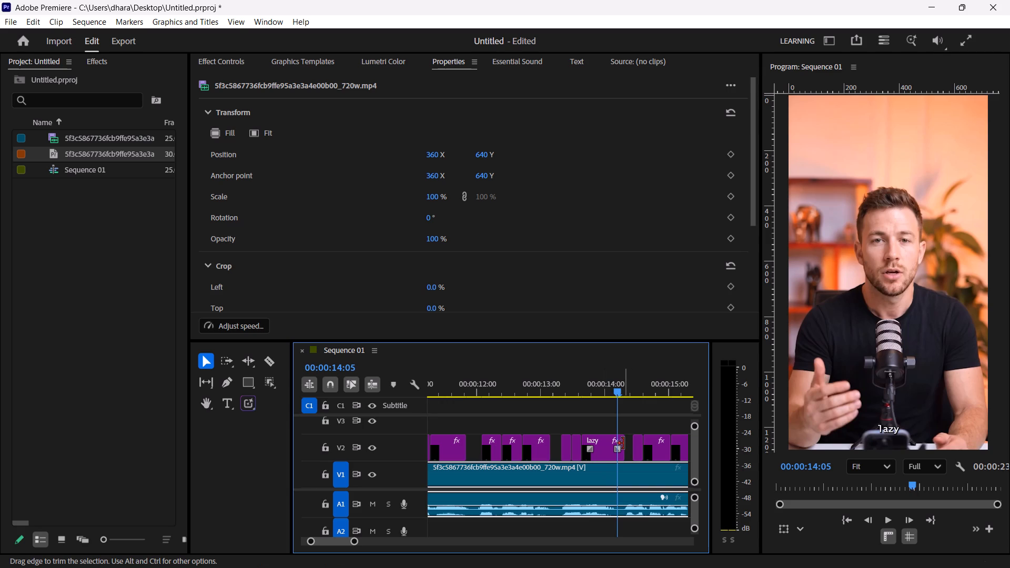
Trim the end of the "lazy" graphic to 00:00:14:05, review the playback around it, and tighten the end to 00:00:14:04.
click(623, 443)
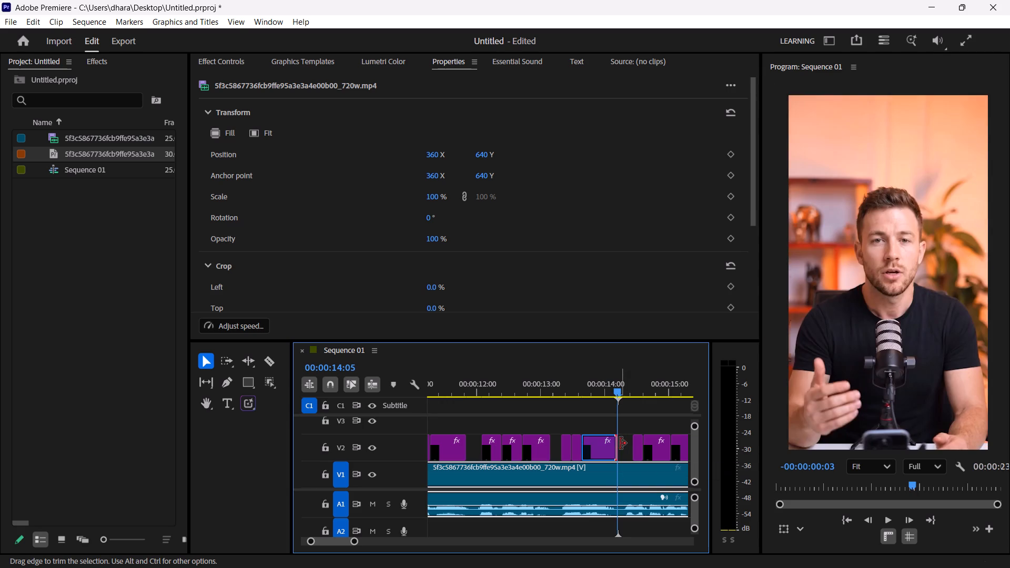
key(space)
key(space)
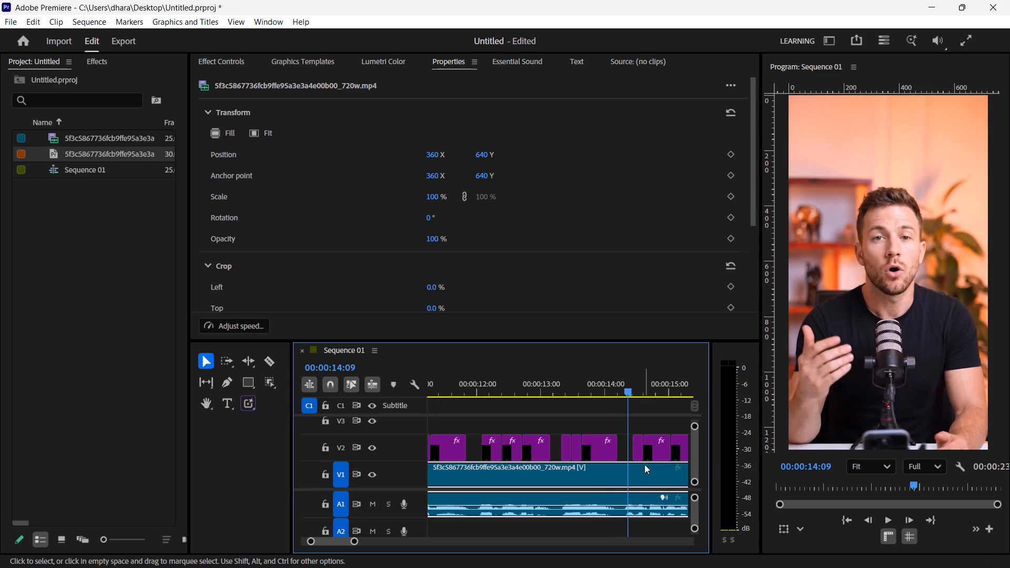
key(Left)
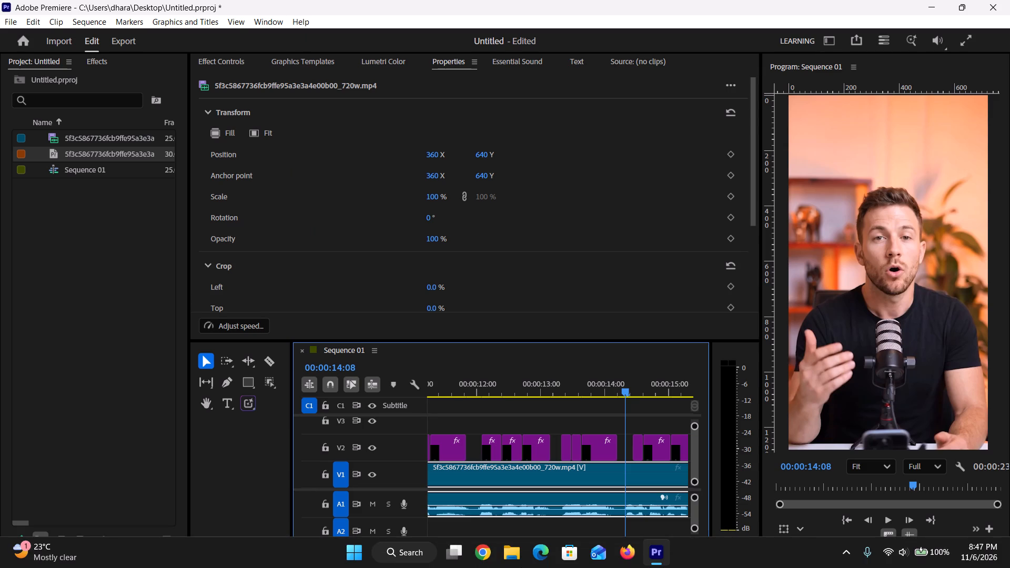
click(602, 387)
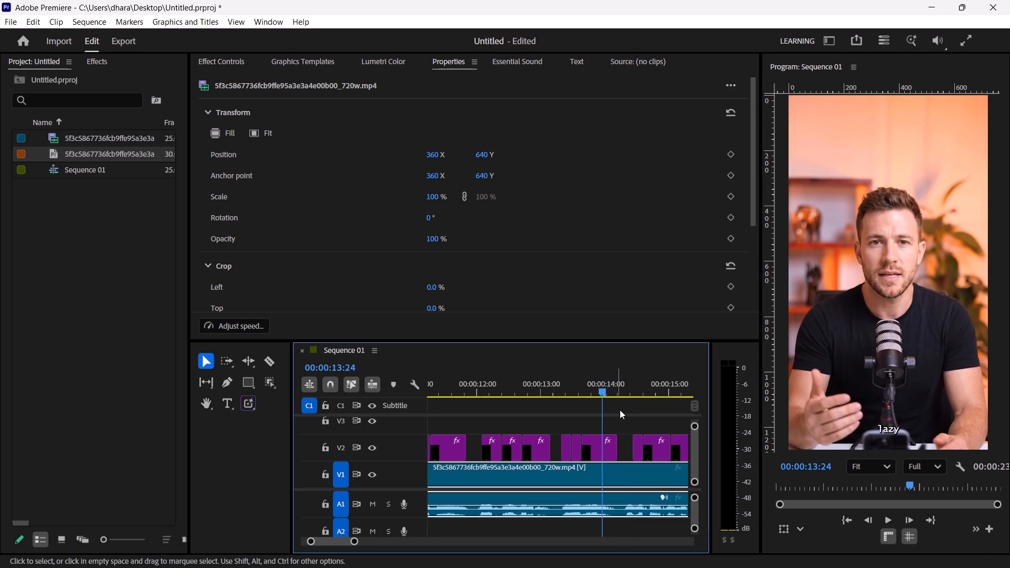
drag(600, 390, 570, 391)
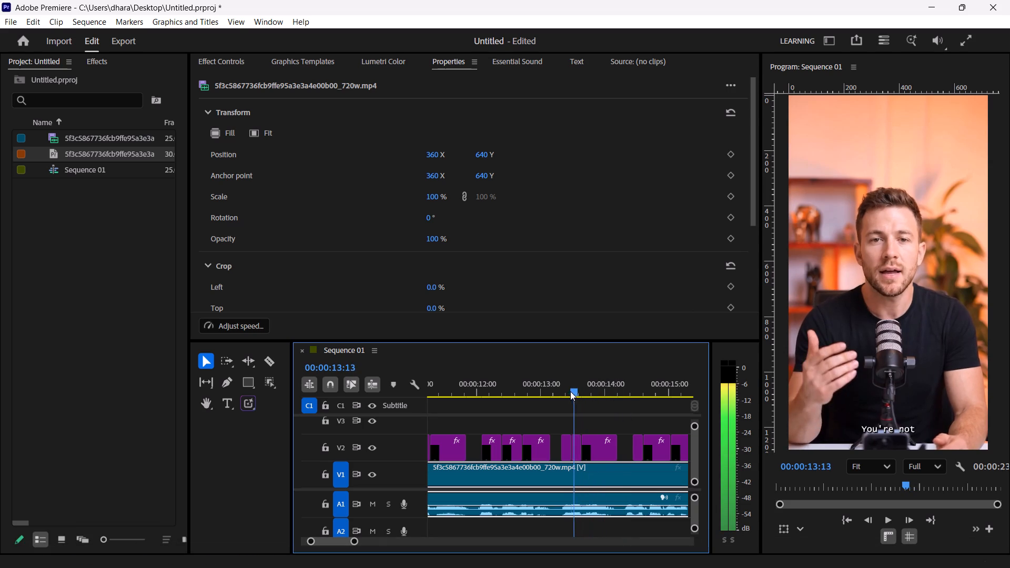
drag(570, 391, 612, 391)
drag(614, 443, 608, 443)
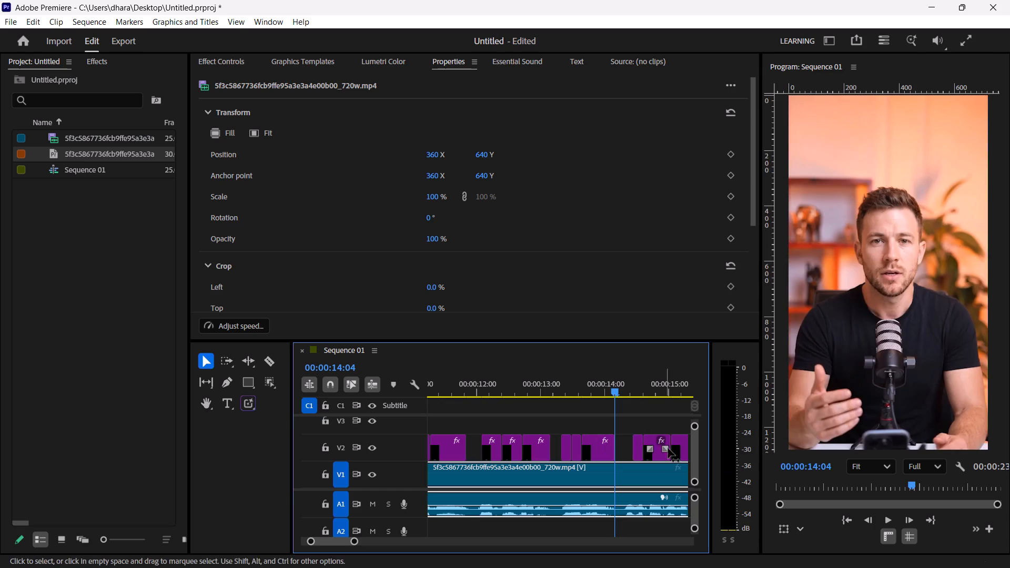
Find where "you're" is spoken after "lazy", move its graphic to start at 00:00:14:08, and play it back.
key(space)
key(space)
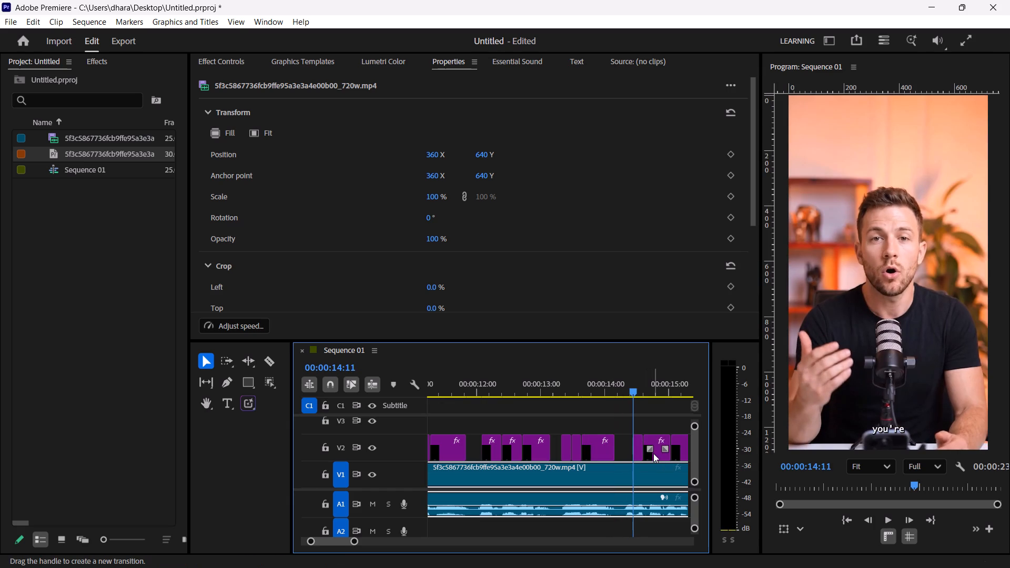
key(Left)
key(Left)
key(Left)
drag(637, 442, 629, 442)
key(space)
key(space)
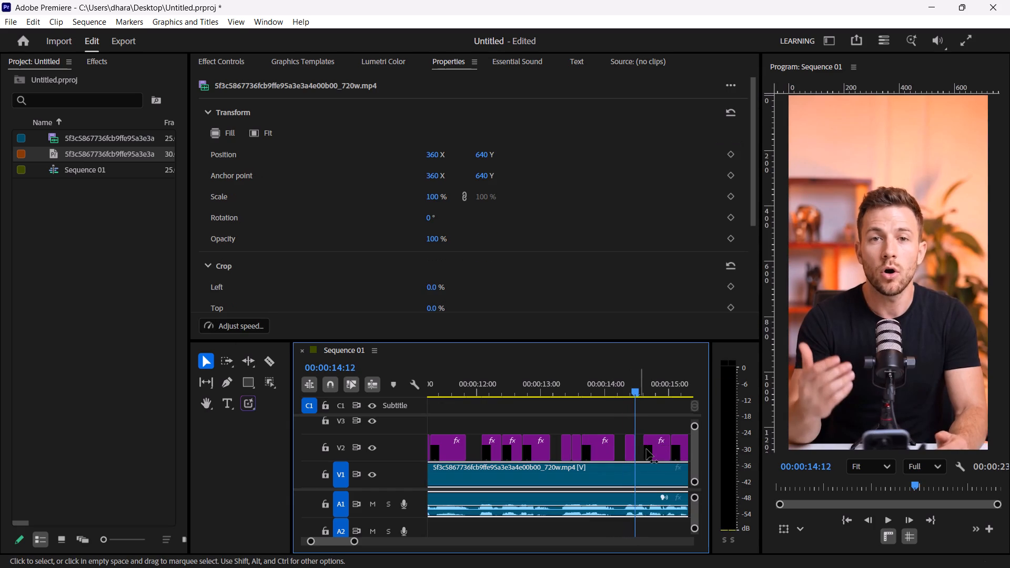
Move the "hooked on" graphic to start at 00:00:14:12 and play it back.
click(658, 442)
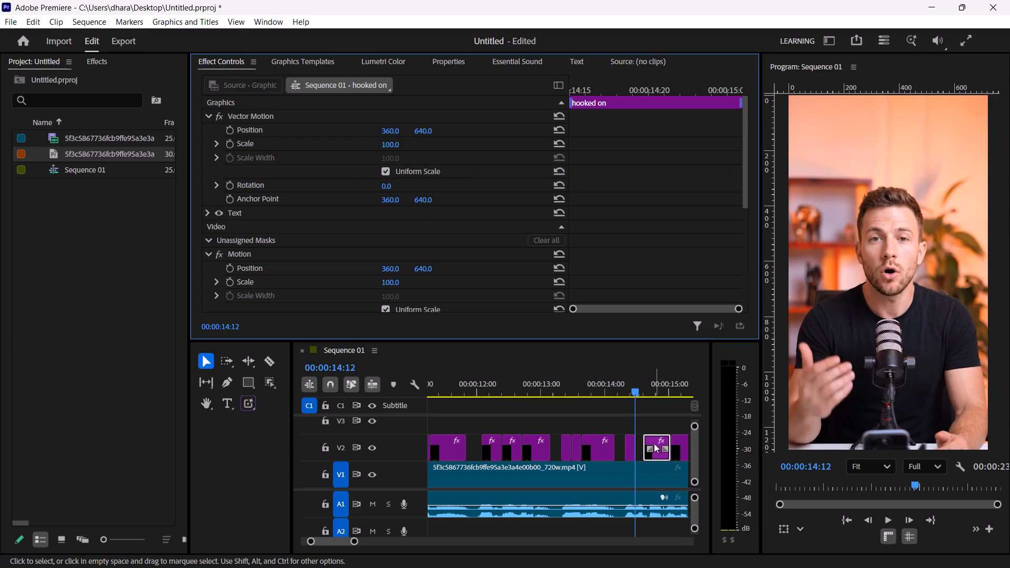
drag(657, 450, 651, 450)
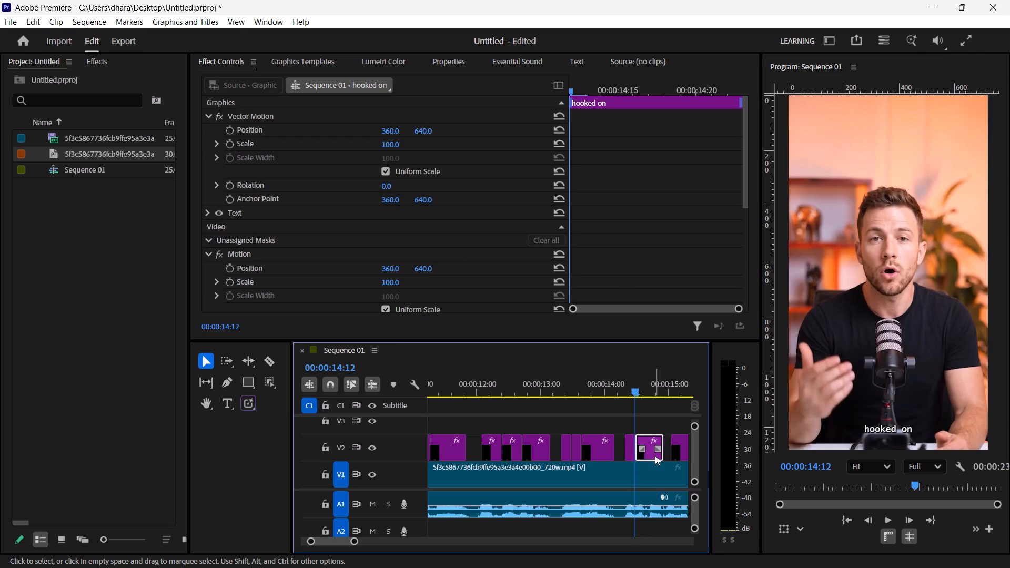
key(space)
key(space)
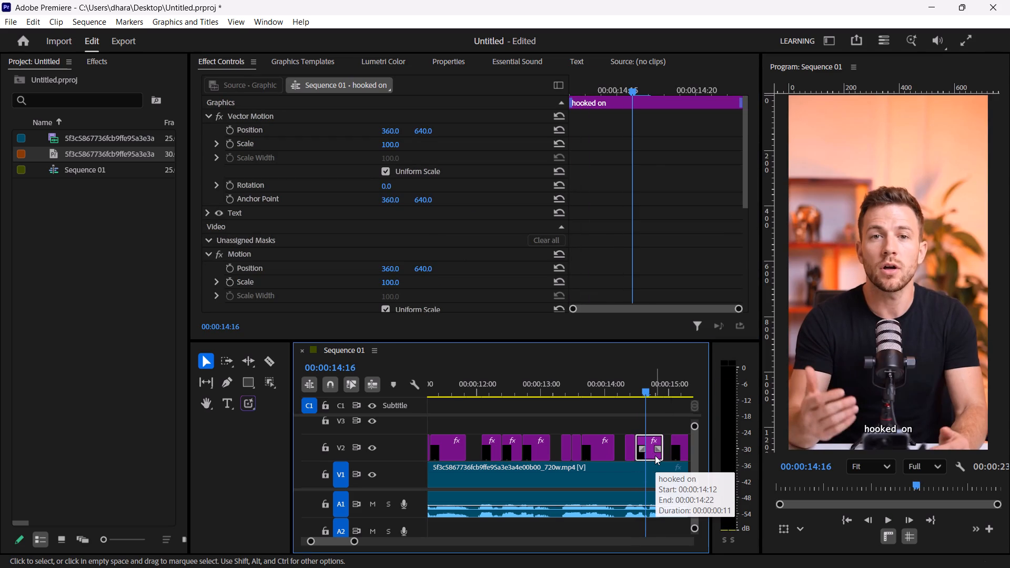
Step through "hooked on" frame by frame and split its graphic at 00:00:14:18, between the two words.
key(Right)
key(Right)
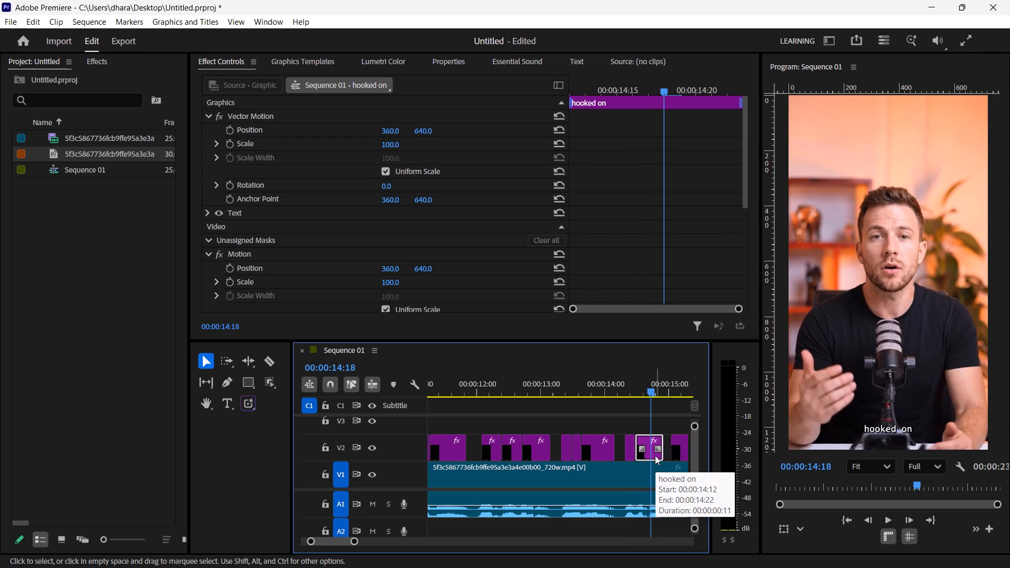
key(Left)
key(Right)
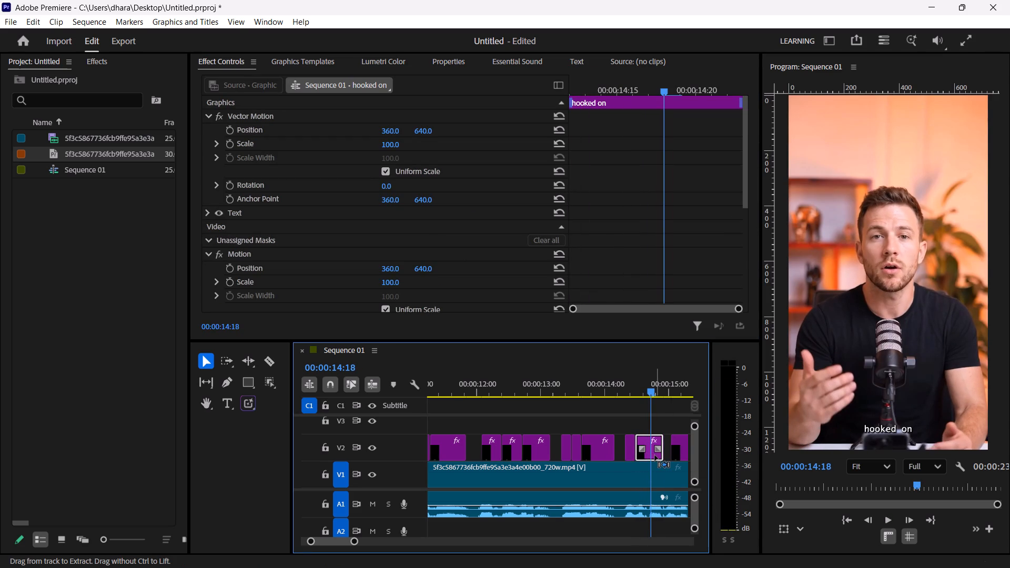
key(ctrl+k)
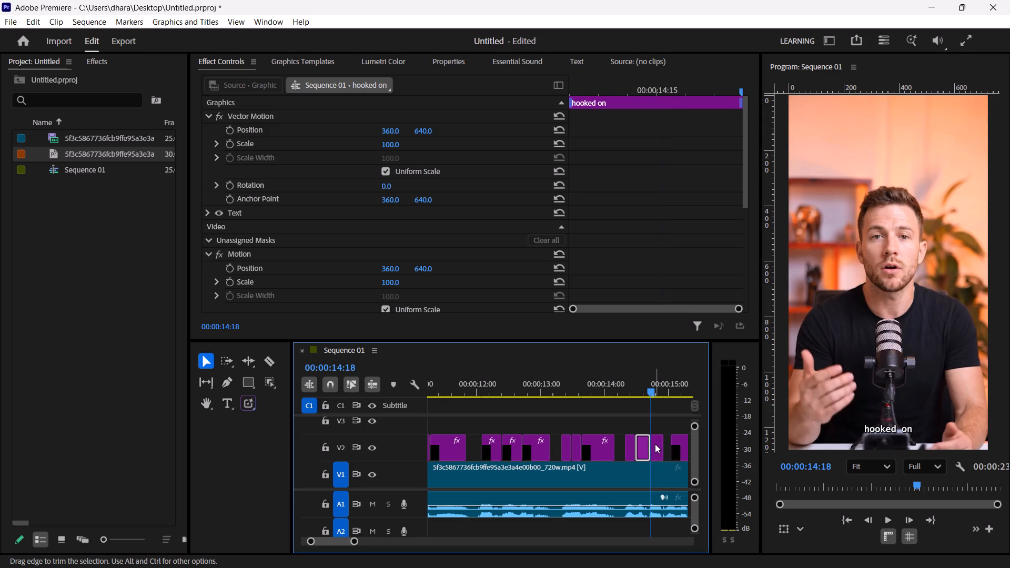
Step through the second "hooked on" graphic and move the "comfort" graphic to start at 00:00:14:23.
click(655, 444)
key(Right)
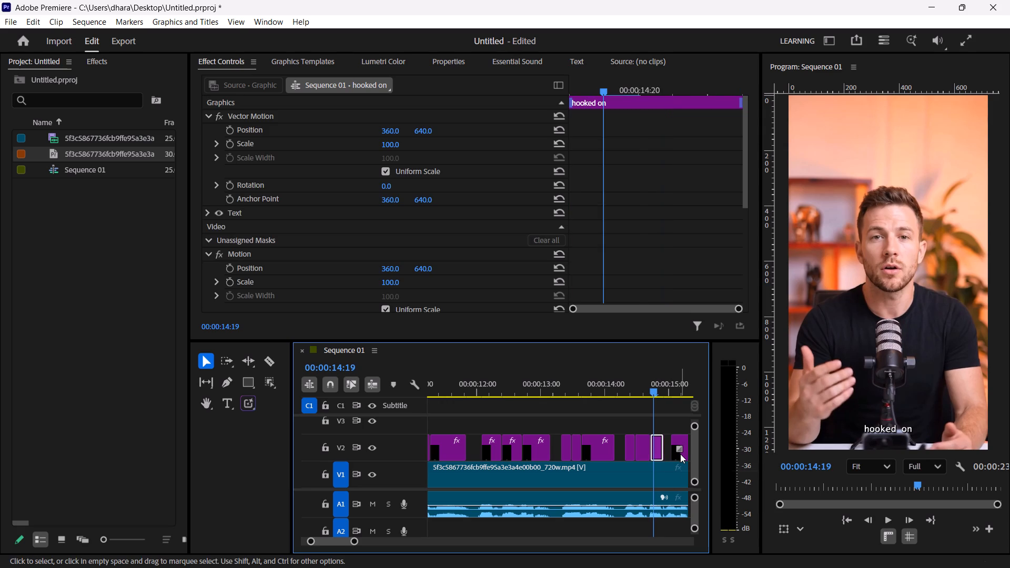
key(Right)
key(Right)
key(Right)
key(Right)
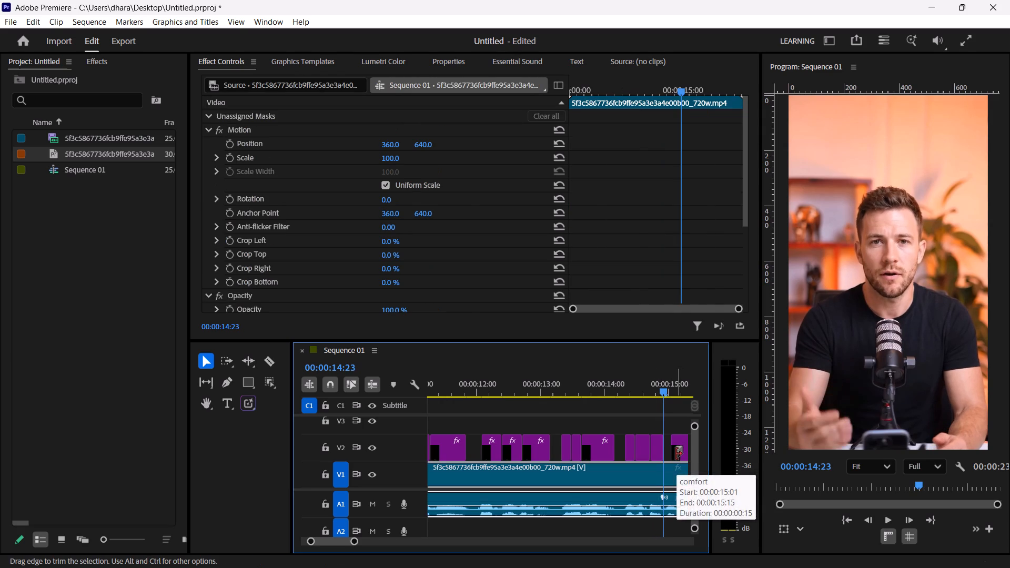
drag(681, 441, 675, 441)
Step through "comfort" frame by frame and trim the end of its graphic to 00:00:15:10.
key(Right)
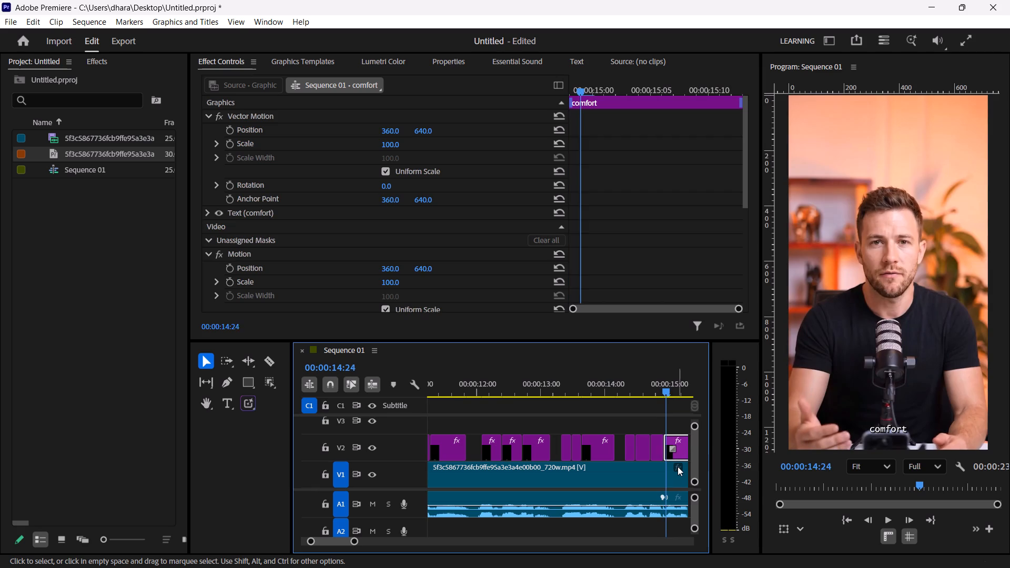
key(Right)
key(Right)
key(Right)
key(Right)
key(Right)
key(Right)
key(Right)
key(Right)
key(Right)
key(Right)
key(Right)
key(Right)
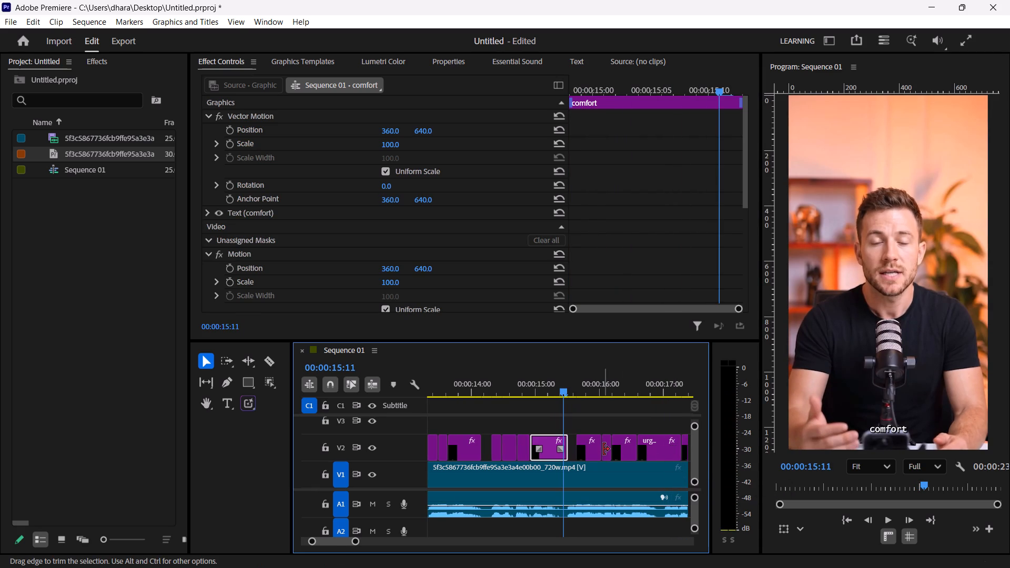
key(Left)
click(567, 444)
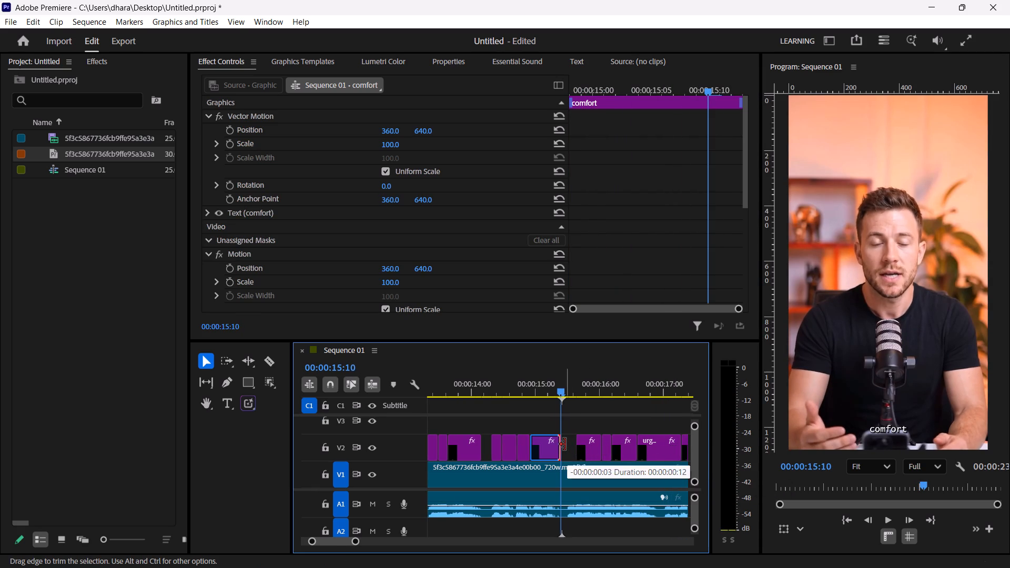
Find where "As long as" begins and move its graphic to start at 00:00:15:12.
key(Right)
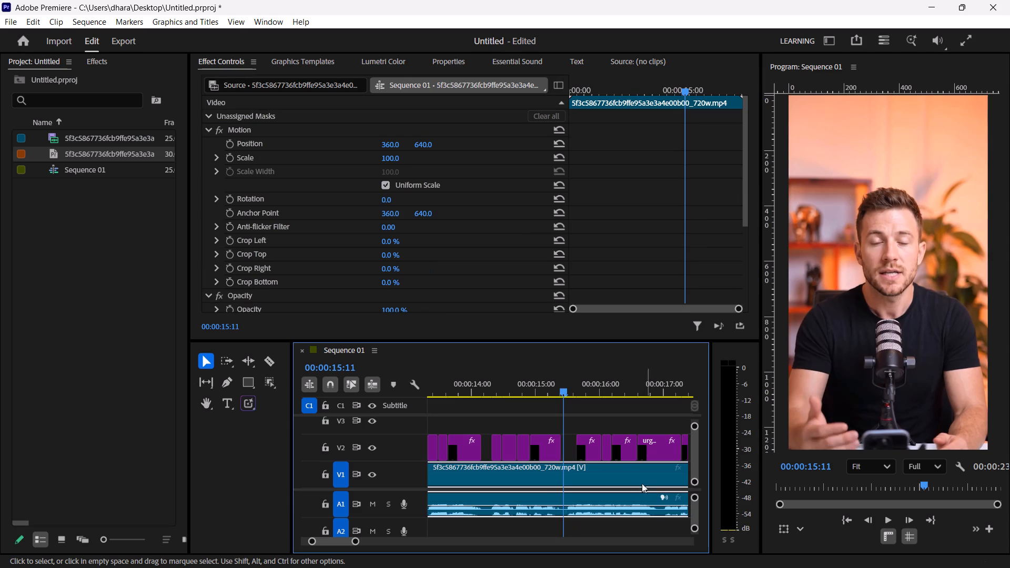
key(Right)
drag(584, 439, 583, 439)
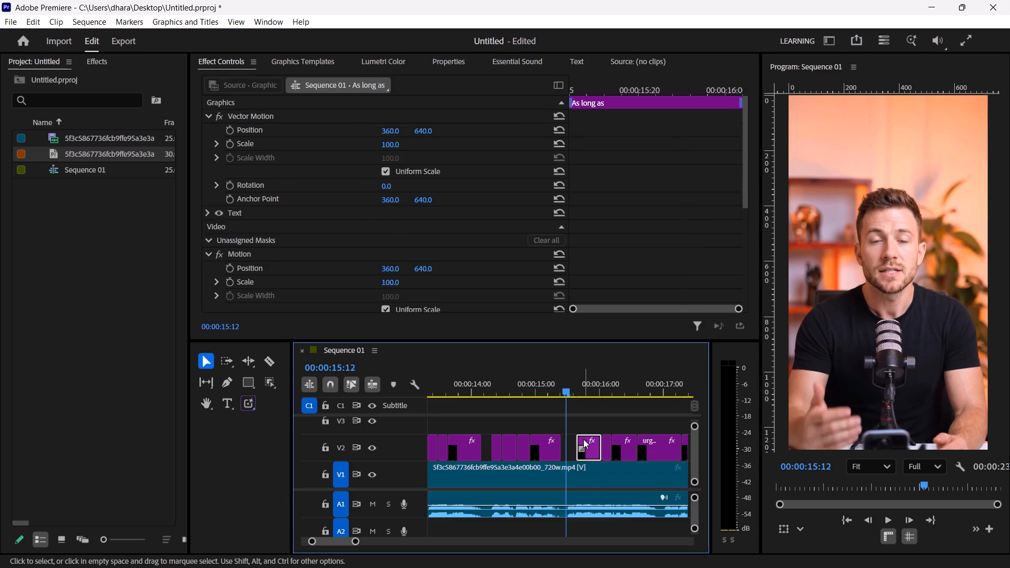
drag(583, 439, 578, 439)
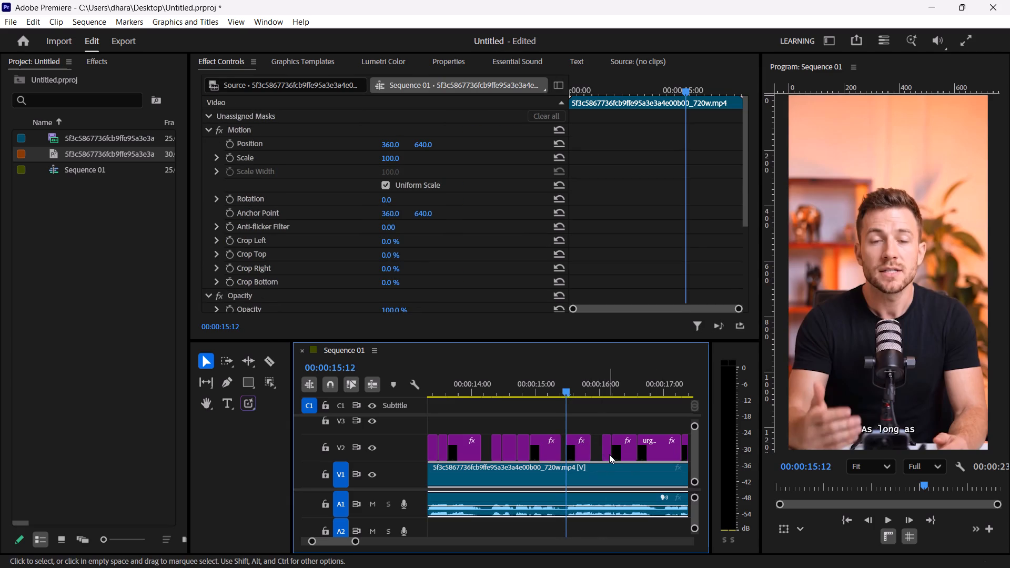
Play "As long as" to the end of its first word and split its graphic at 00:00:15:16.
key(space)
key(space)
key(Left)
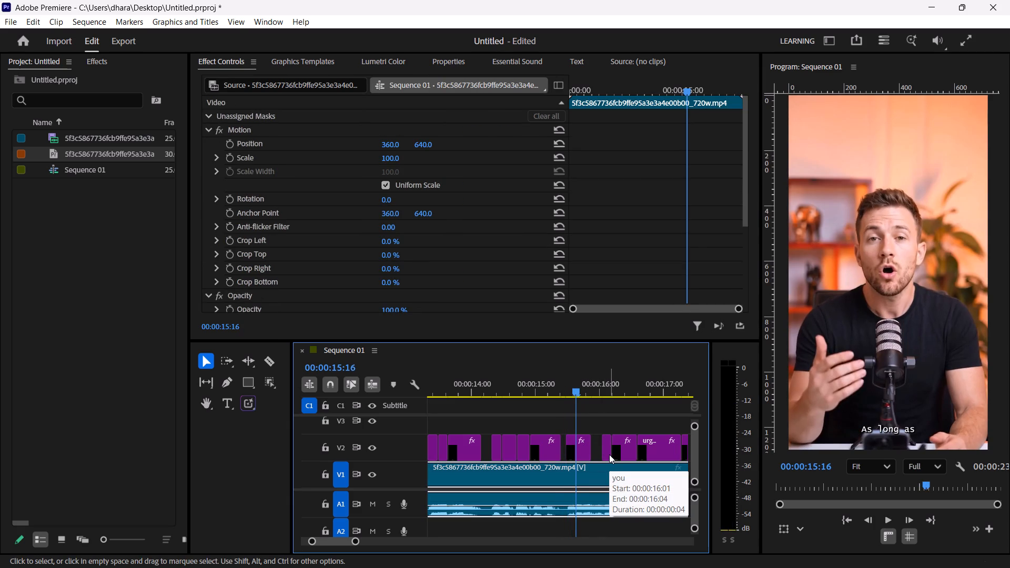
click(582, 448)
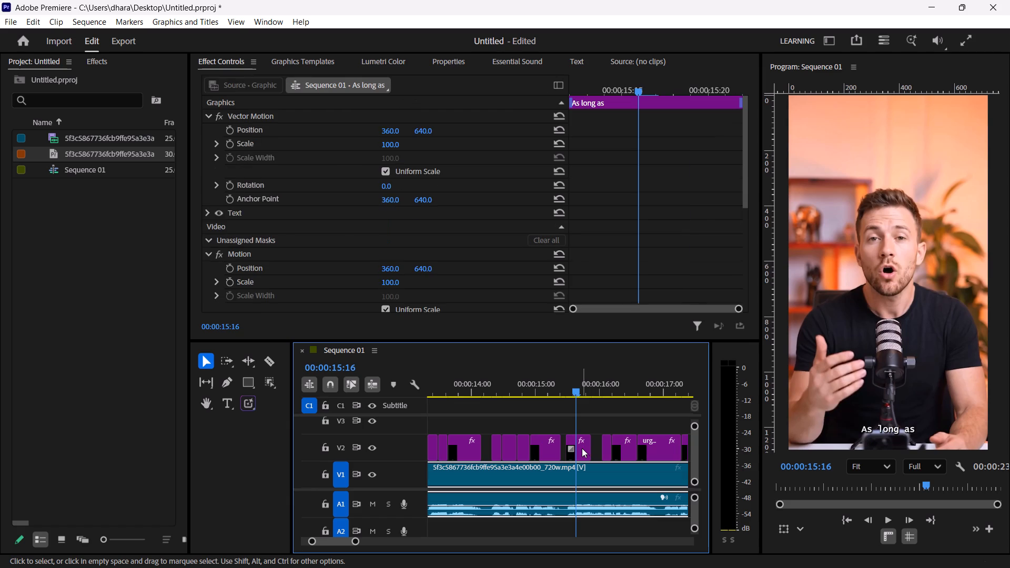
key(ctrl+k)
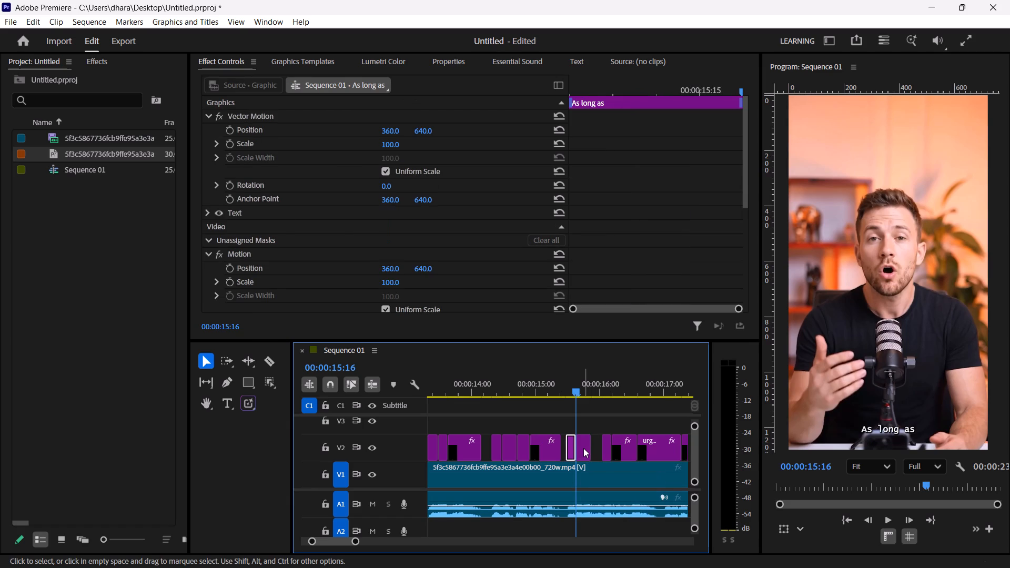
Step frame by frame through the second "As long as" graphic and on to the "you" graphic at 00:00:16:02.
click(583, 448)
key(Right)
key(Right)
key(Right)
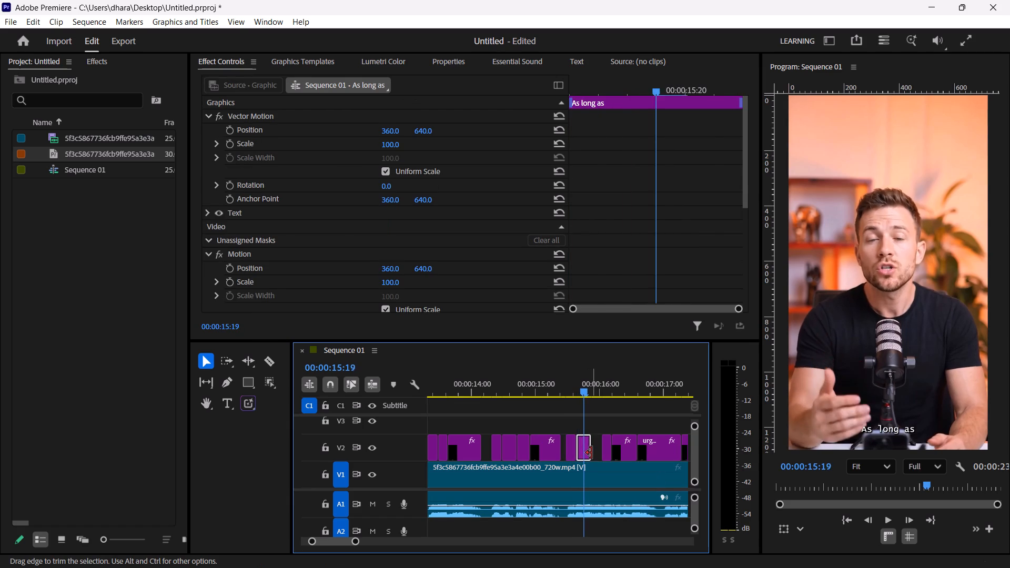
key(Right)
key(Right)
key(Right)
key(Right)
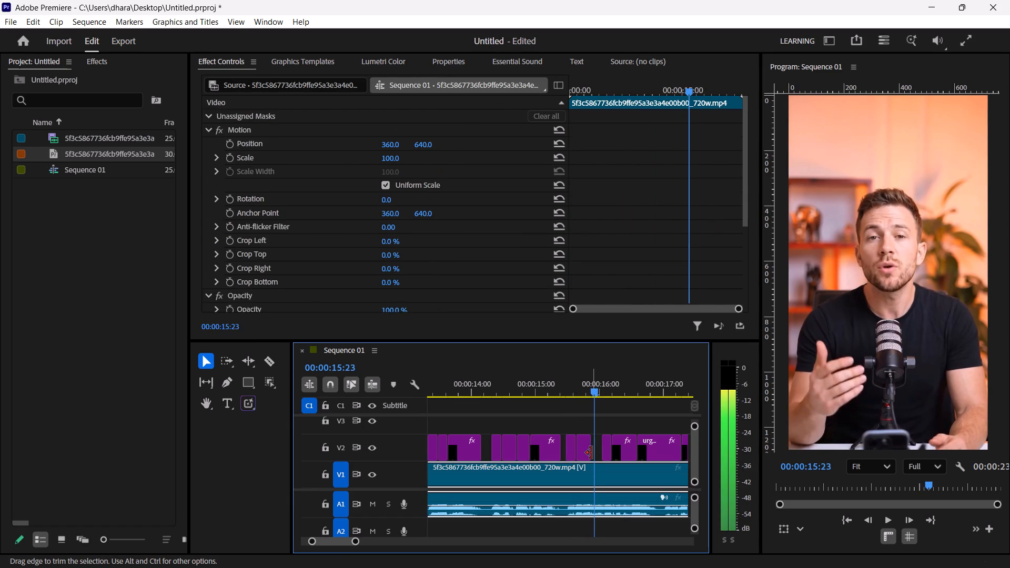
key(Right)
key(Right)
key(Right)
key(Right)
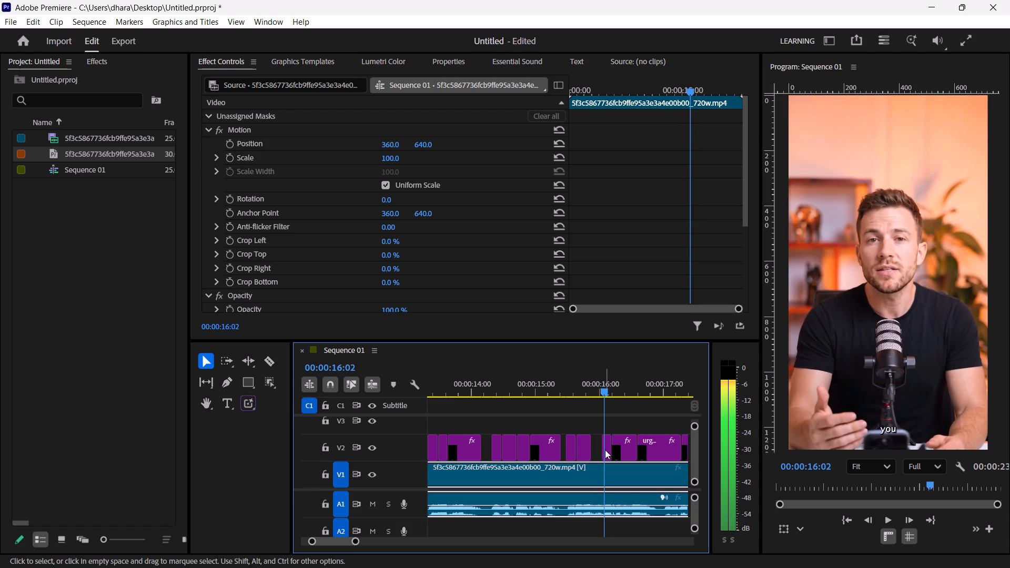
Replay "As long as" in short bursts from its start, stepping frame by frame near its end to examine the word boundaries.
click(559, 390)
key(space)
key(space)
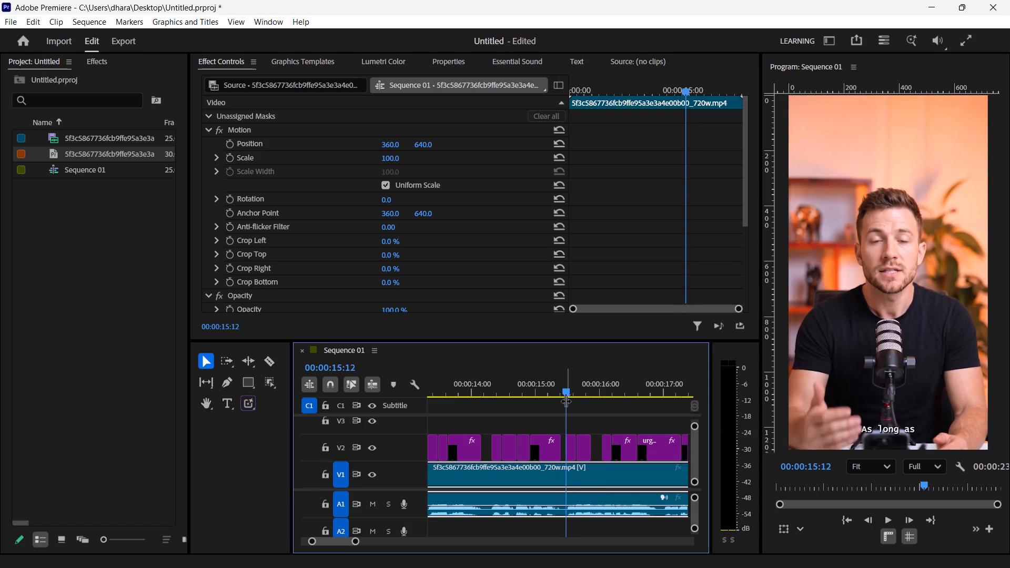
key(space)
key(space)
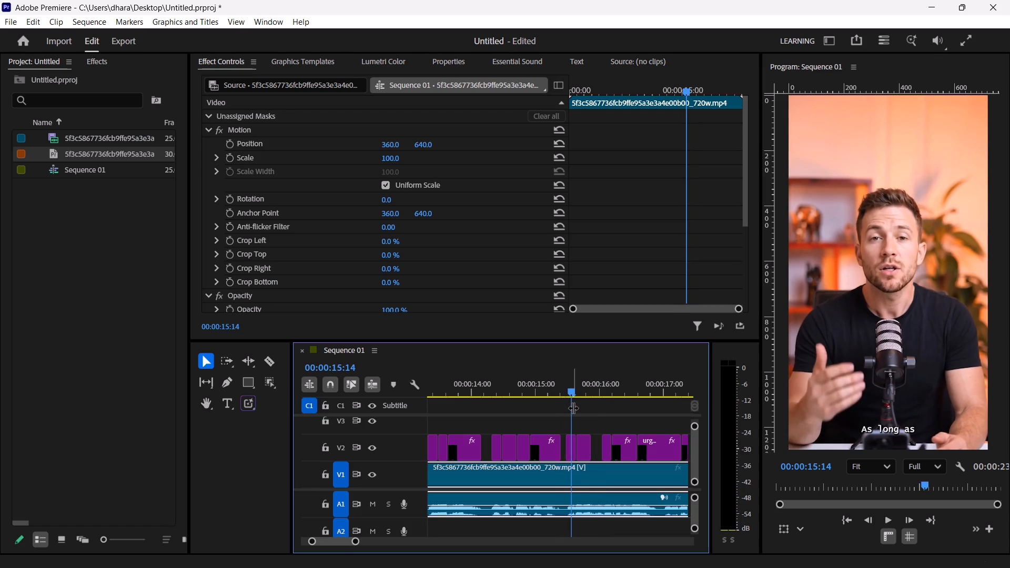
key(space)
key(space)
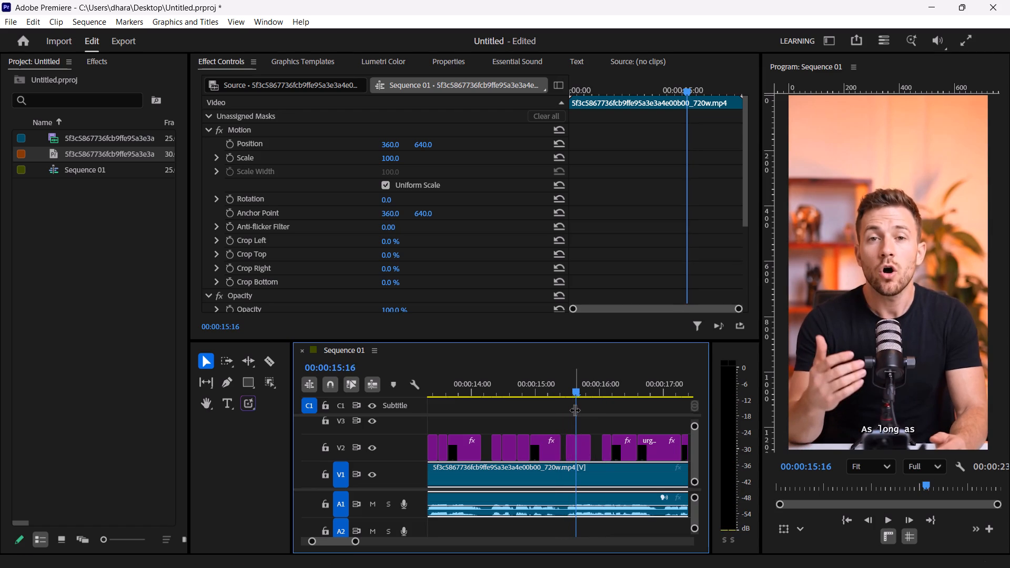
key(space)
key(space)
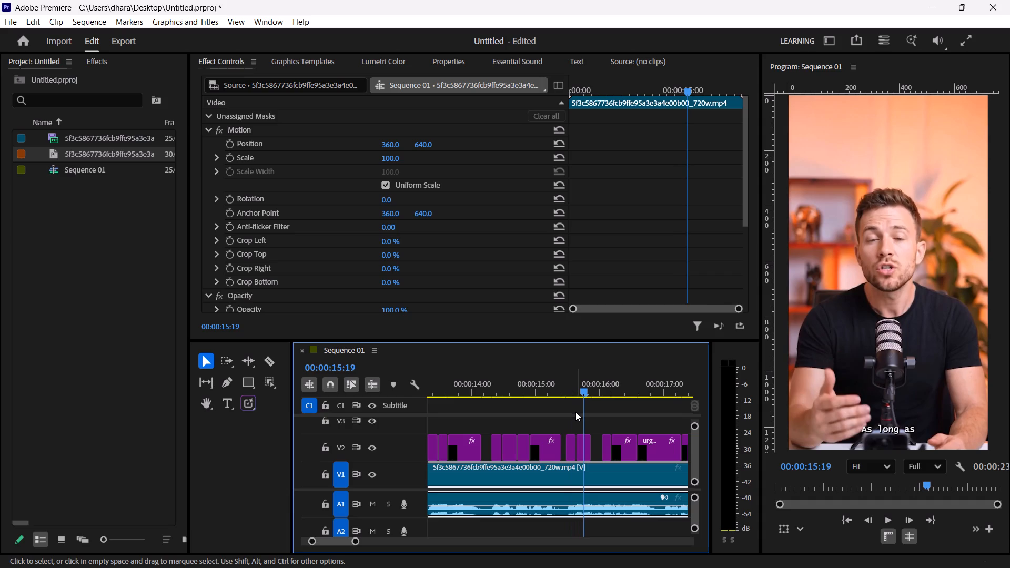
key(Right)
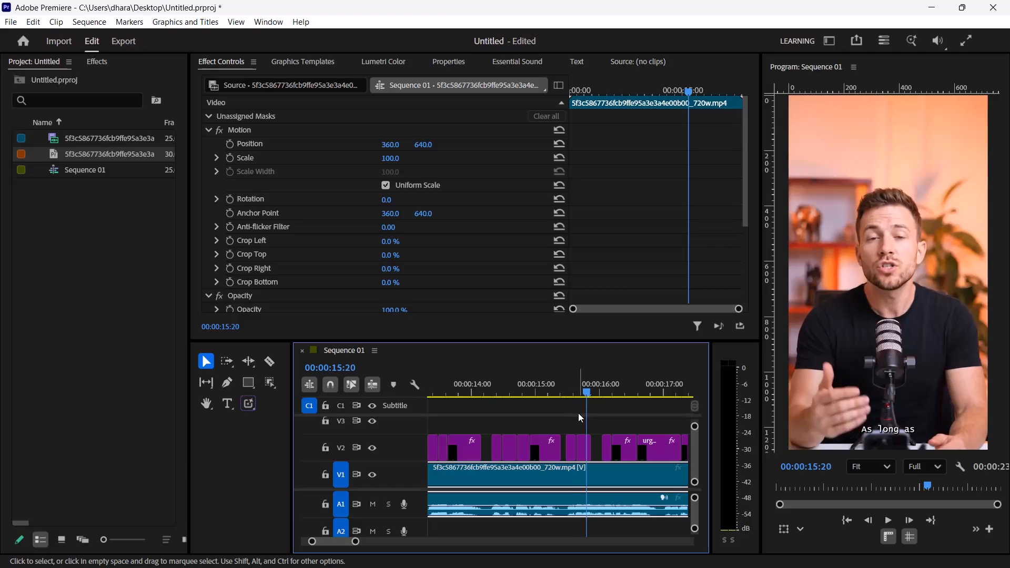
key(Right)
key(Right)
key(Left)
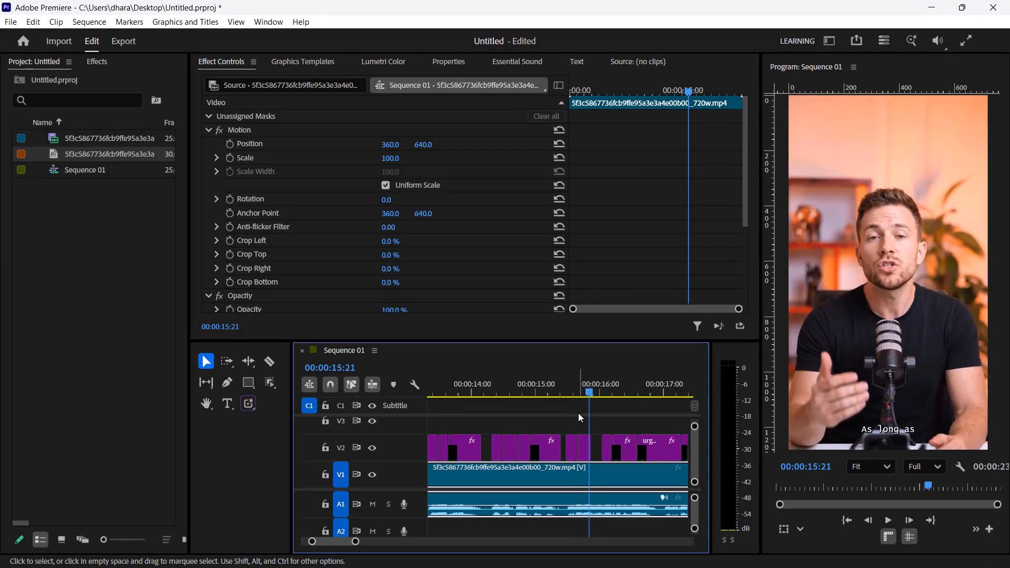
Replay "As long as" in short bursts from its start at 00:00:15:12 to examine where its first word ends.
key(Left)
click(578, 413)
key(Left)
key(Left)
key(Left)
key(Left)
key(Left)
key(Left)
click(578, 413)
key(Left)
key(Left)
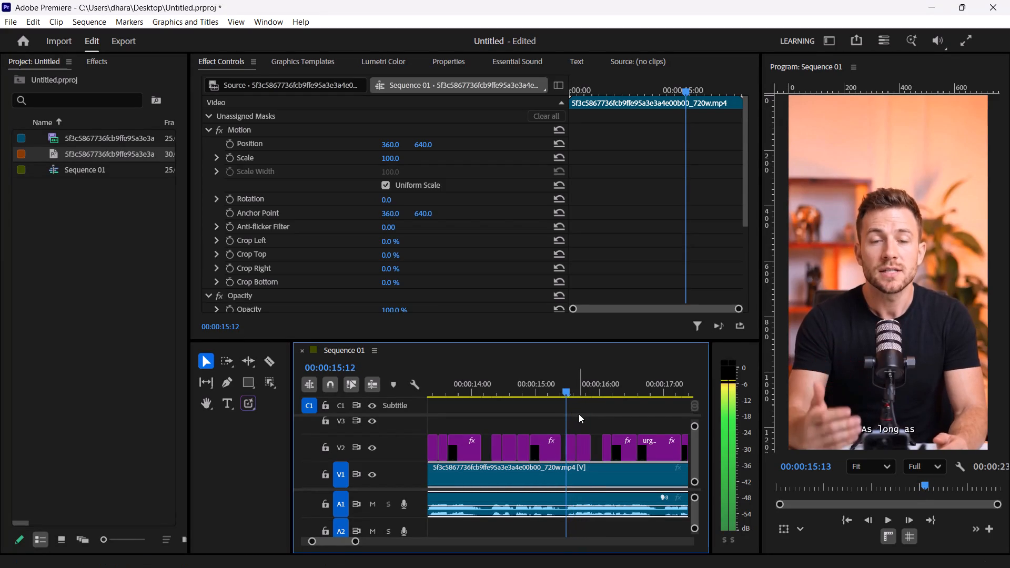
key(space)
key(space)
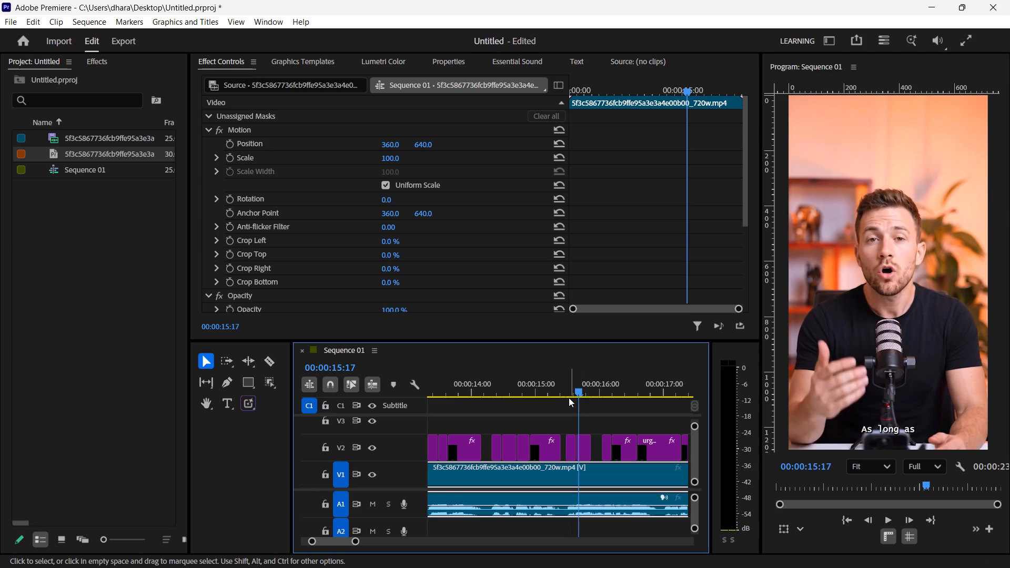
click(568, 394)
key(space)
key(space)
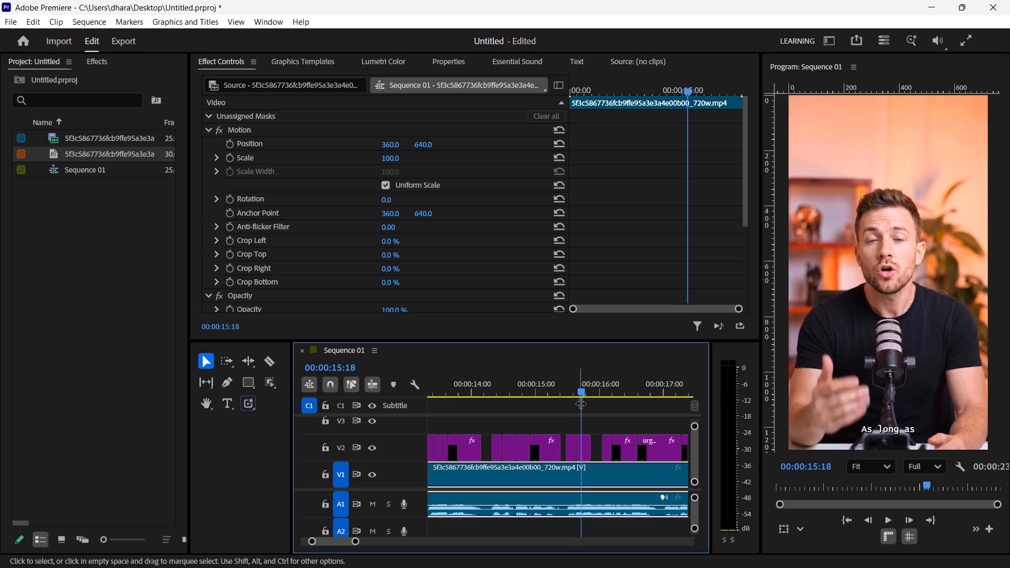
click(571, 394)
Step frame by frame to the end of "As" and split the first "As long as" graphic at 00:00:15:14.
key(Left)
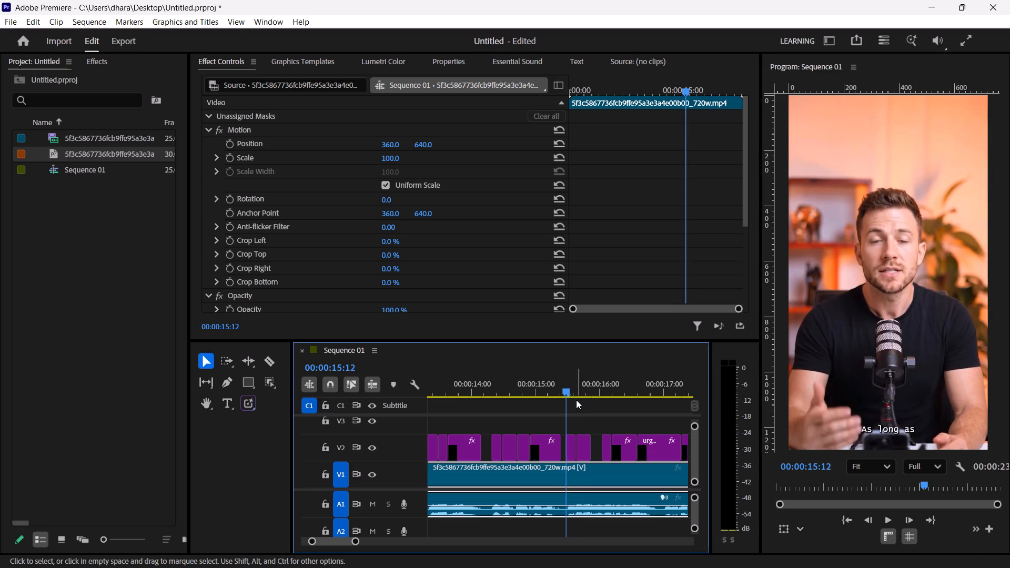
key(Right)
key(Right)
key(Right)
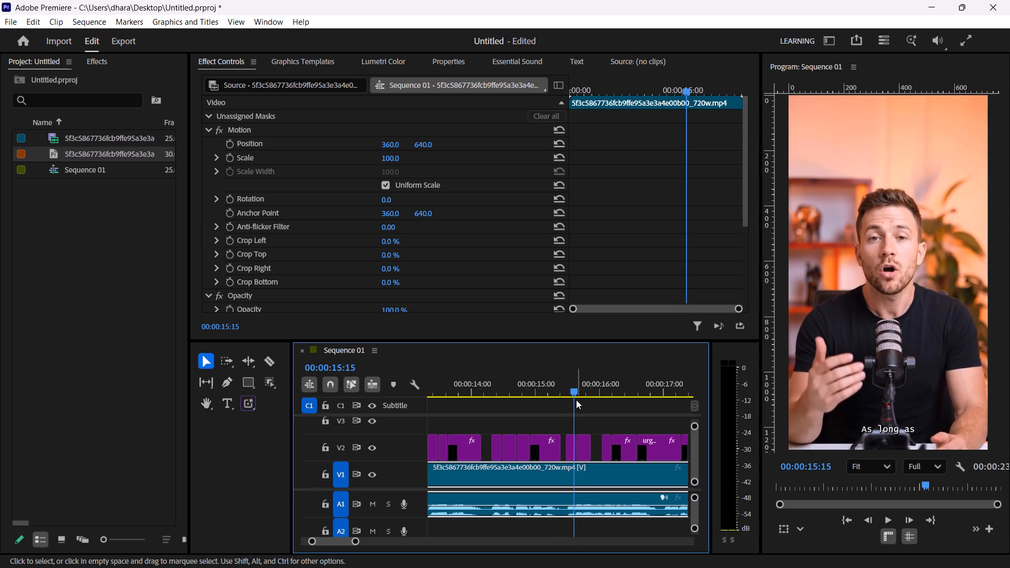
key(Left)
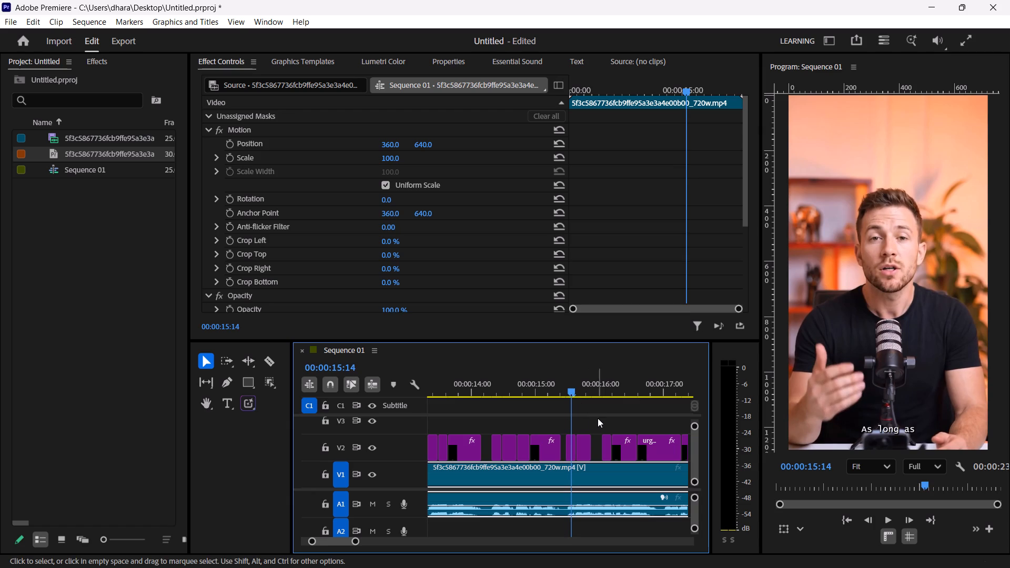
key(Right)
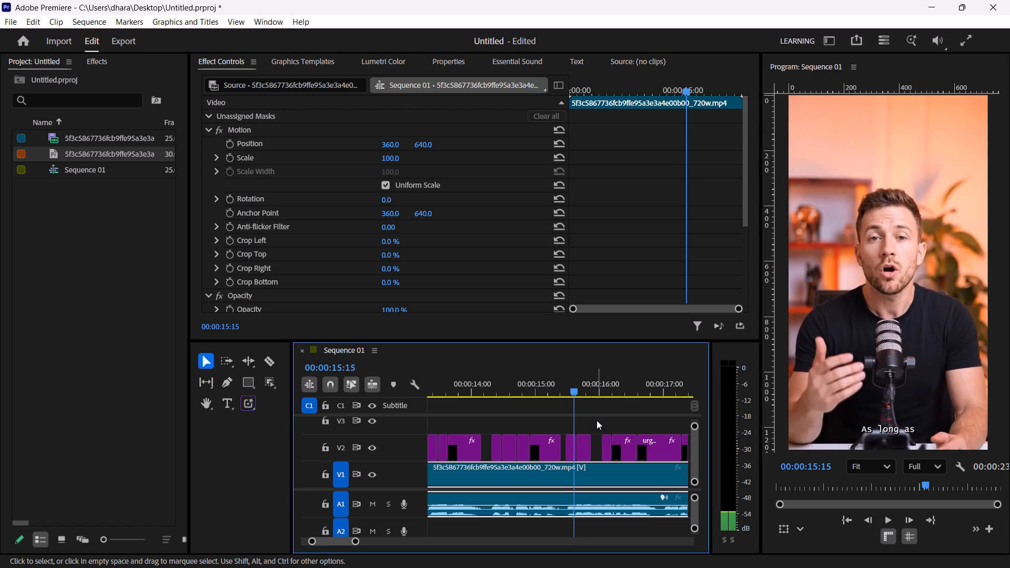
key(Left)
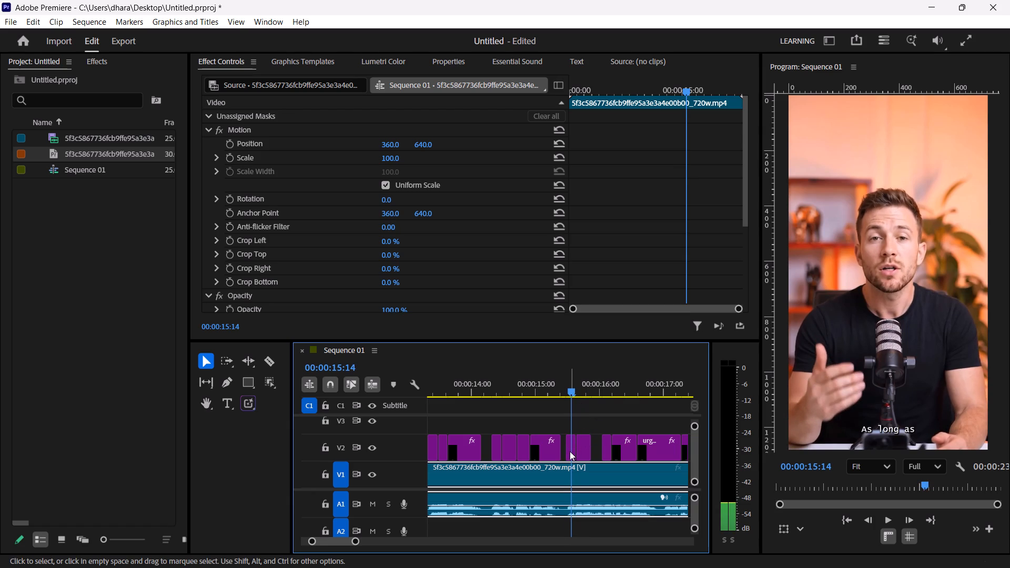
click(572, 451)
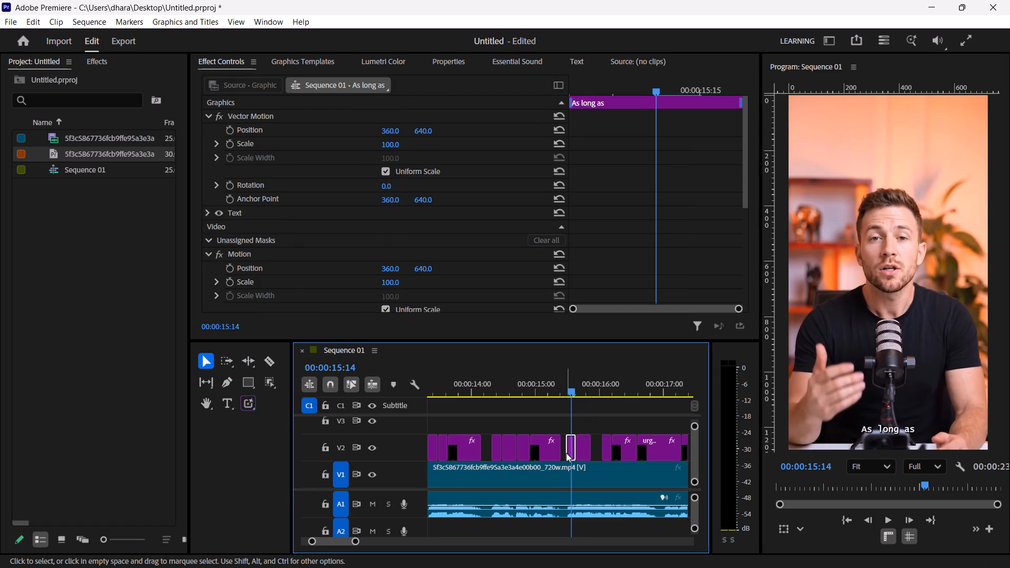
key(ctrl+k)
Play from 00:00:15:14 to the end of "long" and split the last "As long as" graphic at 00:00:15:18.
click(573, 454)
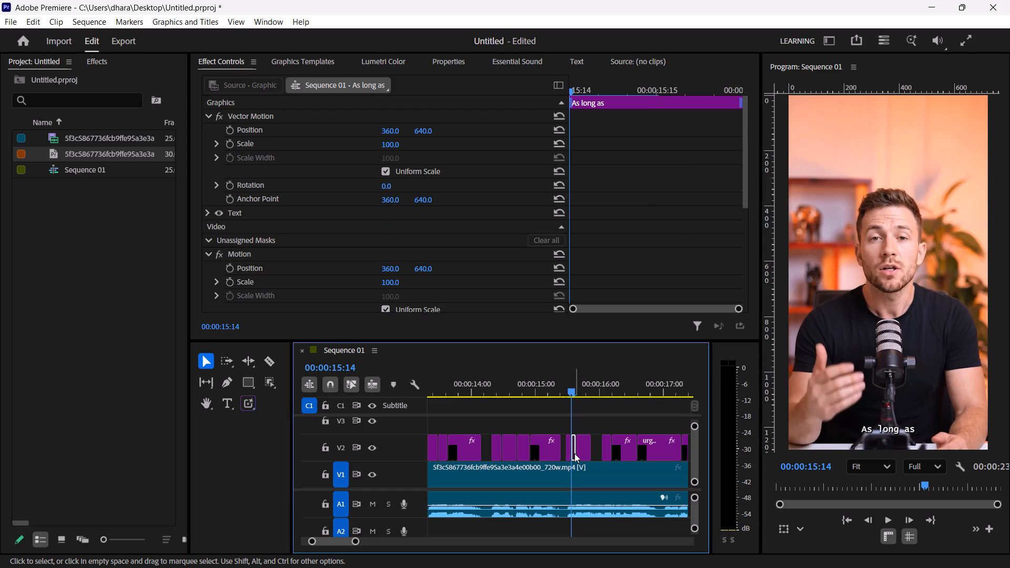
key(space)
key(space)
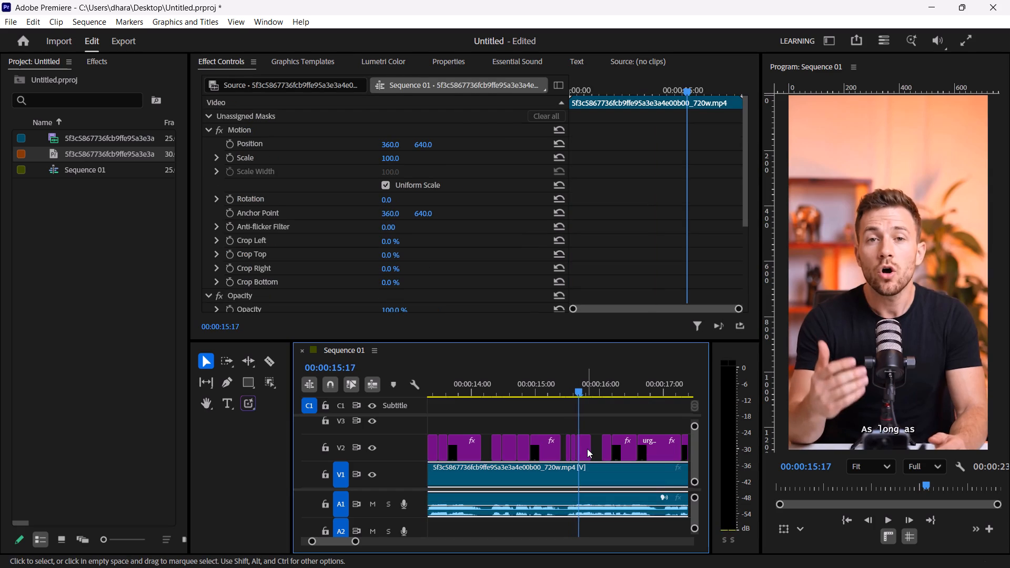
key(space)
key(space)
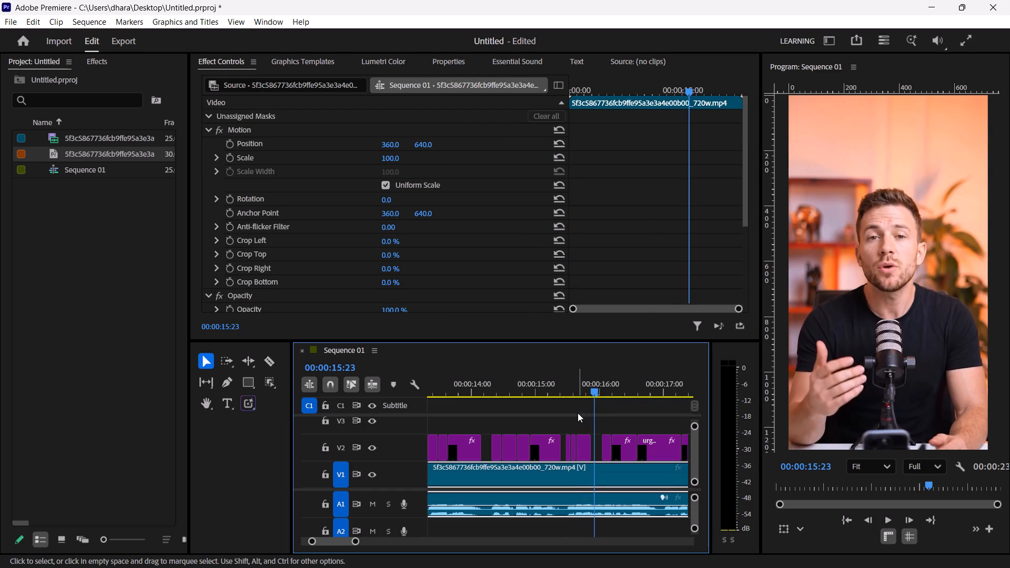
click(577, 398)
click(571, 395)
key(space)
key(space)
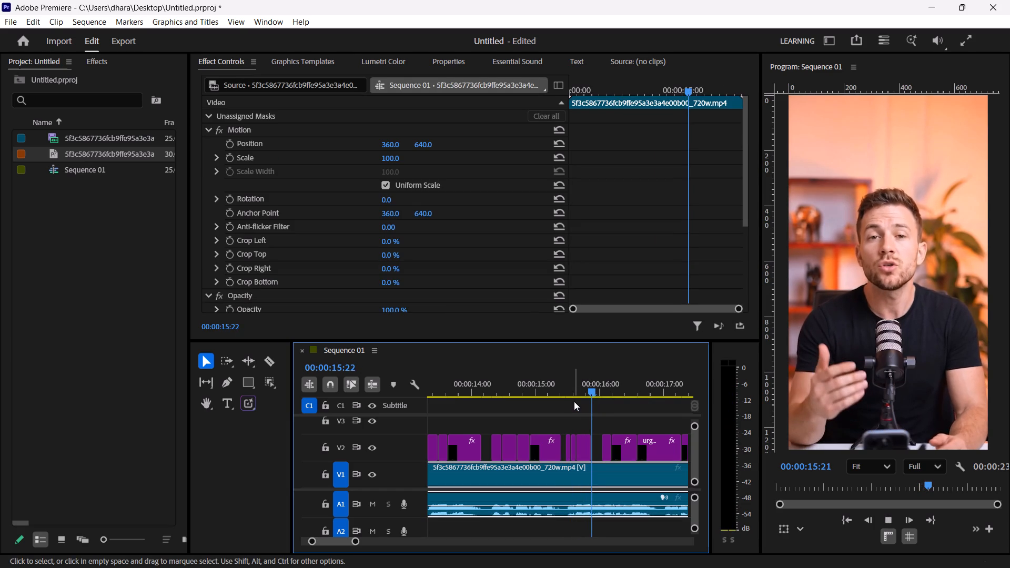
click(577, 397)
click(572, 394)
key(space)
key(space)
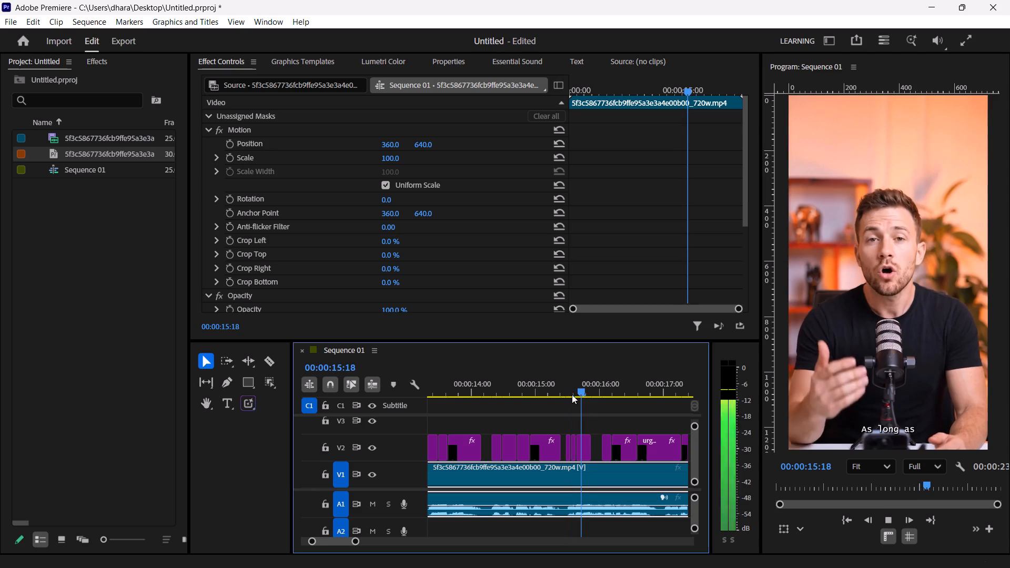
click(584, 447)
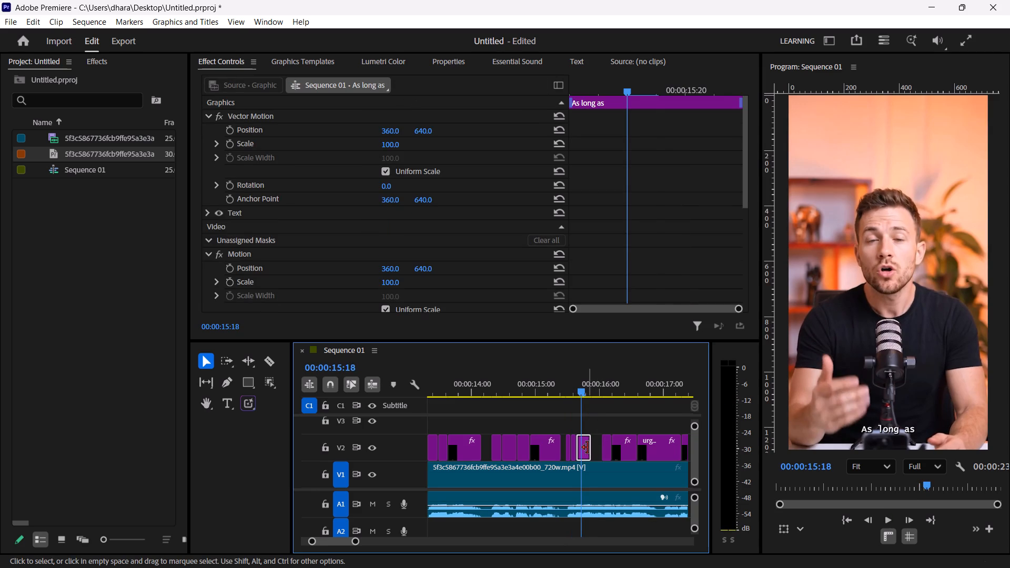
key(Right)
key(Left)
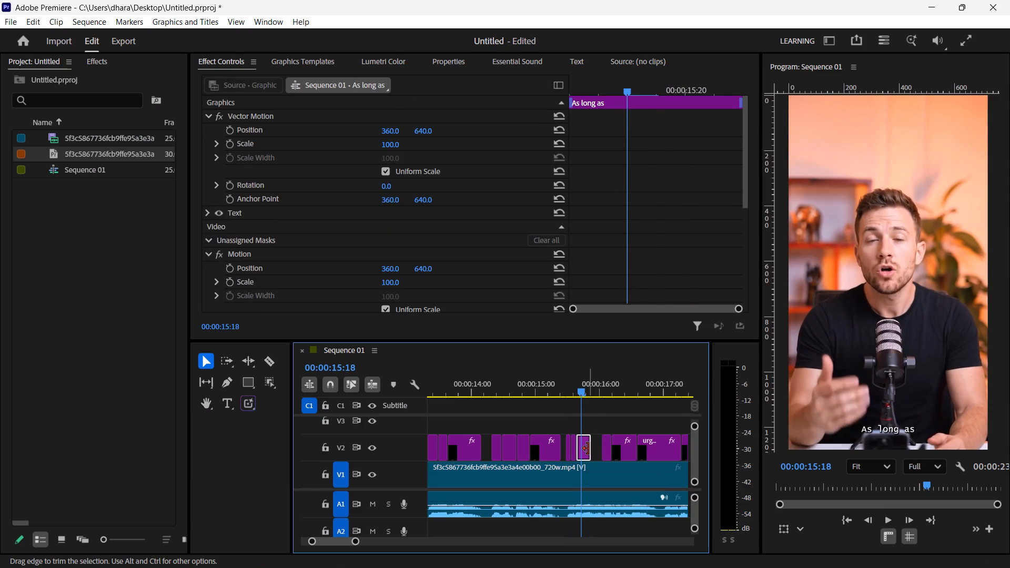
key(ctrl+k)
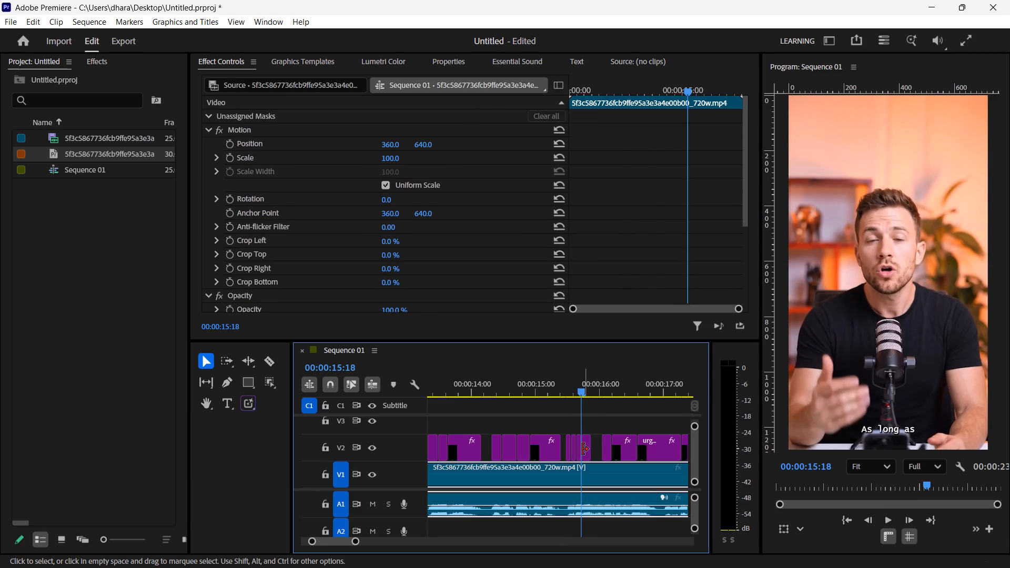
Delete the short "As long as" piece between 00:00:15:16 and 00:00:15:18.
click(580, 449)
key(Delete)
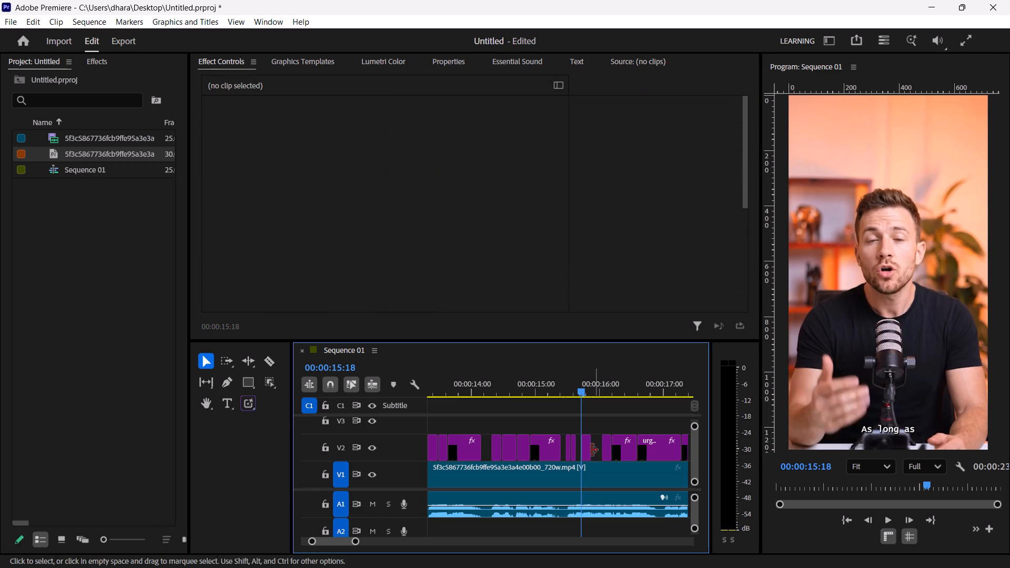
Extend the end of the second "As long as" piece to 00:00:15:18 so that it meets the last piece.
click(575, 447)
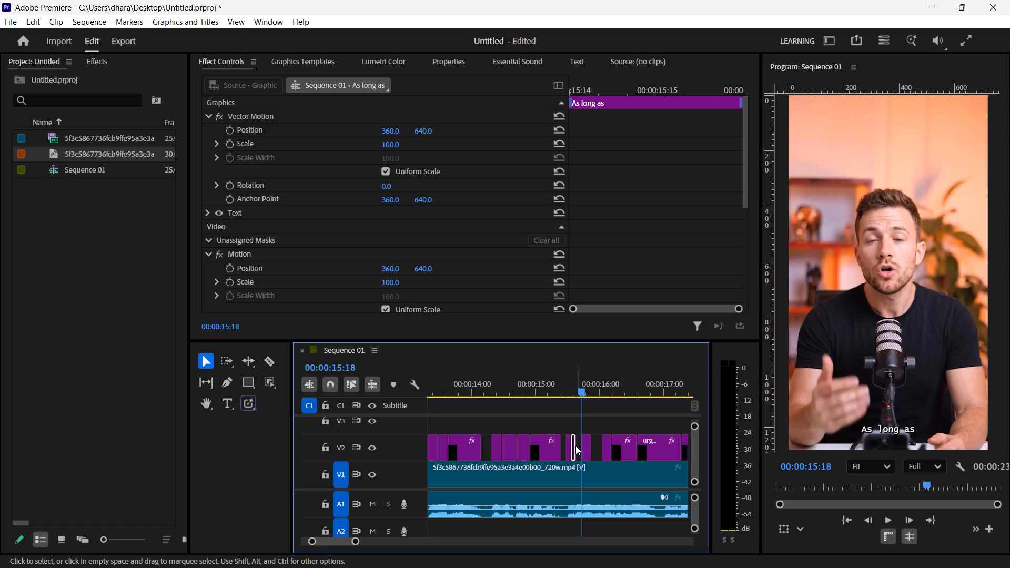
drag(578, 445, 572, 444)
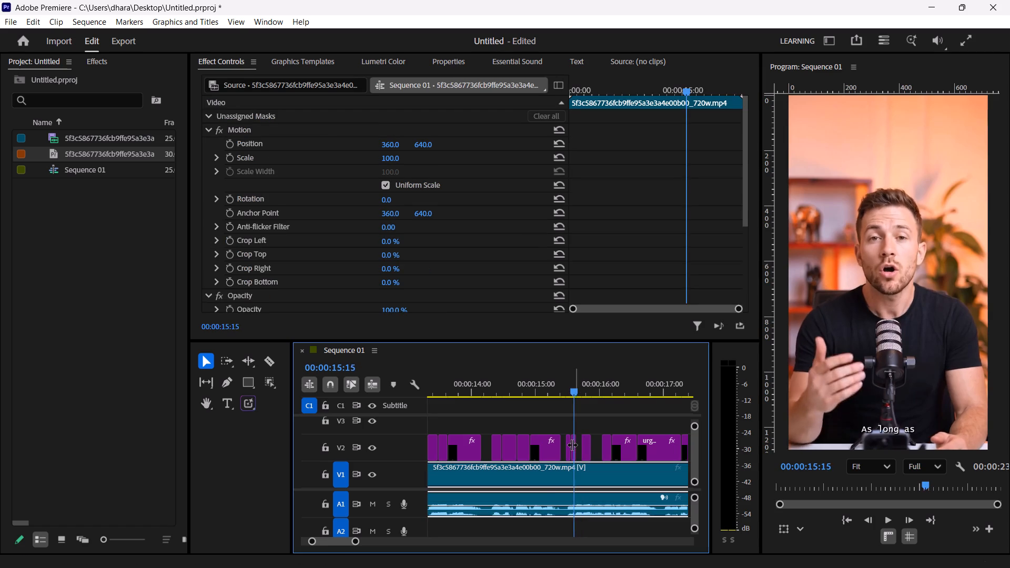
drag(572, 444, 562, 441)
click(574, 443)
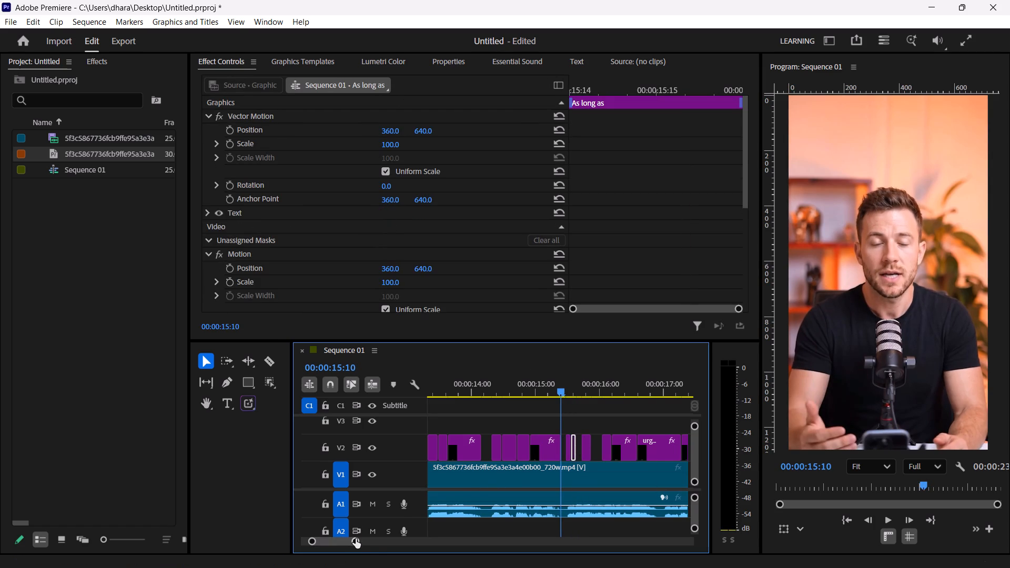
drag(355, 540, 332, 539)
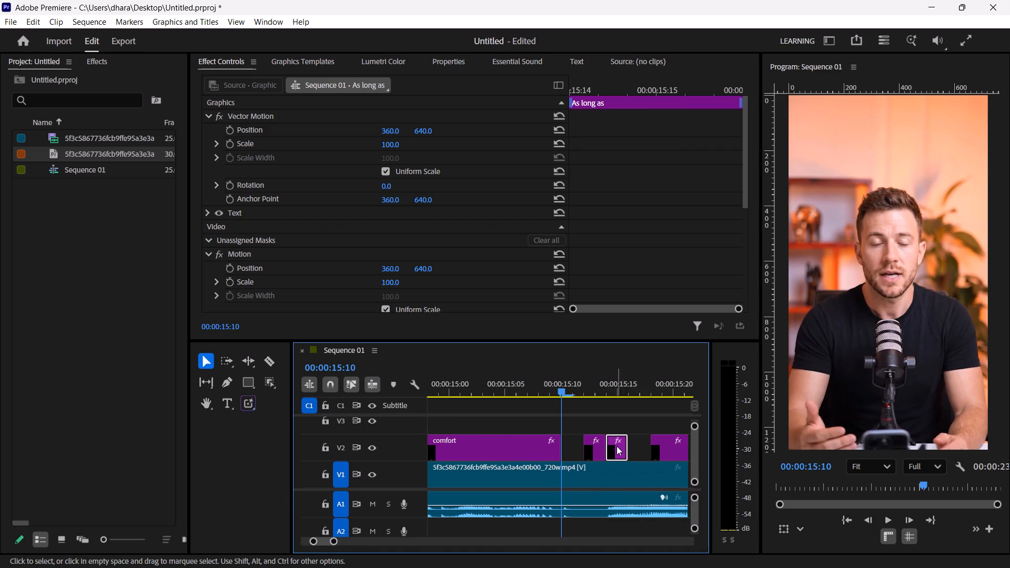
drag(625, 445, 646, 448)
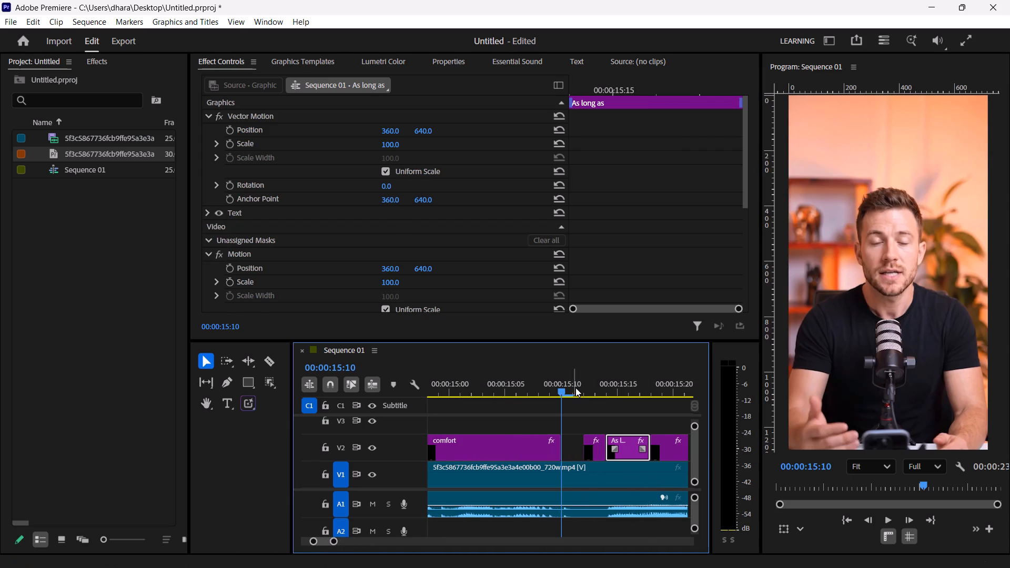
Play from "comfort" through the "As long as" pieces to check their timing against the speech.
click(575, 388)
key(space)
key(space)
key(space)
key(space)
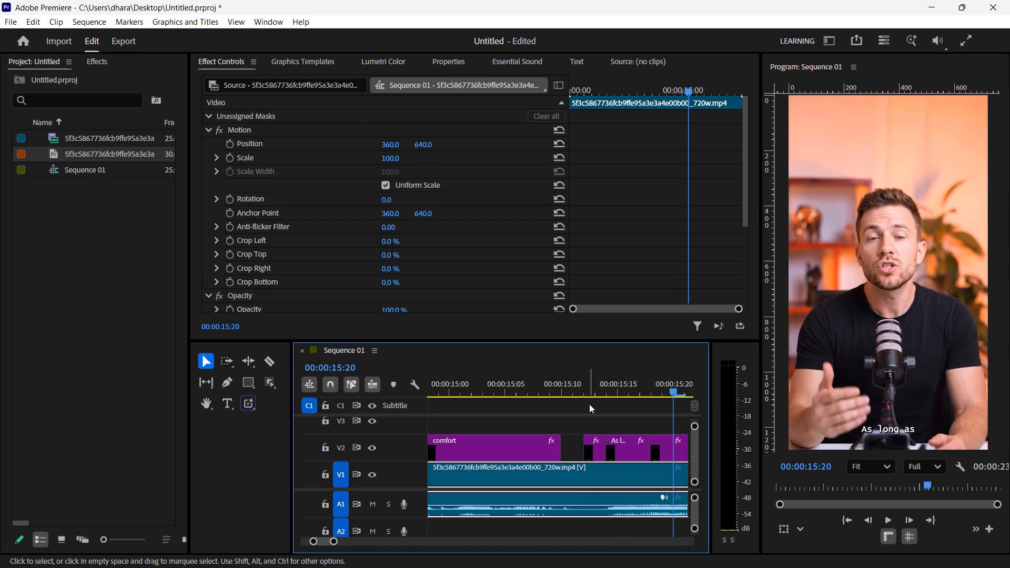
key(space)
key(space)
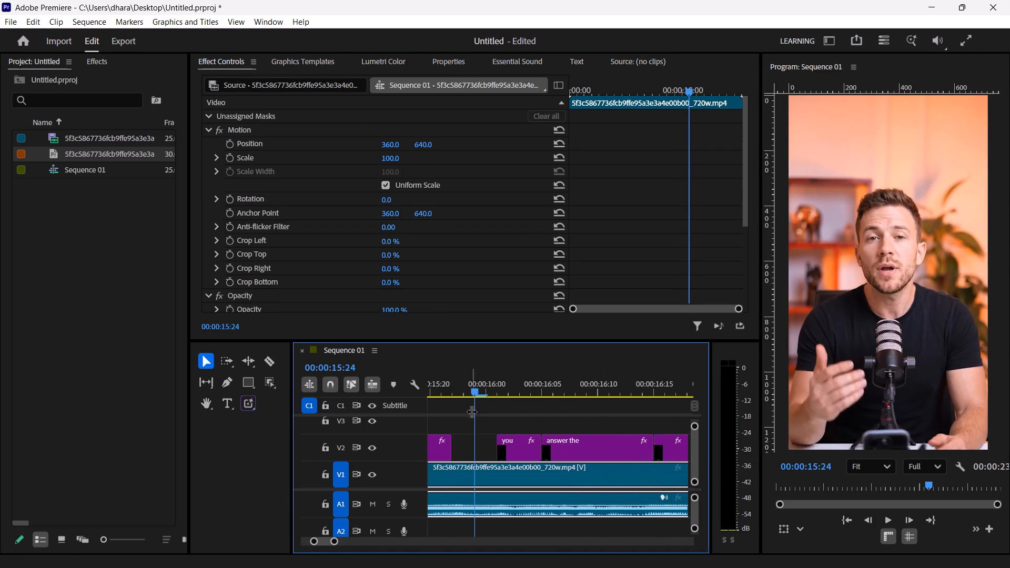
drag(475, 394, 417, 389)
key(space)
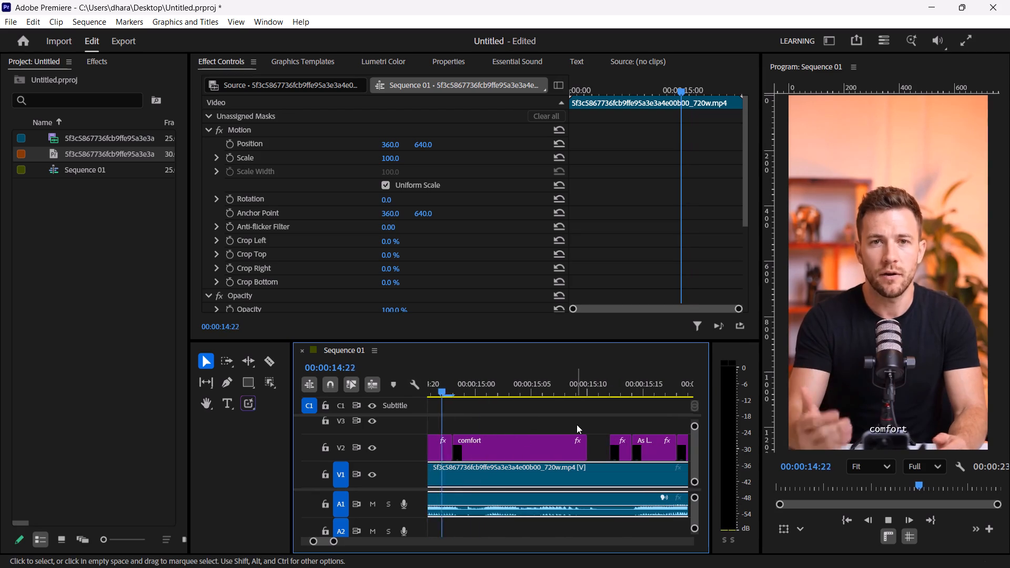
key(space)
key(space)
key(space)
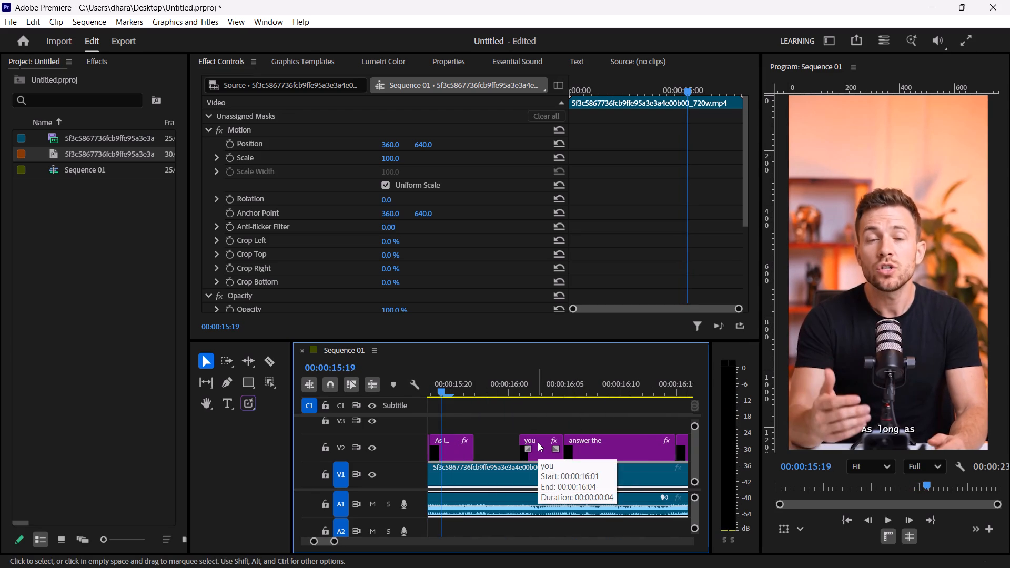
Split the last "As long as" piece at 00:00:15:20 and delete the part after the cut.
key(space)
key(space)
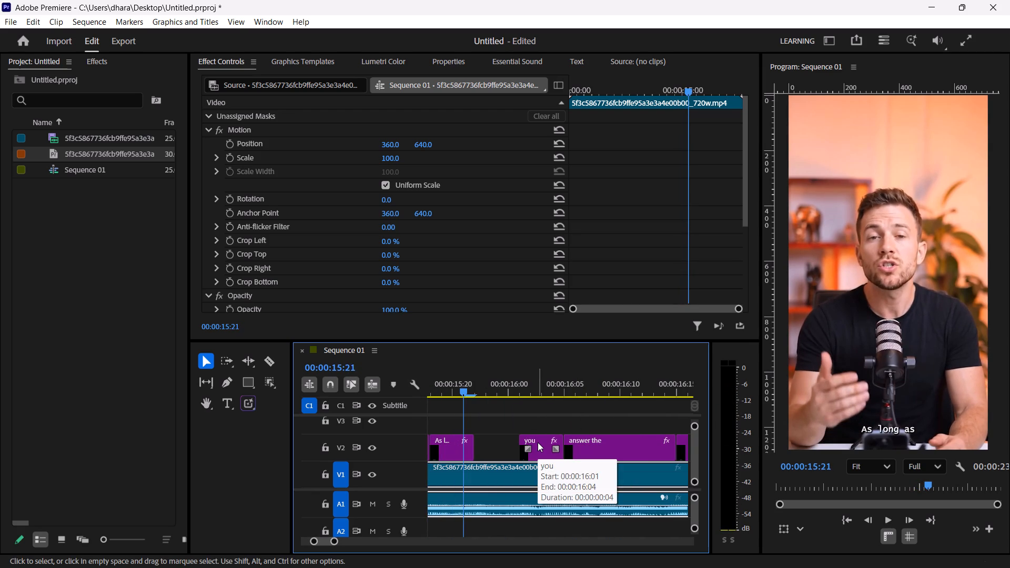
key(Left)
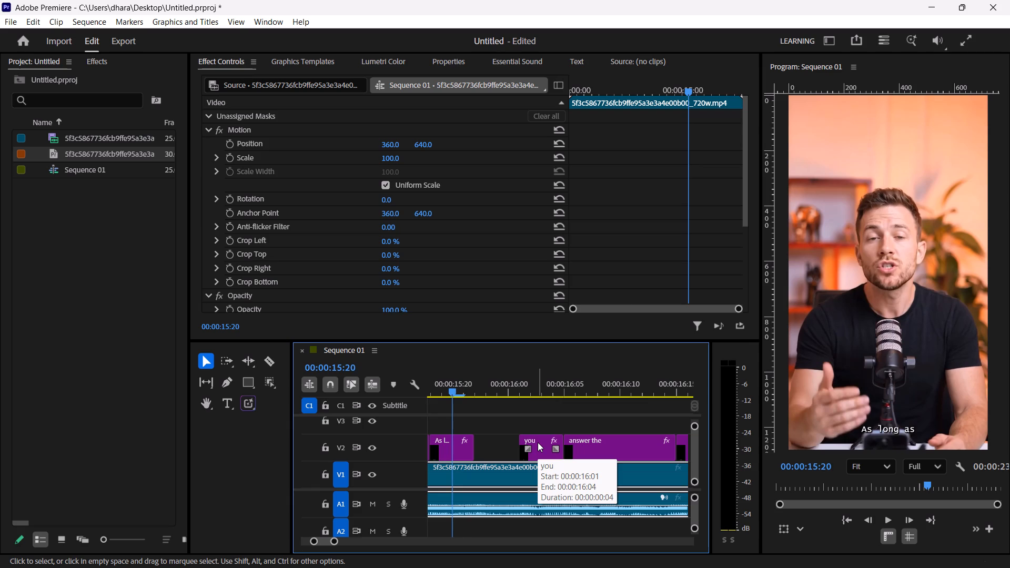
click(450, 451)
key(ctrl+k)
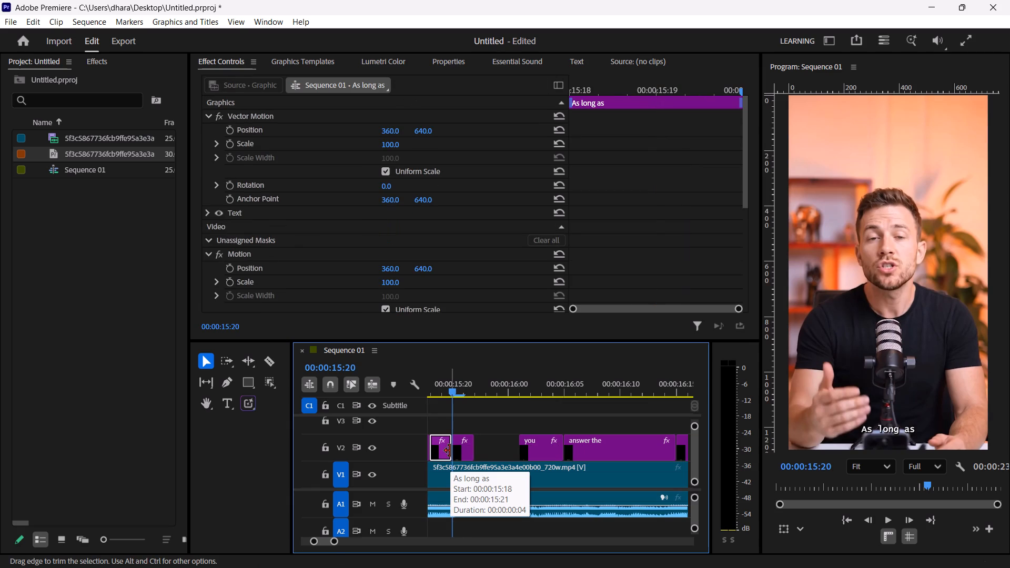
click(461, 454)
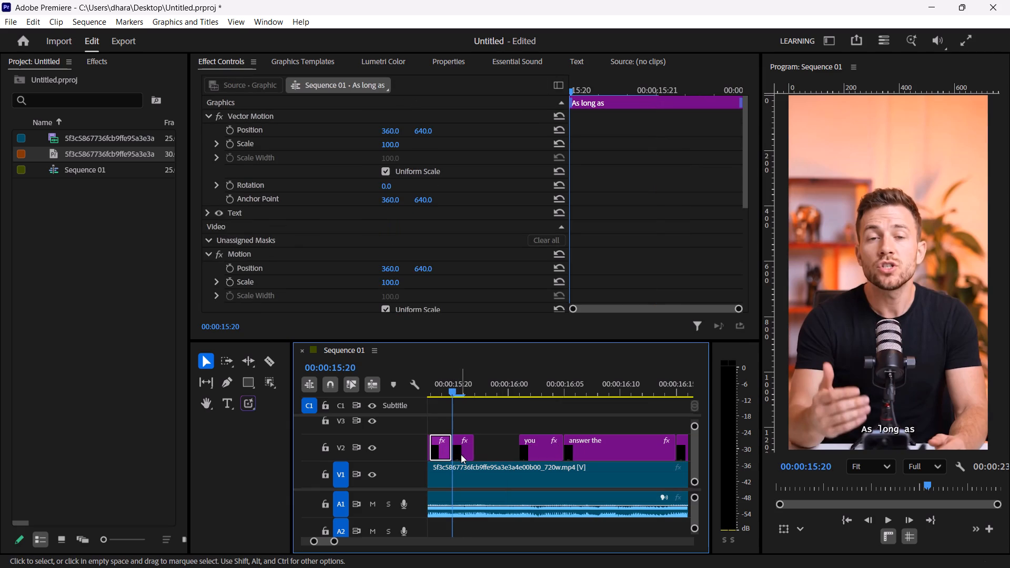
key(Delete)
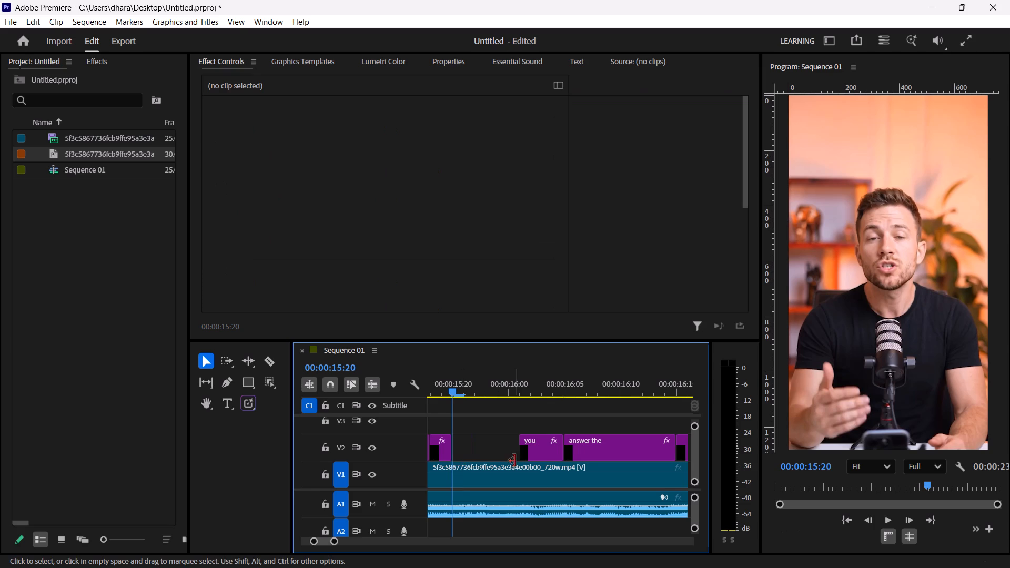
Move the "you" graphic to start at 00:00:15:20, directly after the last "As long as" piece.
drag(538, 444, 475, 444)
Play to where "answer" begins and move the "answer the" graphic to start at 00:00:16:00.
key(space)
key(space)
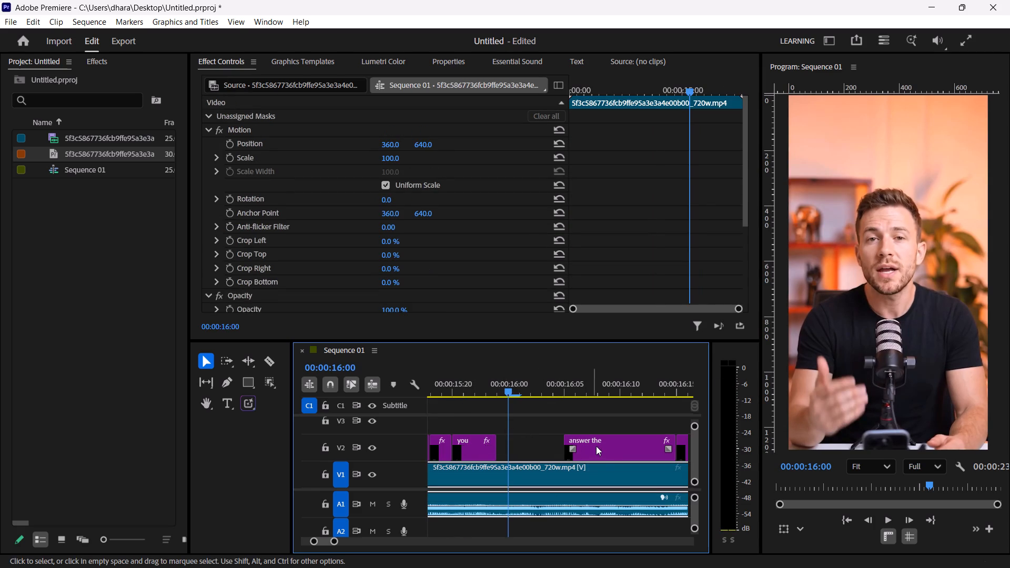
drag(606, 443, 551, 444)
Play through the "answer the" graphic and split it at 00:00:16:08, where its second word begins.
key(space)
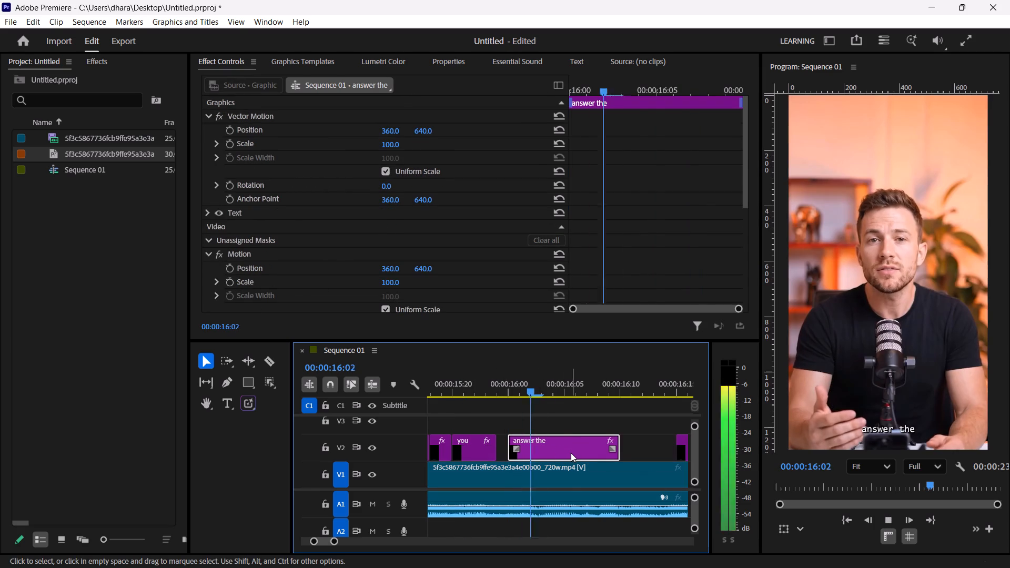
key(space)
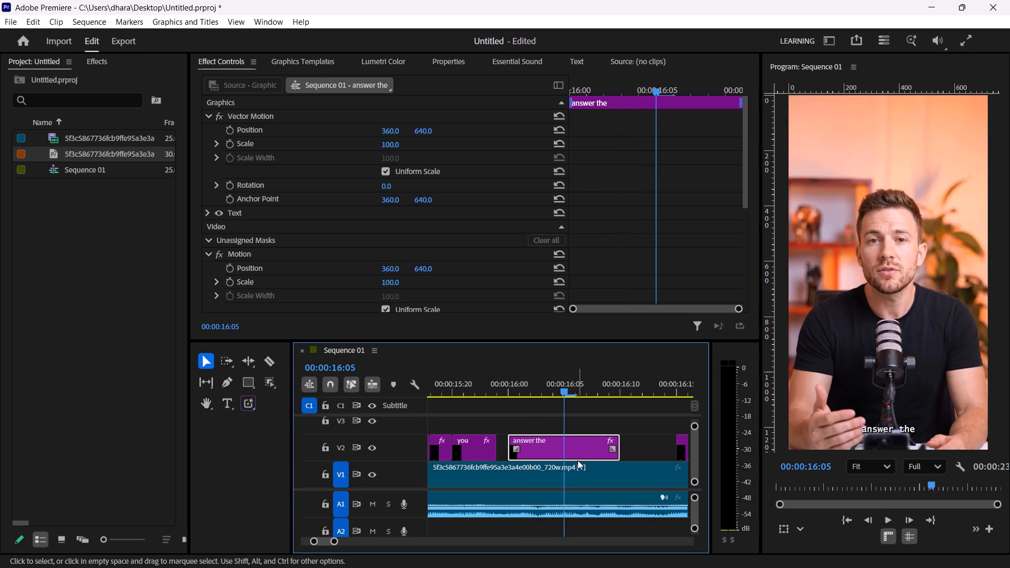
key(space)
key(space)
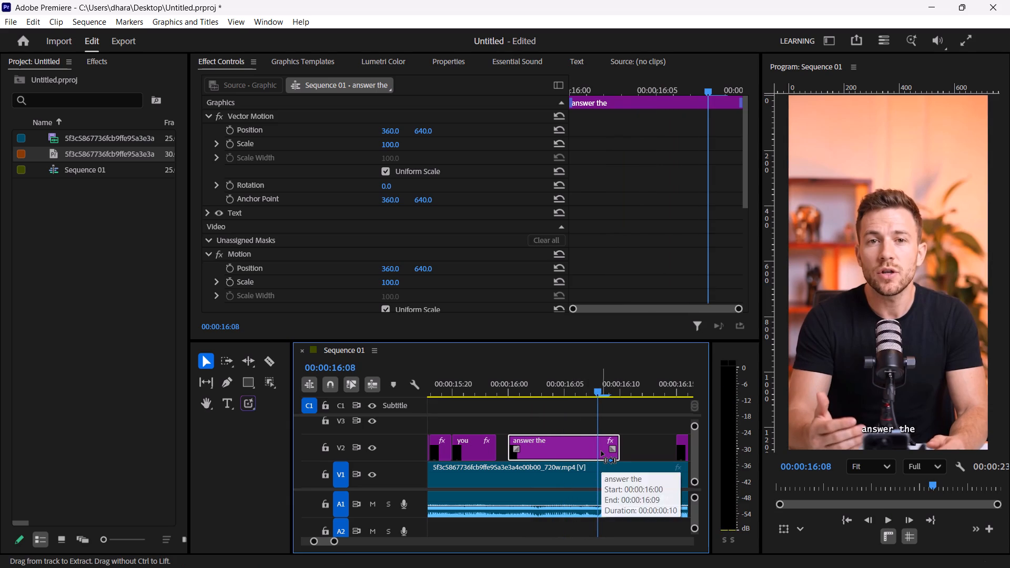
key(ctrl+k)
Move the second "answer the" piece to end at 00:00:16:12 and extend its start back to 00:00:16:09.
key(space)
key(space)
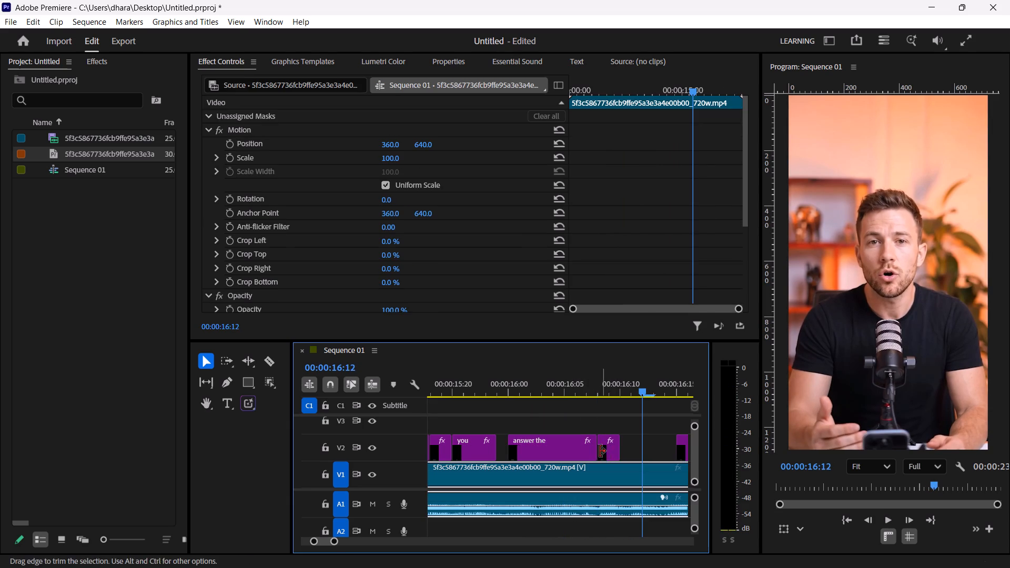
drag(604, 441, 619, 440)
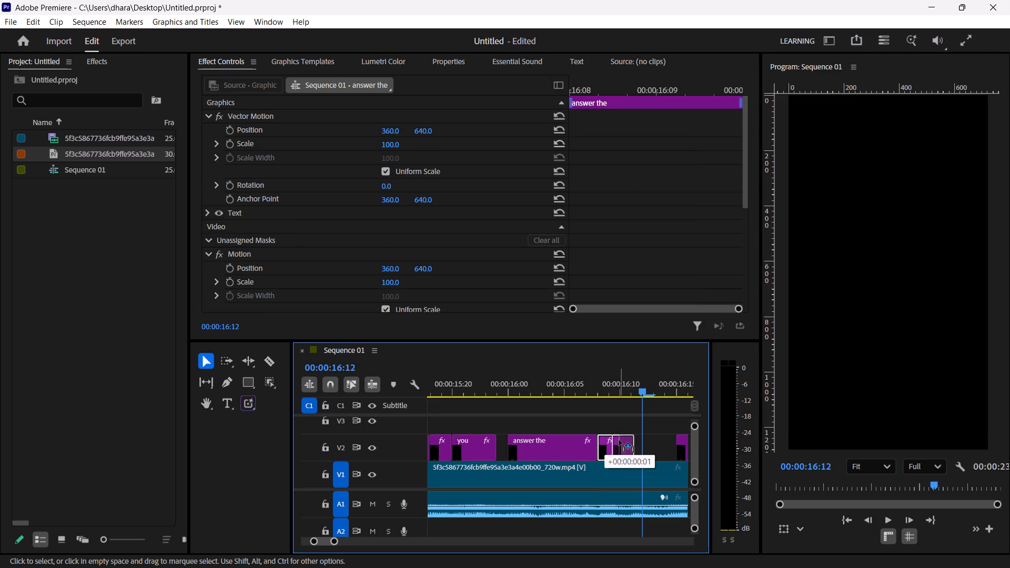
drag(619, 440, 620, 440)
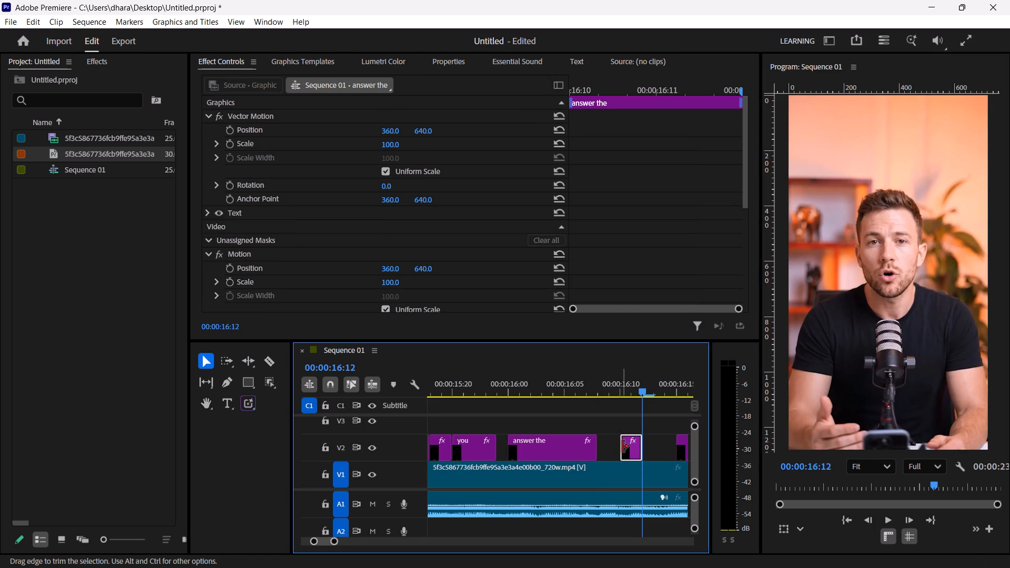
drag(622, 447, 615, 447)
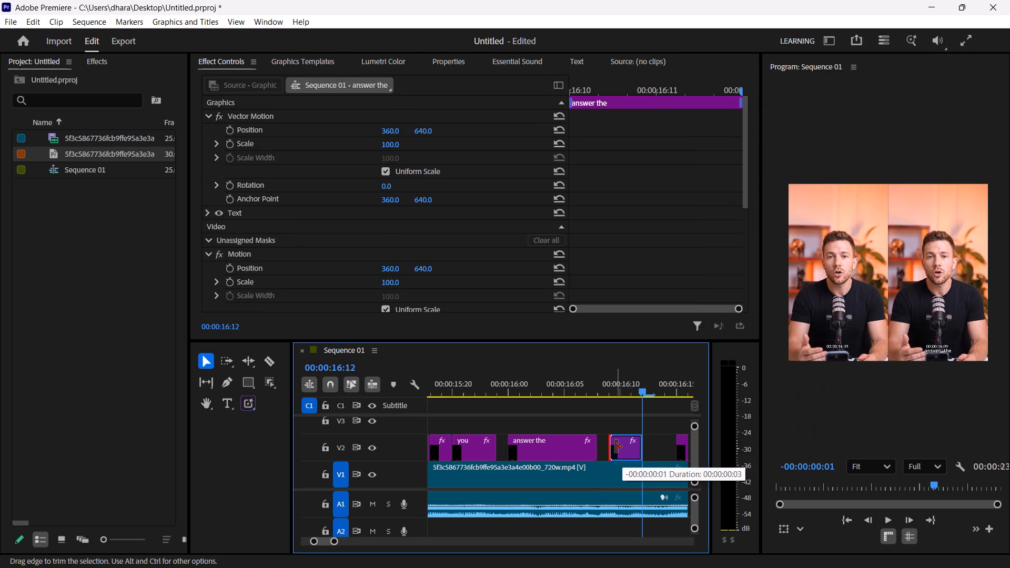
drag(615, 447, 617, 447)
Play the "answer the" pieces to find where "urge" begins and move the "urge you" graphic to start at 00:00:16:13.
click(493, 369)
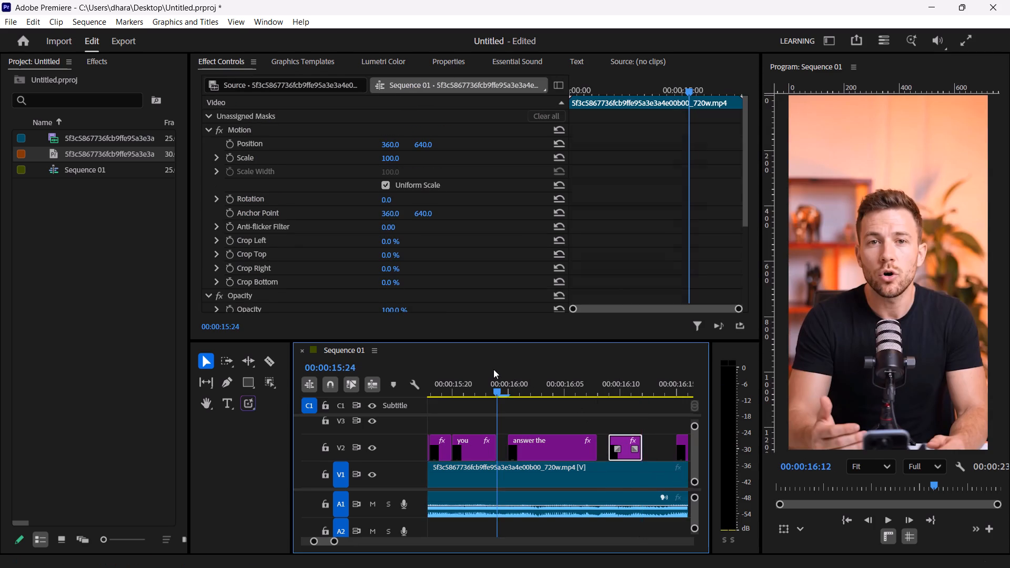
key(space)
key(space)
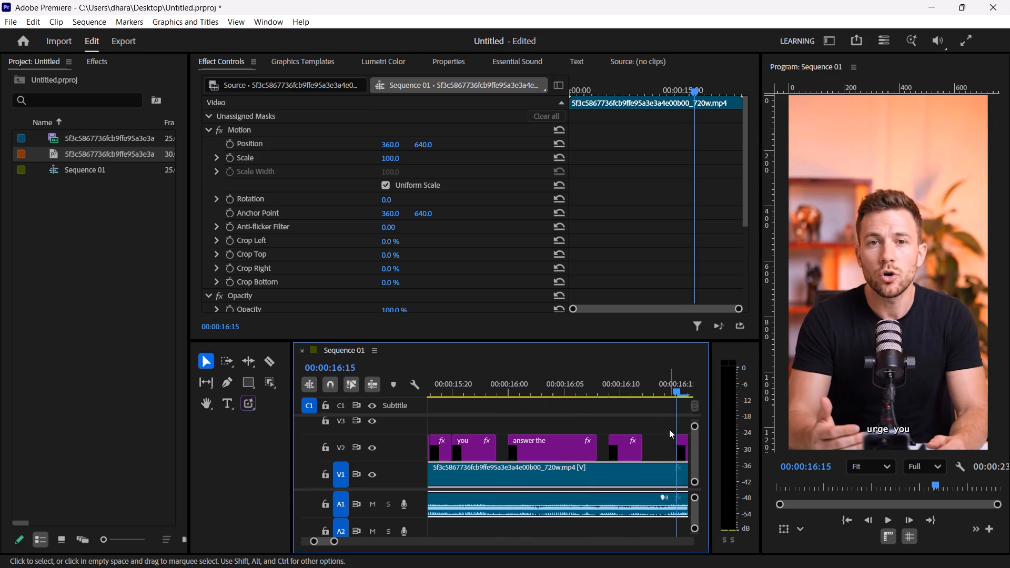
key(Left)
key(Left)
key(Left)
key(Left)
key(Left)
key(Left)
key(Left)
key(space)
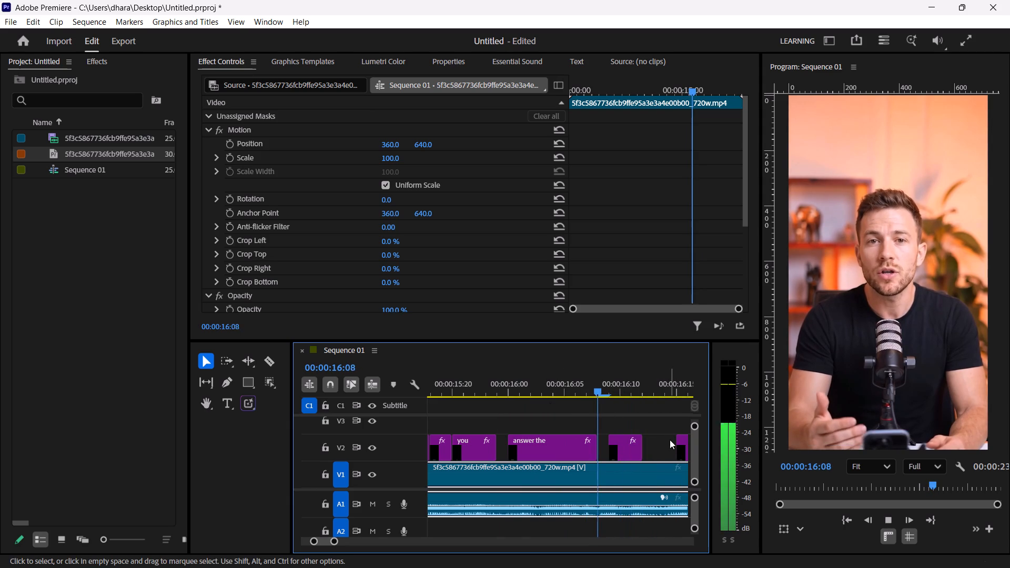
key(space)
key(Left)
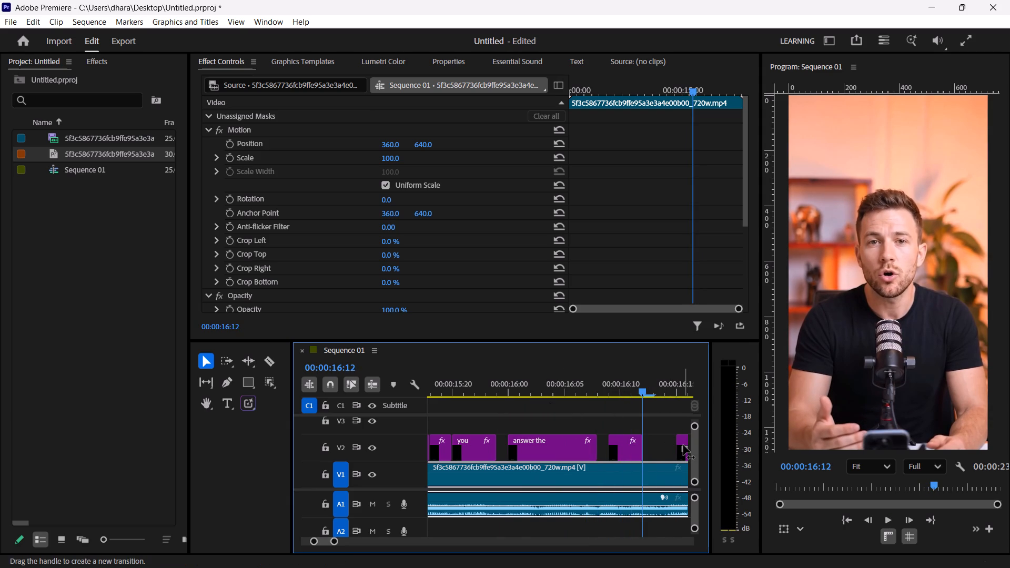
key(Right)
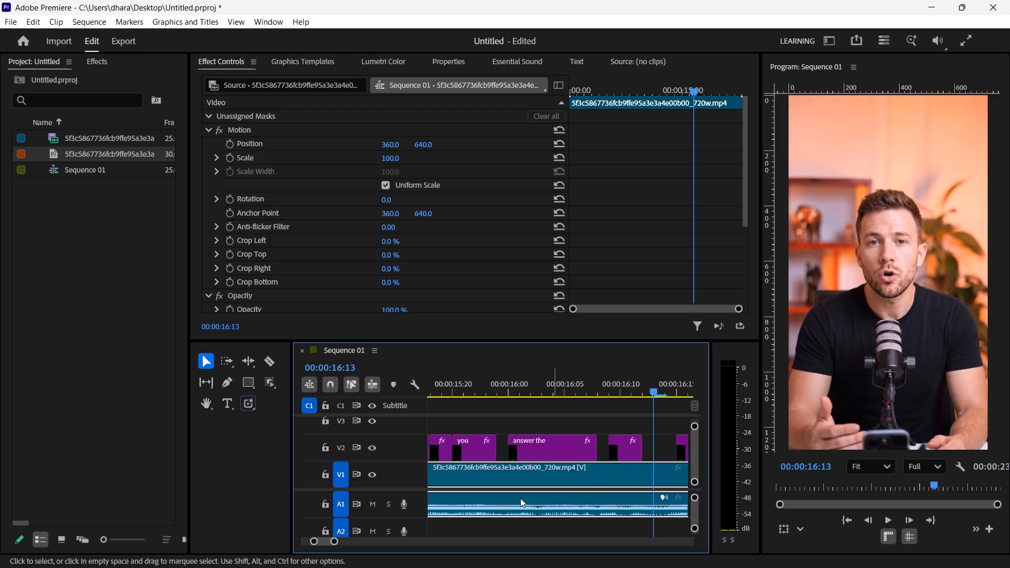
click(336, 539)
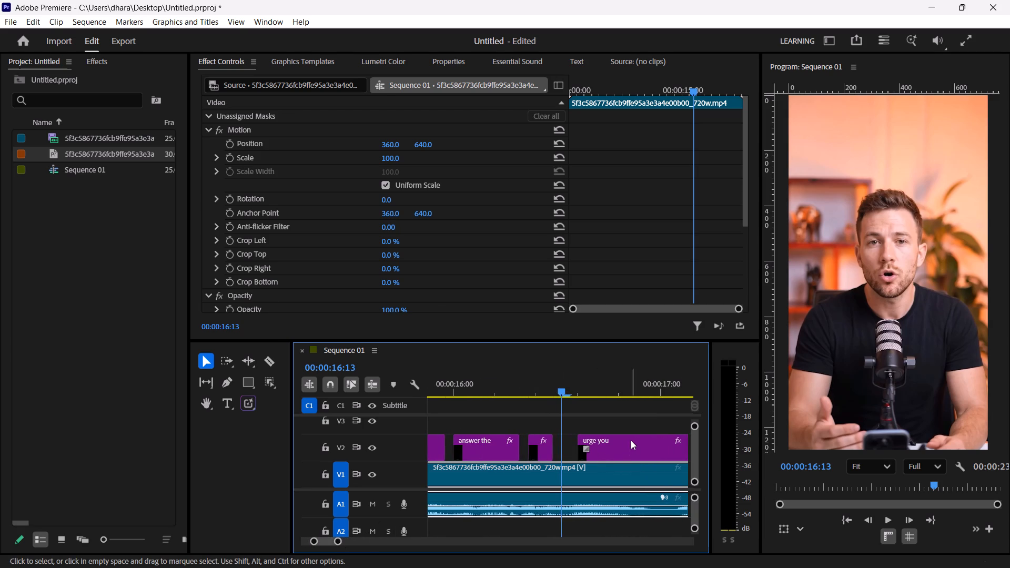
drag(631, 440, 611, 440)
Play to the end of the spoken "urge" and split the "urge you" graphic at 00:00:16:24.
key(space)
key(space)
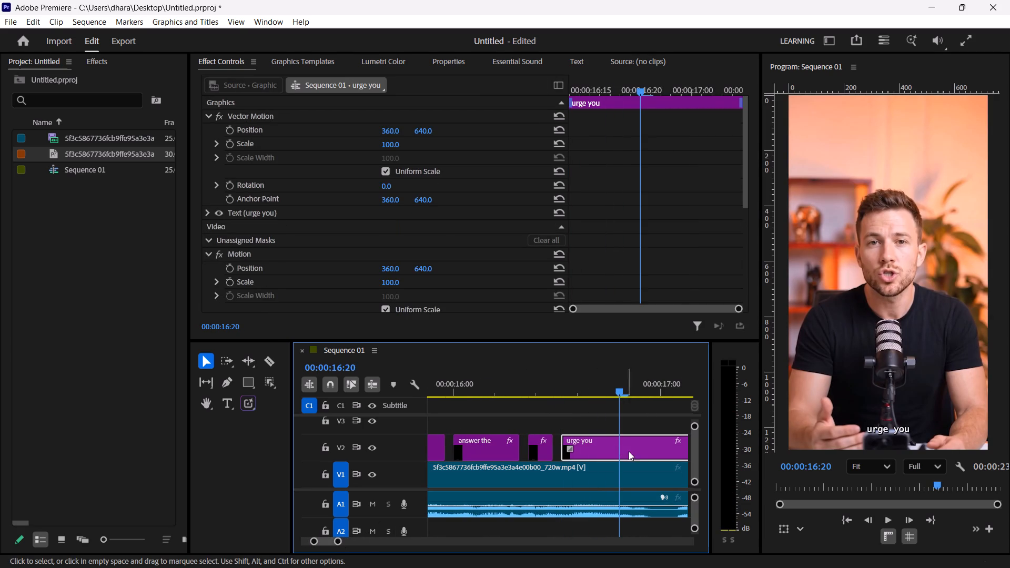
key(space)
key(space)
key(Left)
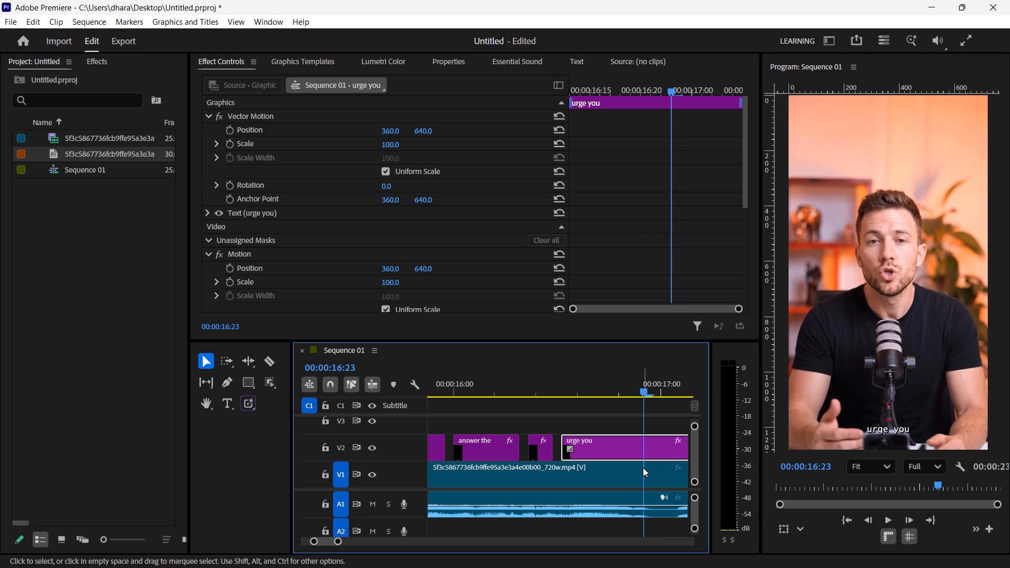
key(Right)
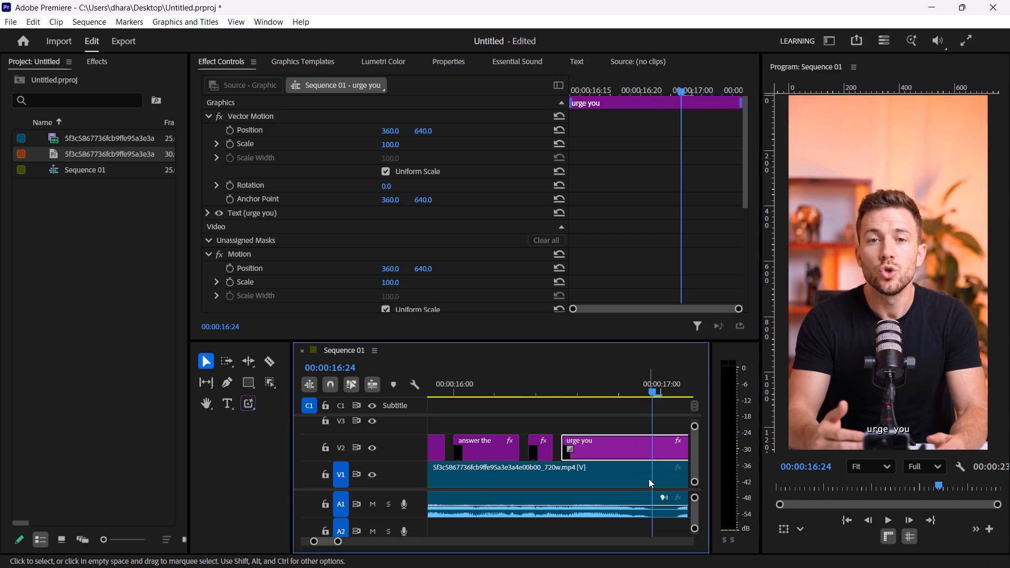
key(ctrl+k)
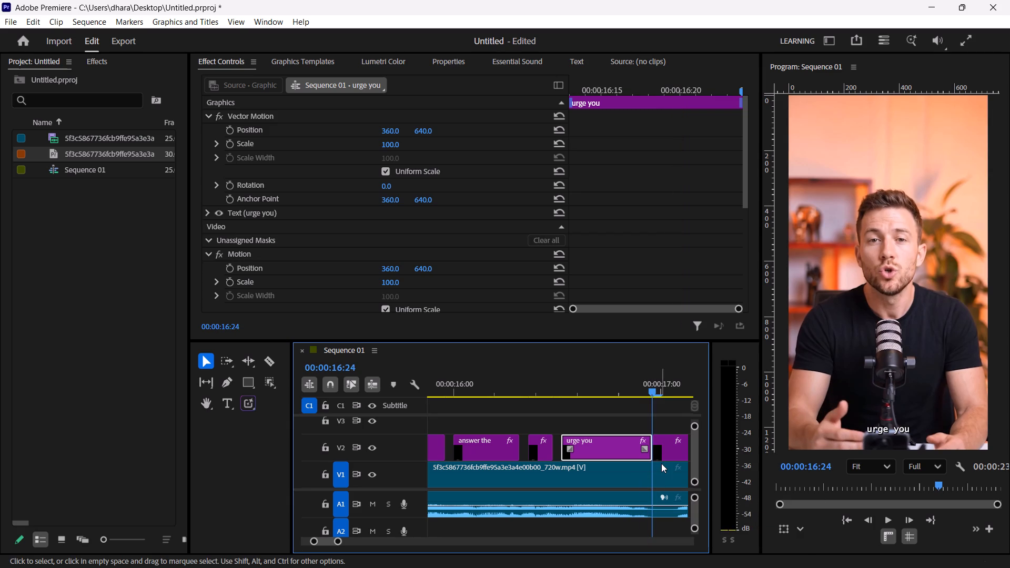
Split the second "urge you" piece at 00:00:17:02 and delete the part before the cut.
key(Right)
key(Right)
key(Right)
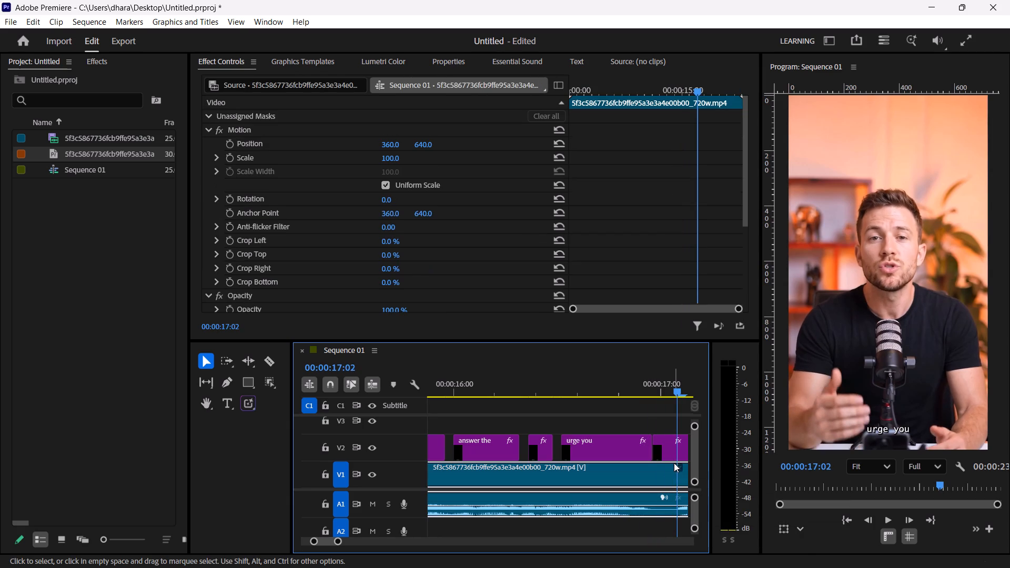
click(670, 451)
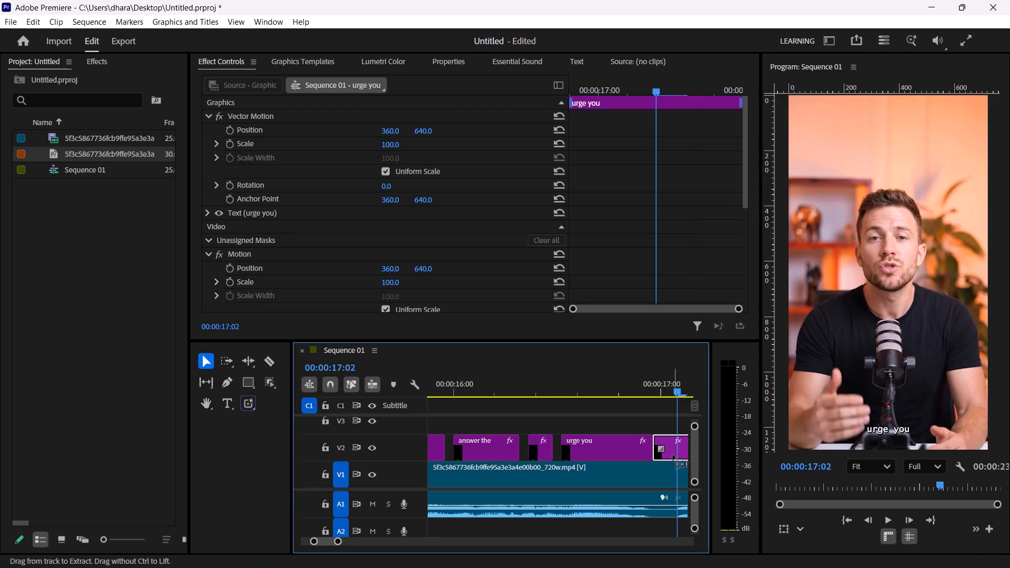
key(ctrl+k)
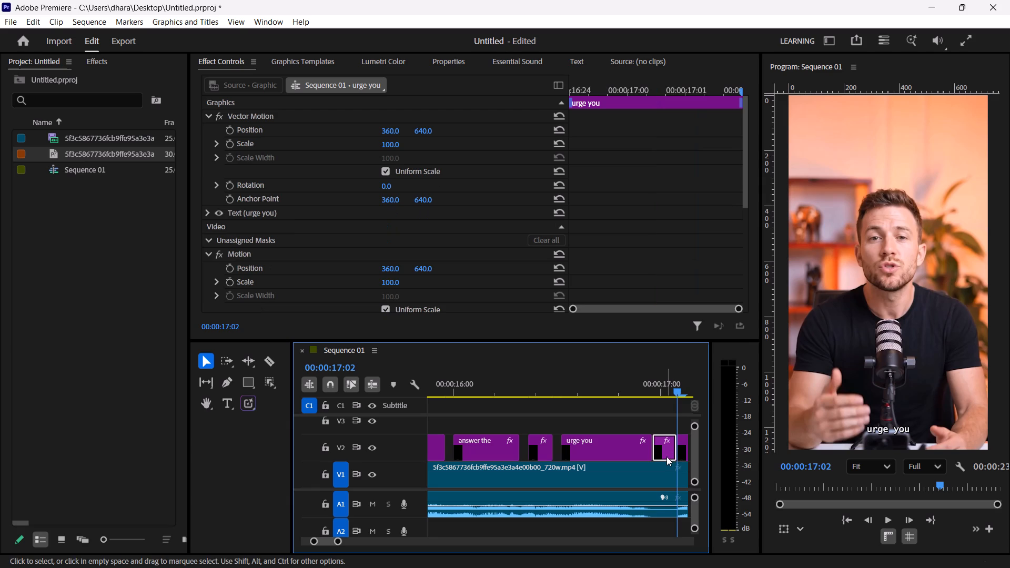
key(Delete)
Step through the audio frame by frame and trim the last "urge you" piece to end at 00:00:17:04.
key(Right)
key(Right)
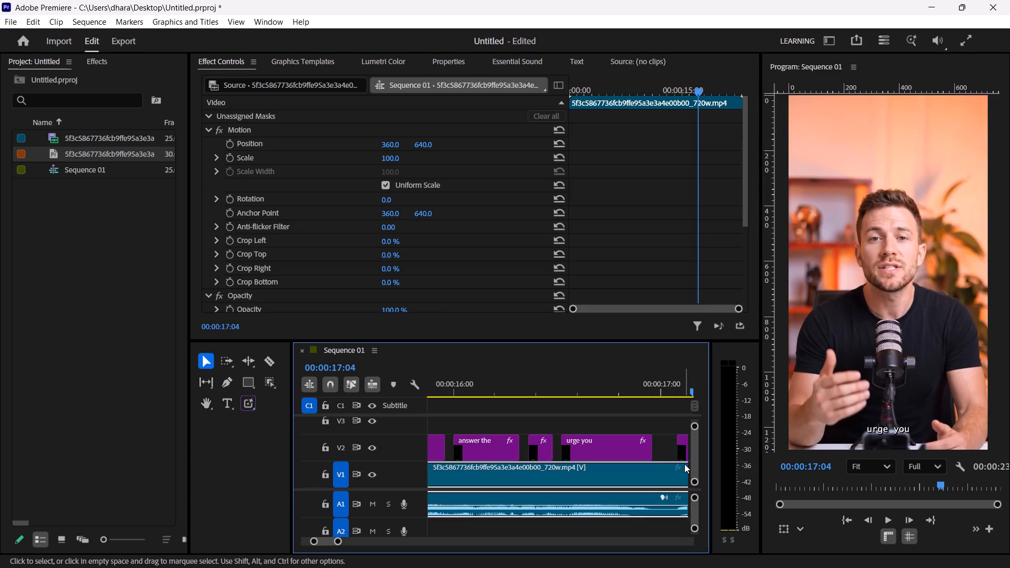
key(Right)
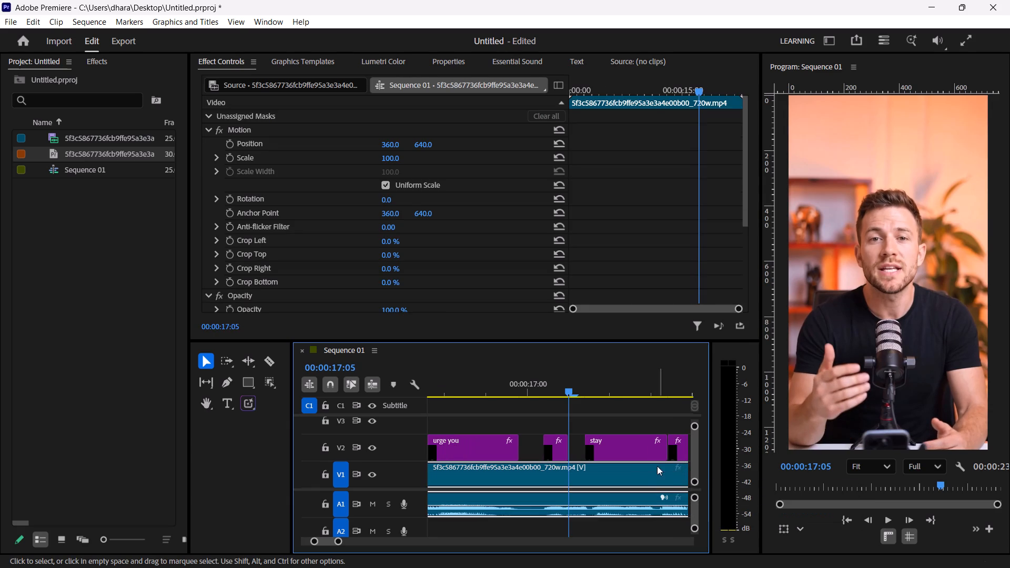
key(Left)
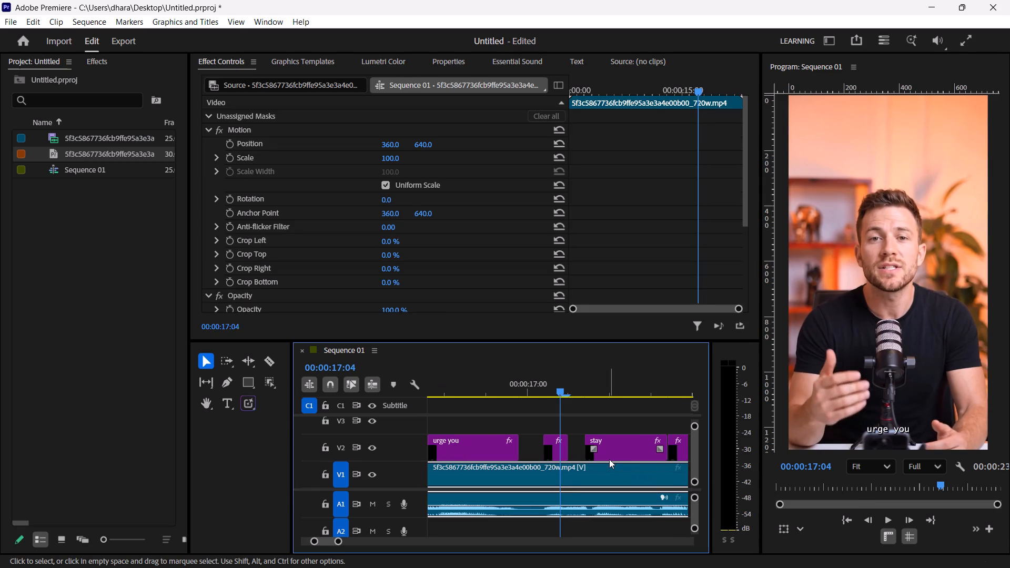
key(Left)
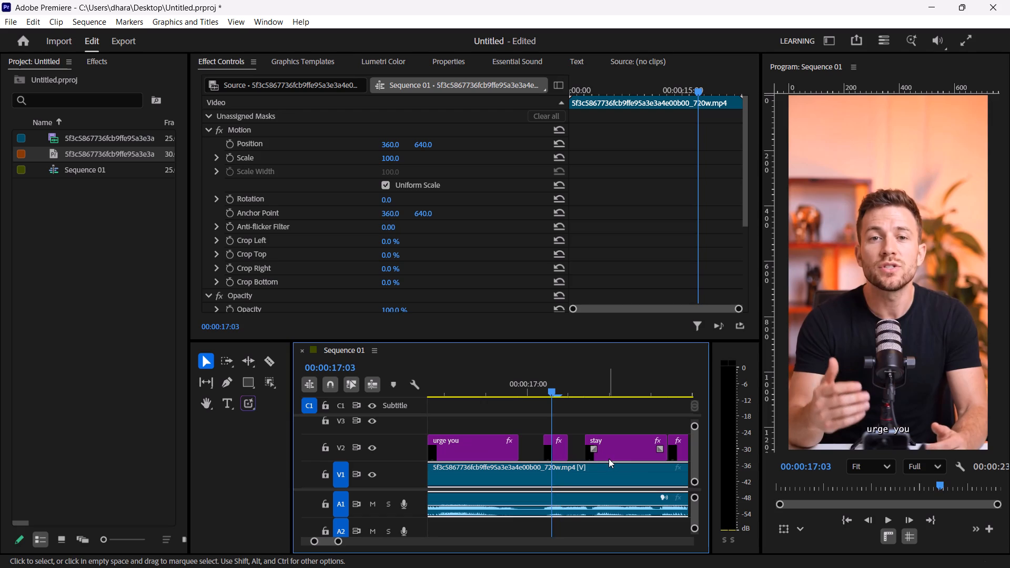
key(Left)
key(Right)
key(Left)
key(Left)
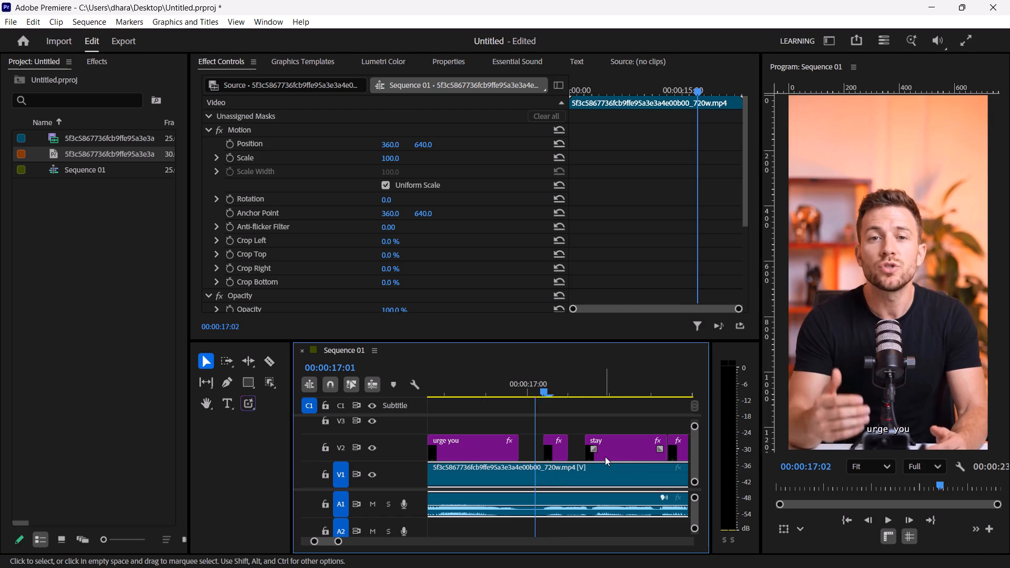
key(Right)
key(Right)
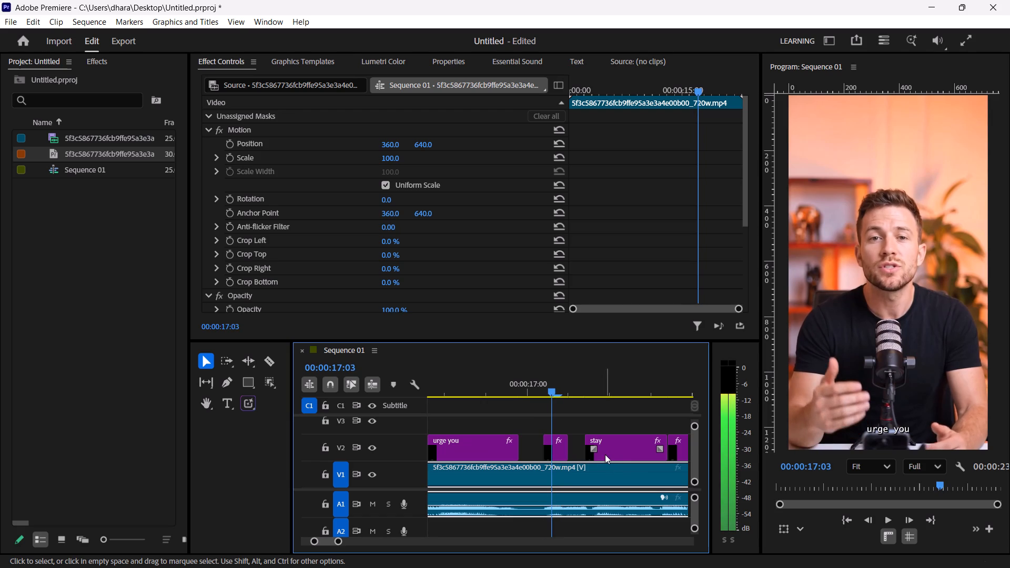
key(Right)
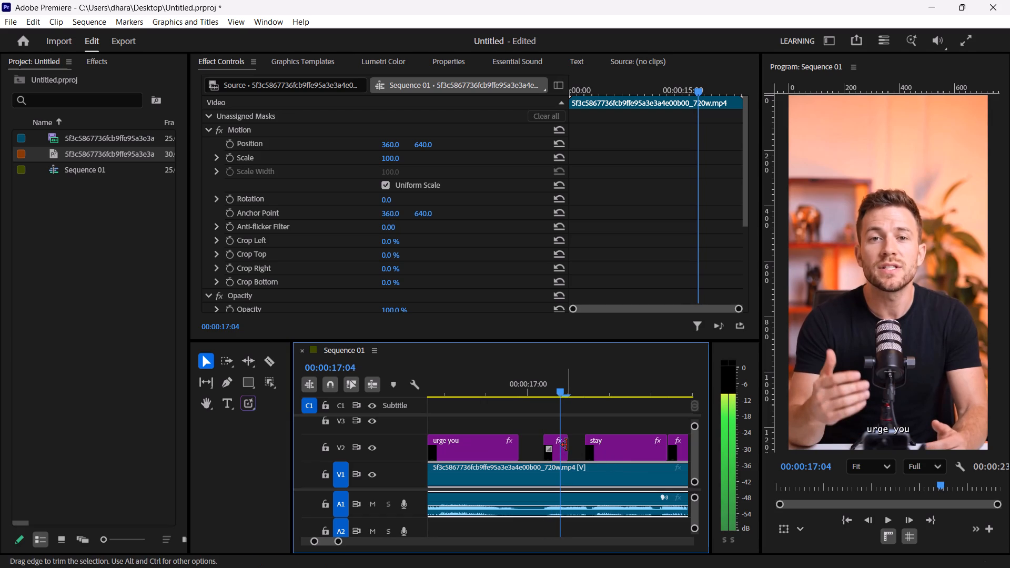
drag(567, 445, 561, 445)
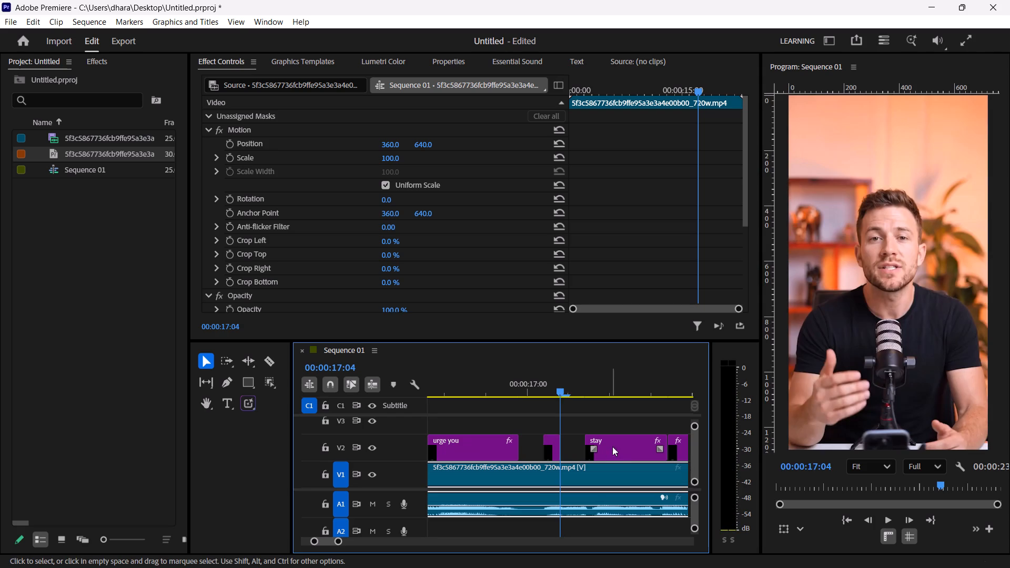
Move the "stay" graphic to start at 00:00:17:04, directly after the last "urge you" piece.
drag(617, 439, 596, 439)
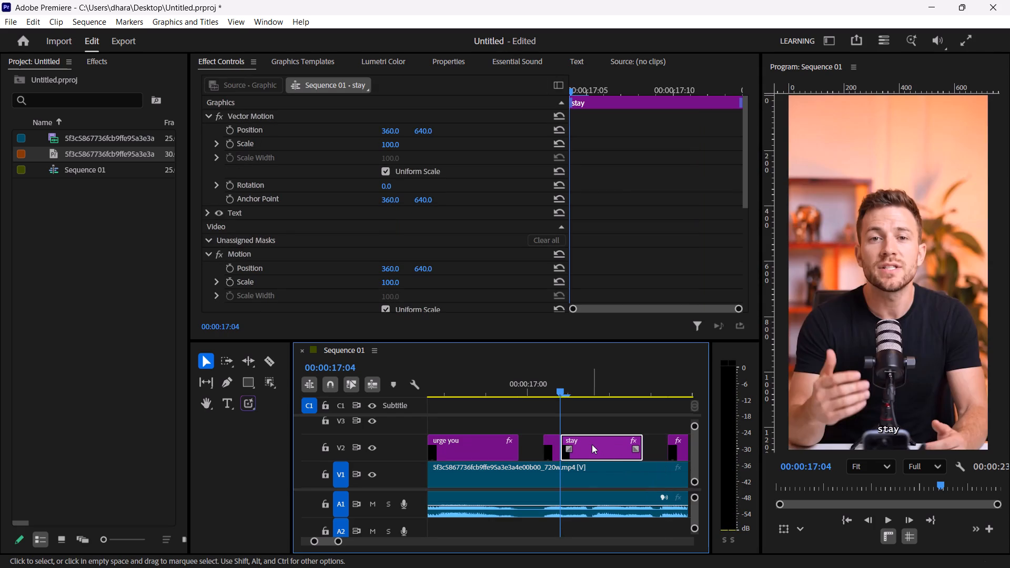
Replay the "urge you", "stay" and "stuck You" graphics to check their timing against the speech.
key(space)
key(space)
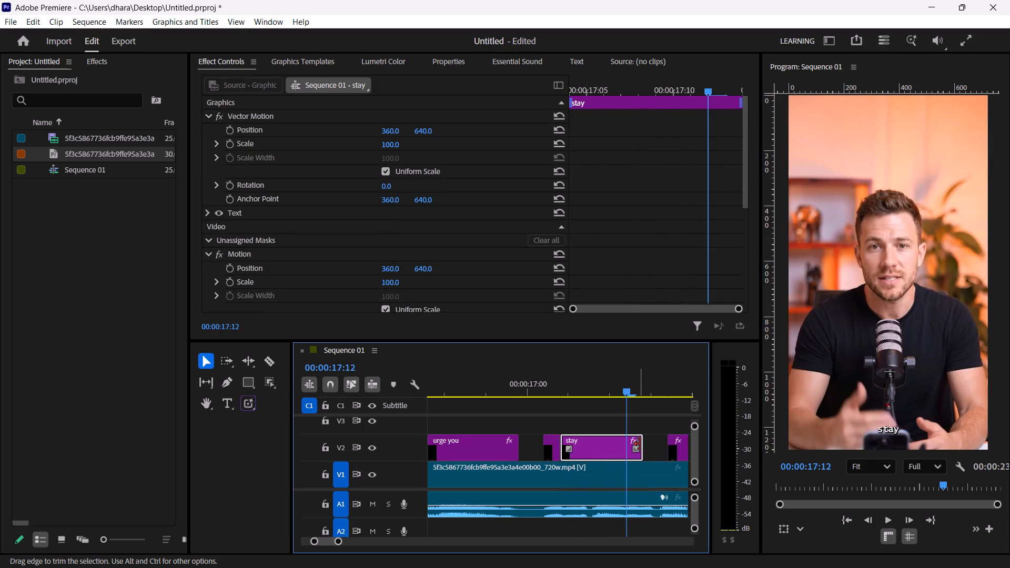
key(Page_Up)
key(Left)
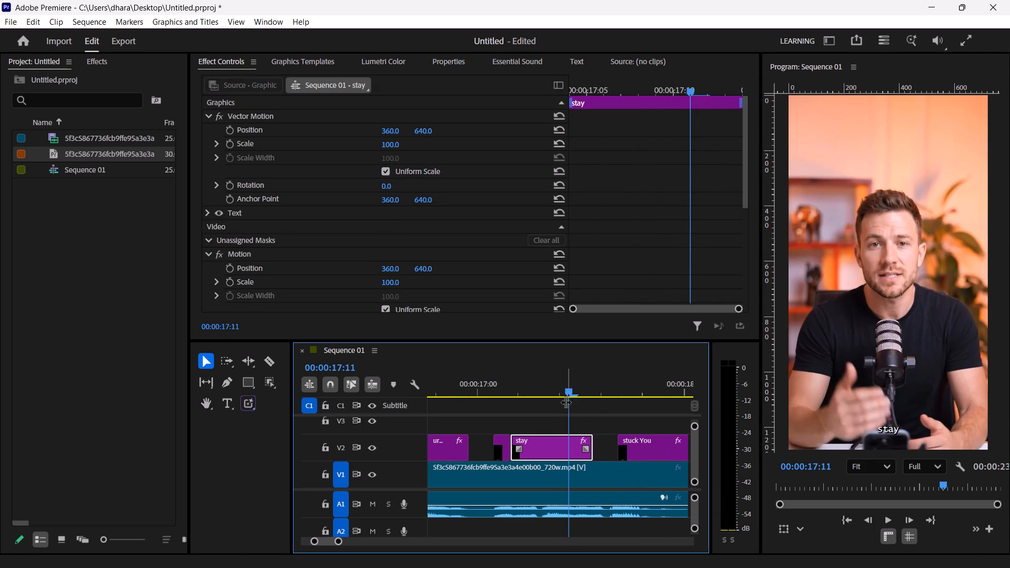
click(553, 393)
key(space)
key(space)
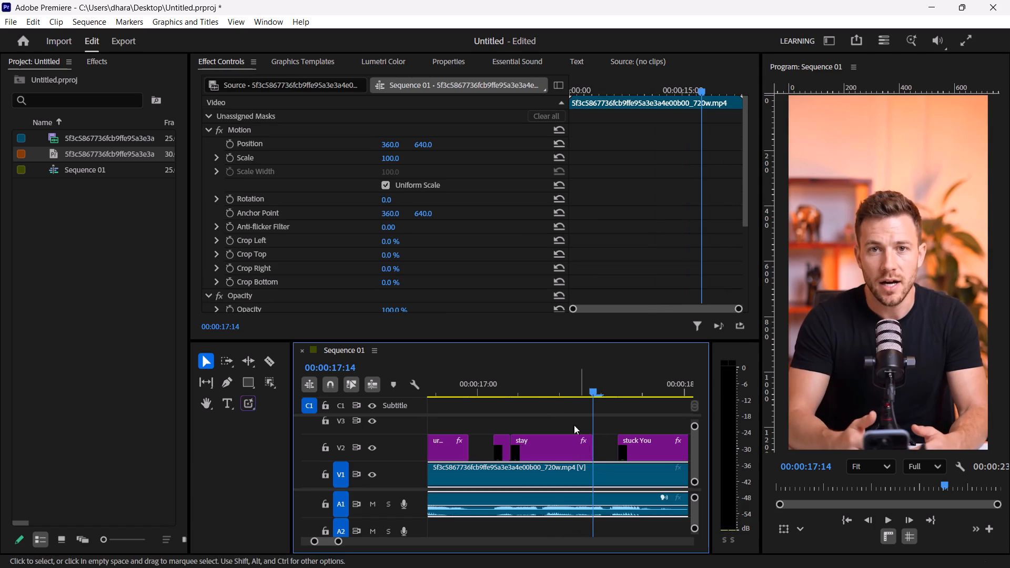
click(491, 380)
key(space)
key(space)
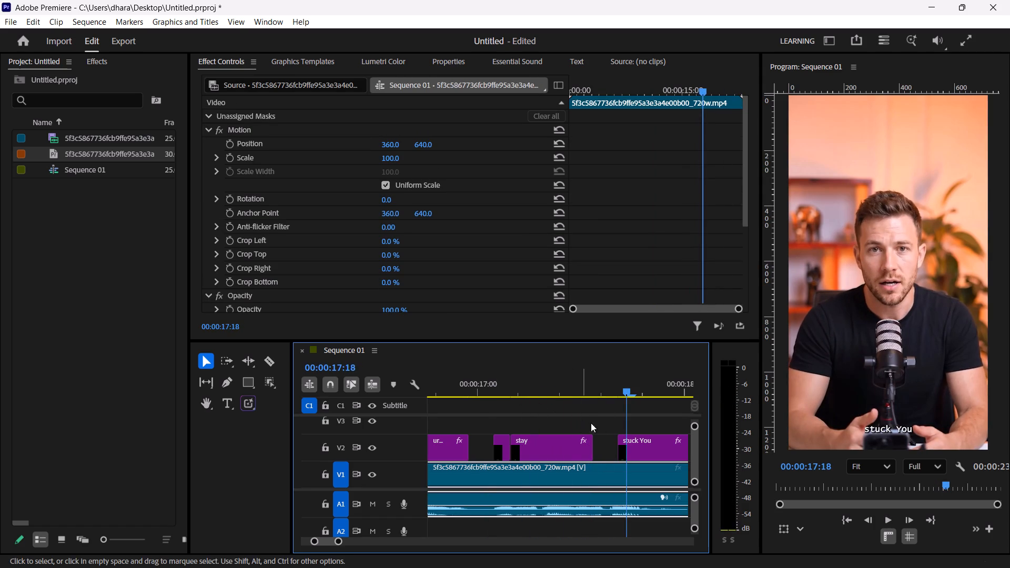
click(458, 386)
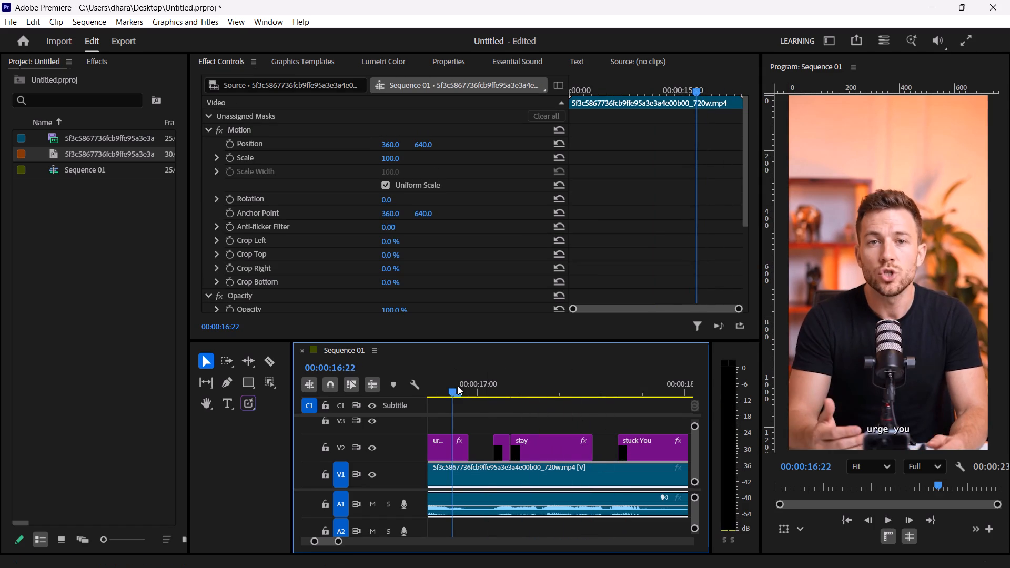
key(space)
key(space)
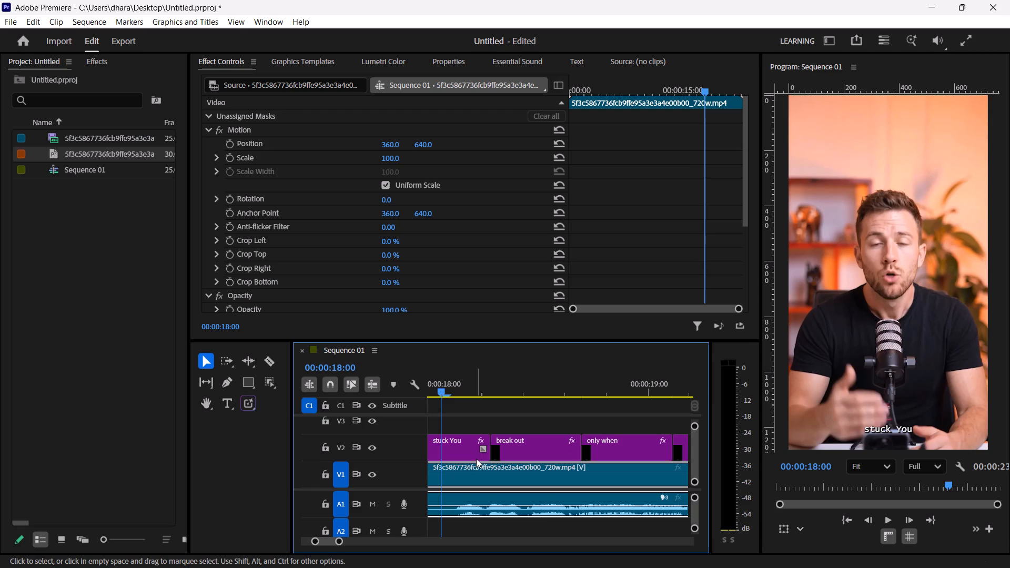
Split the "stuck You" graphic at 00:00:17:24.
key(Left)
key(Left)
key(Left)
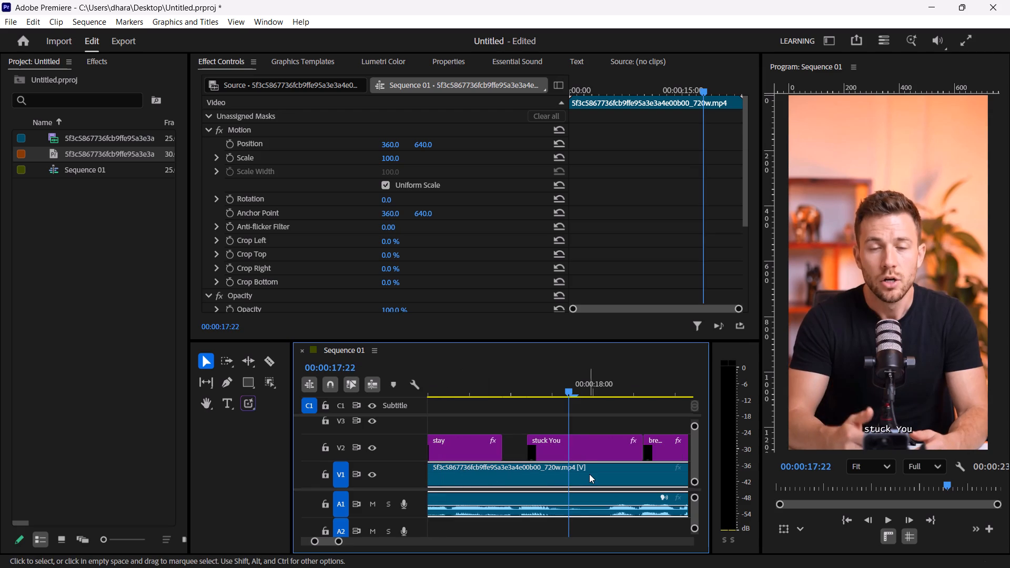
key(Right)
key(Right)
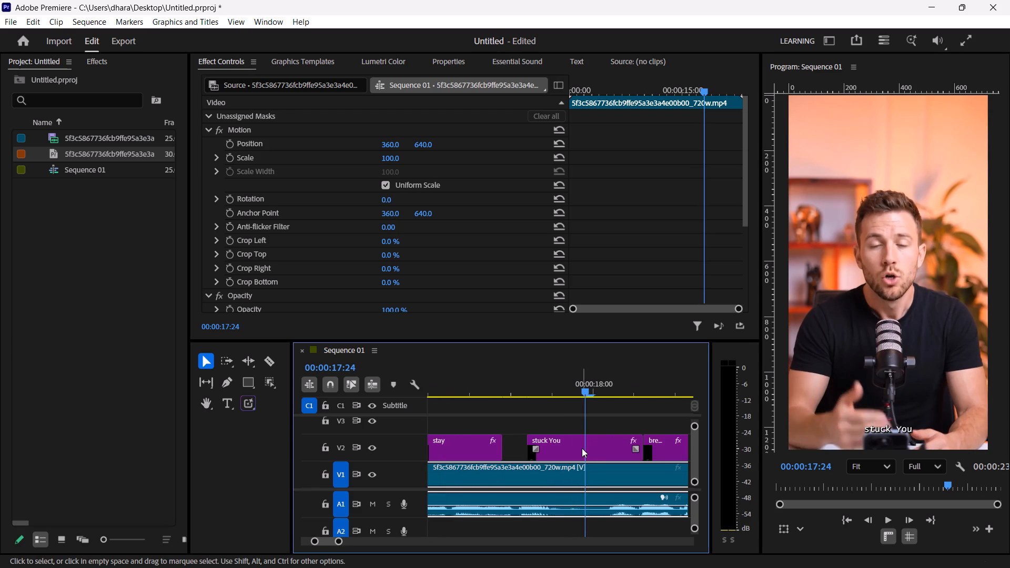
click(599, 445)
key(ctrl+k)
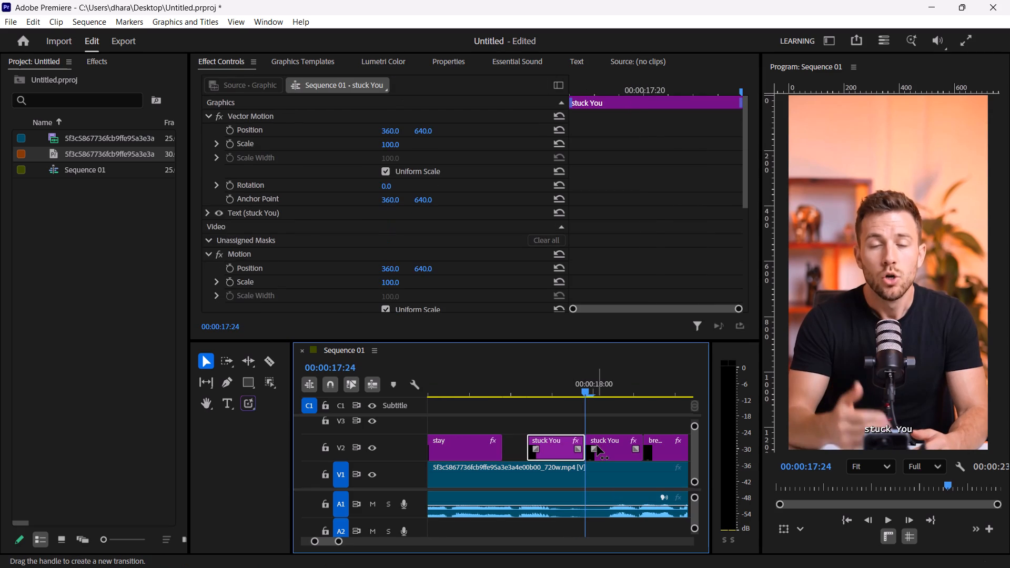
Split the second "stuck You" piece at 00:00:18:02 and delete the part before the cut.
click(611, 394)
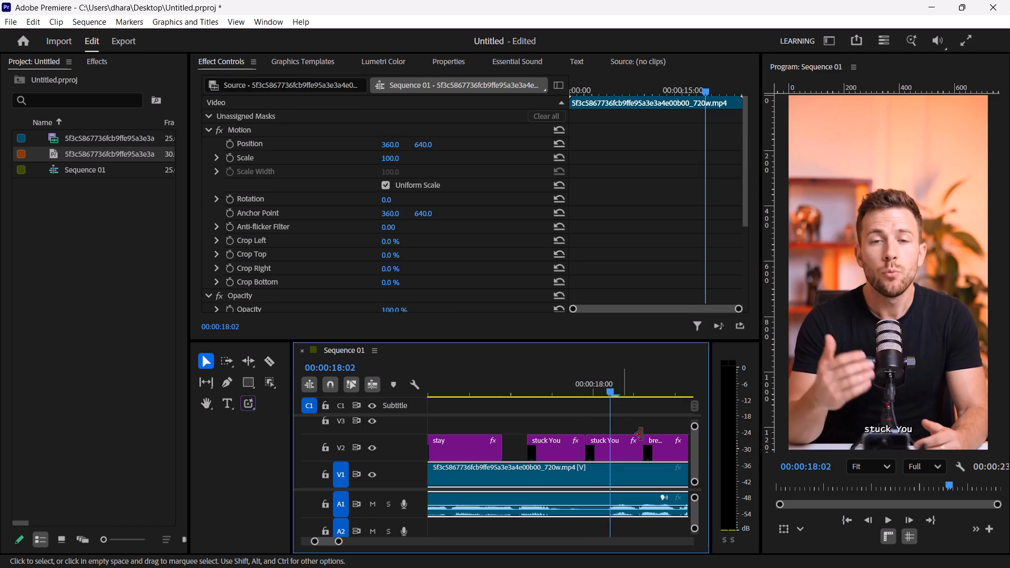
key(ctrl+k)
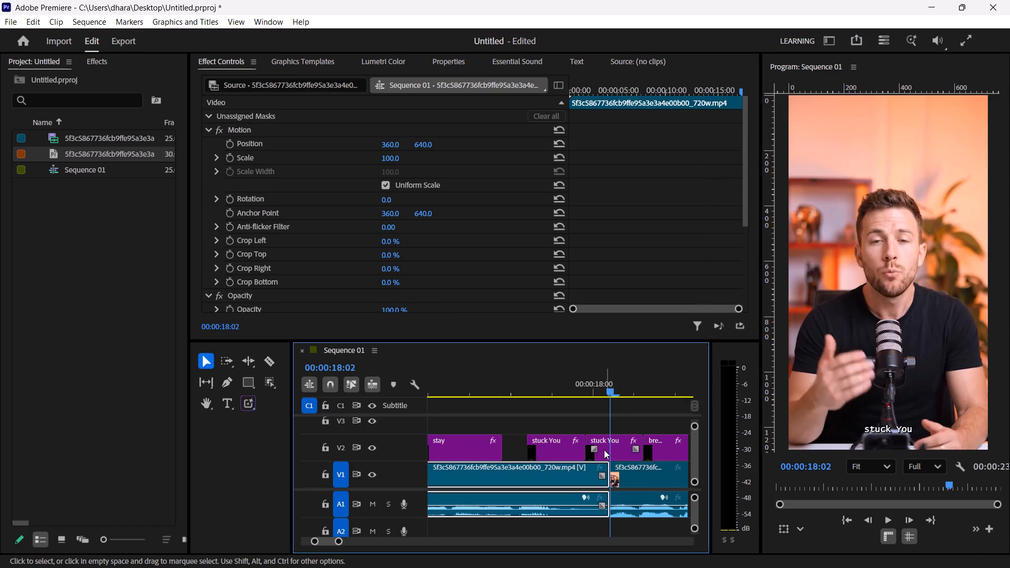
key(ctrl+z)
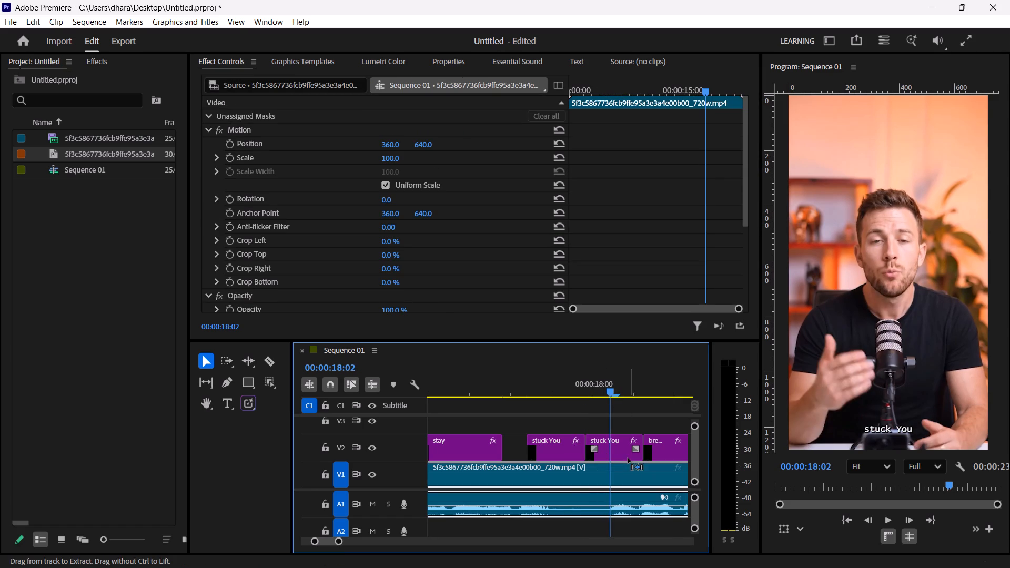
ctrl+click(622, 452)
key(ctrl+k)
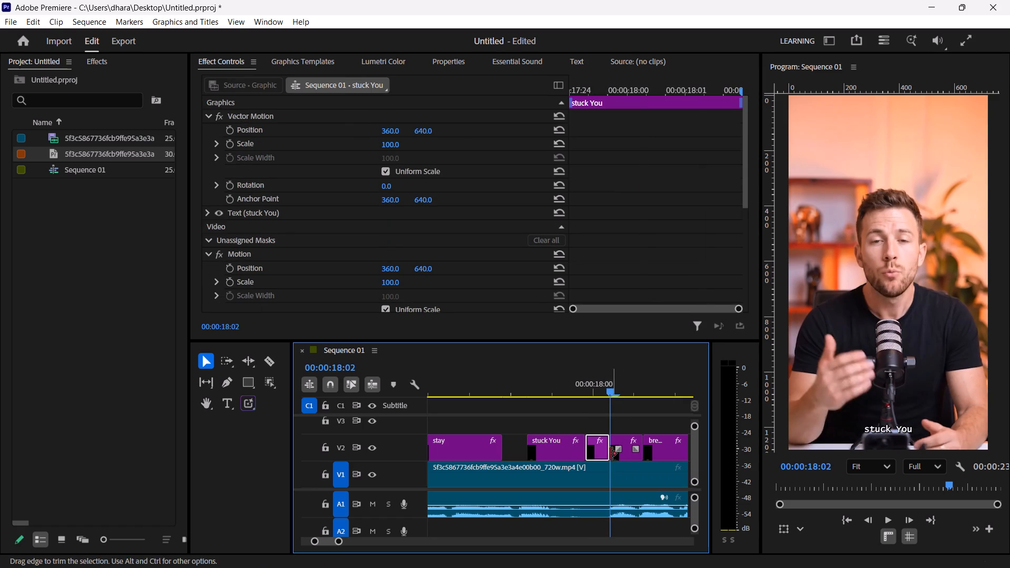
click(598, 454)
key(Delete)
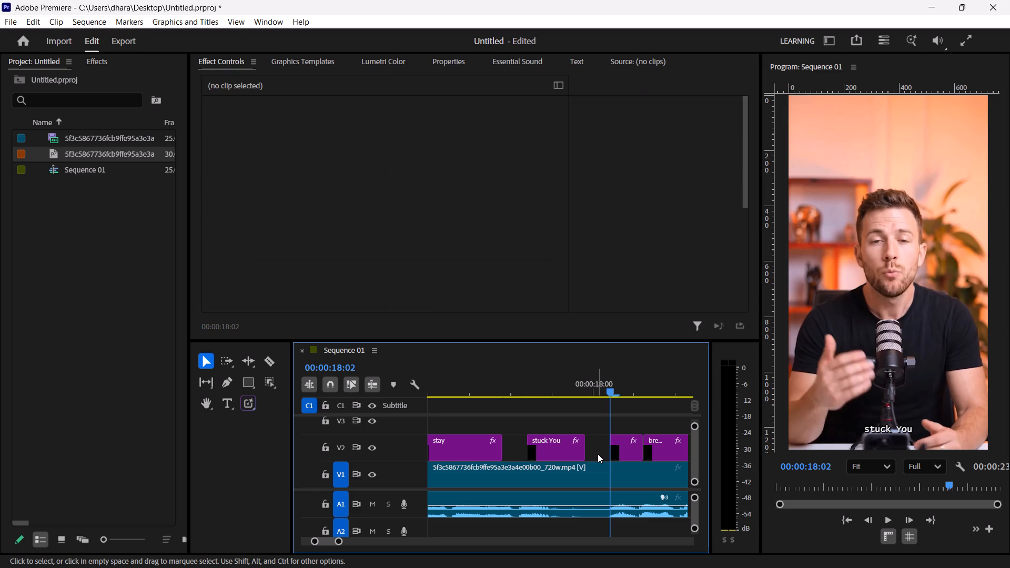
Step through and replay the captions from "urge you" to "only when" to check their timing against the speech.
key(Right)
key(Right)
key(Right)
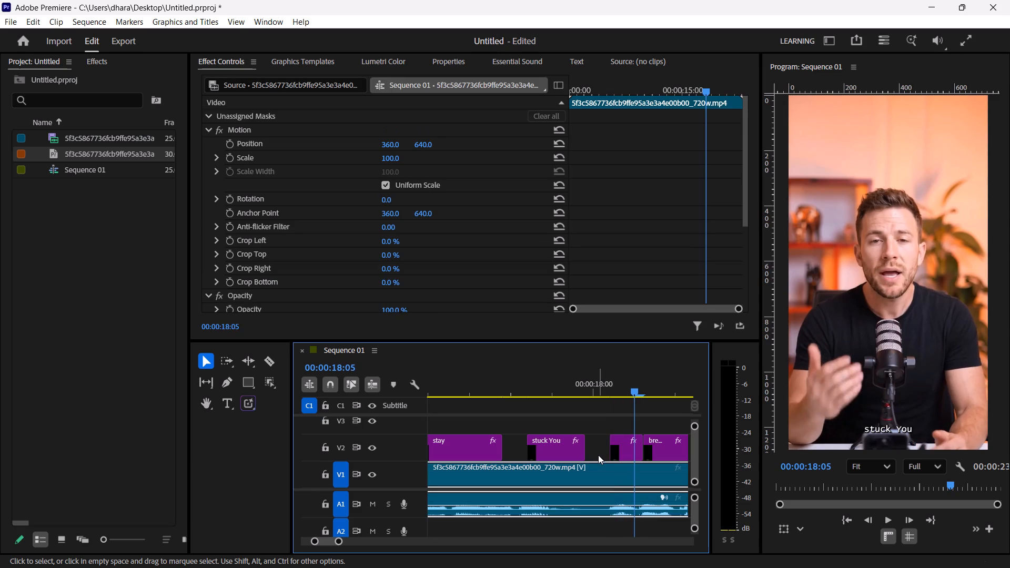
key(Right)
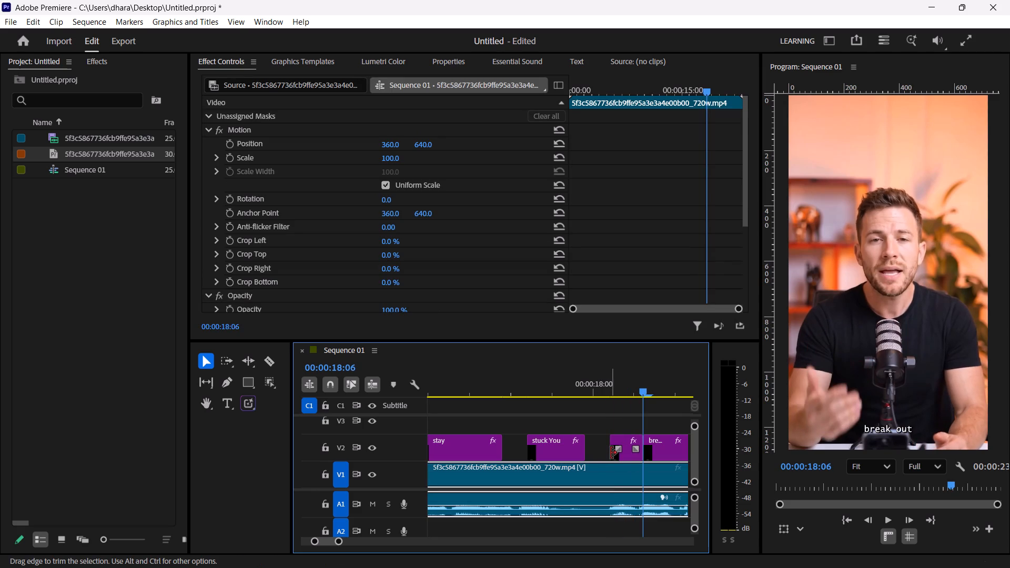
key(Left)
key(Left)
key(Left)
key(Left)
key(Left)
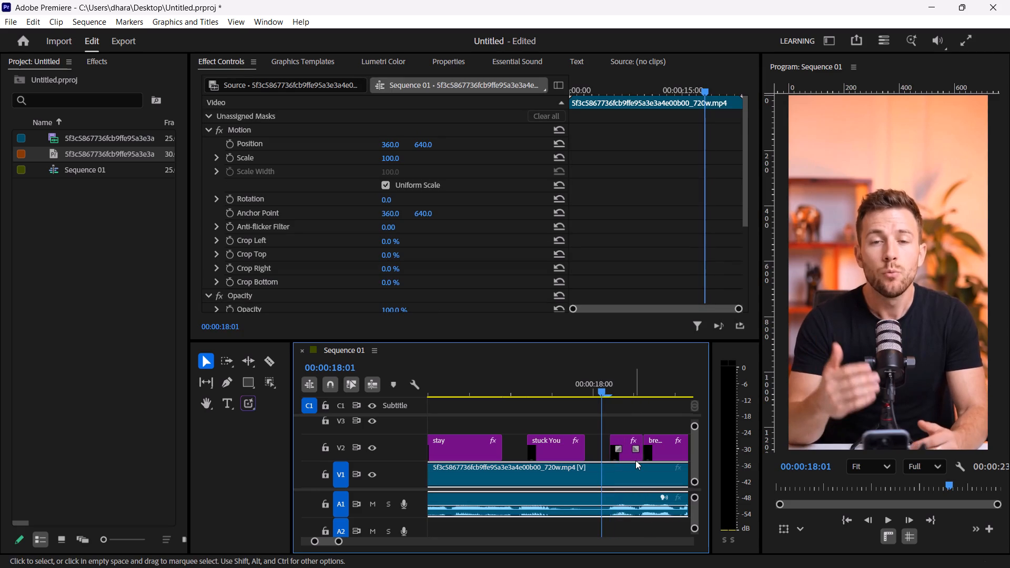
key(space)
key(space)
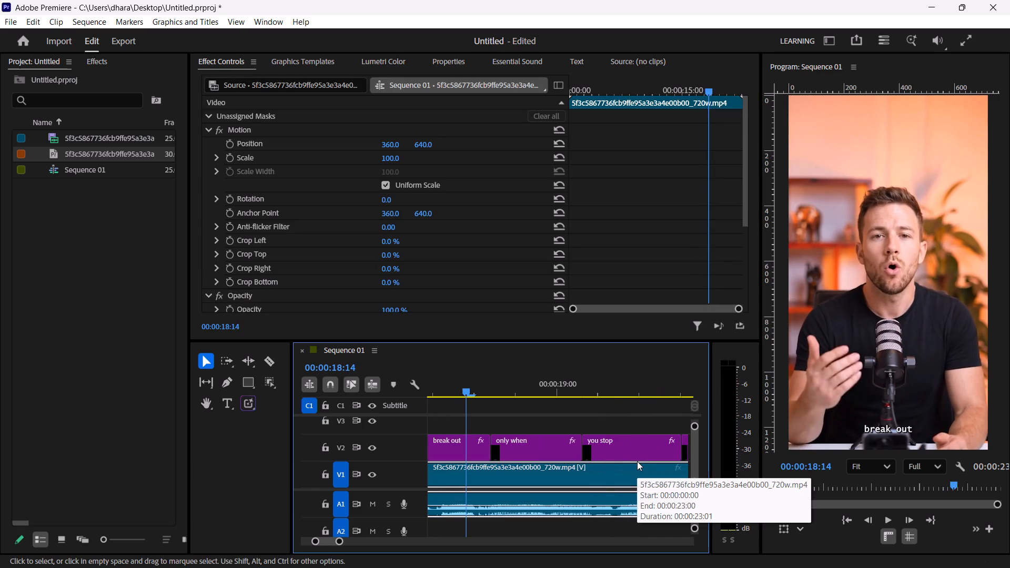
key(space)
key(space)
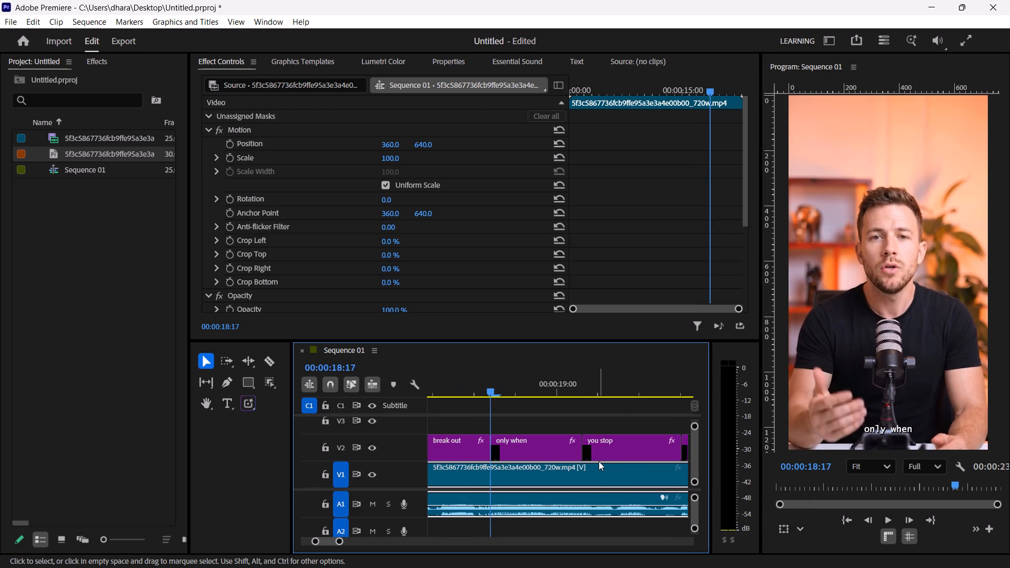
drag(456, 390, 408, 390)
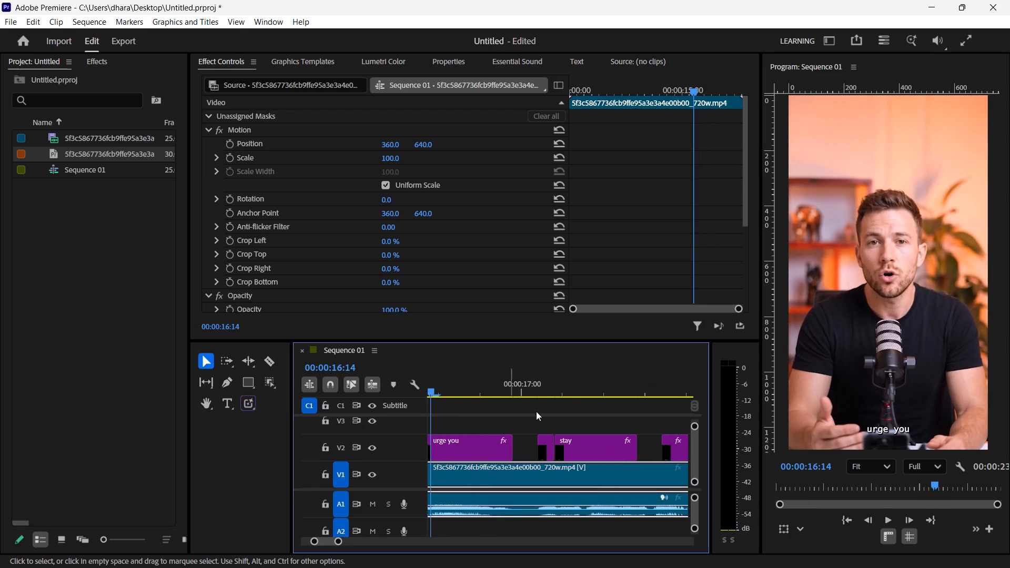
key(space)
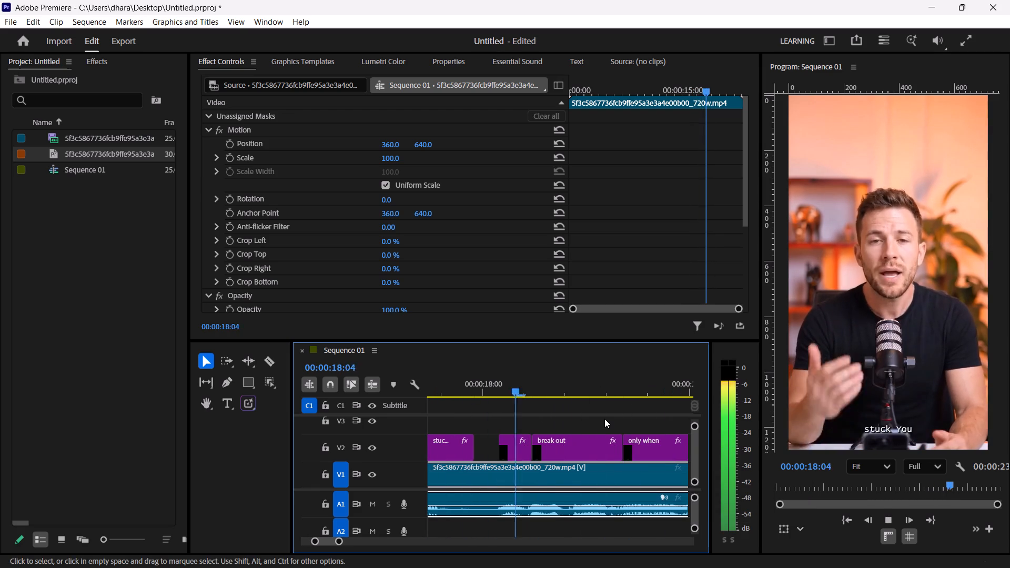
key(space)
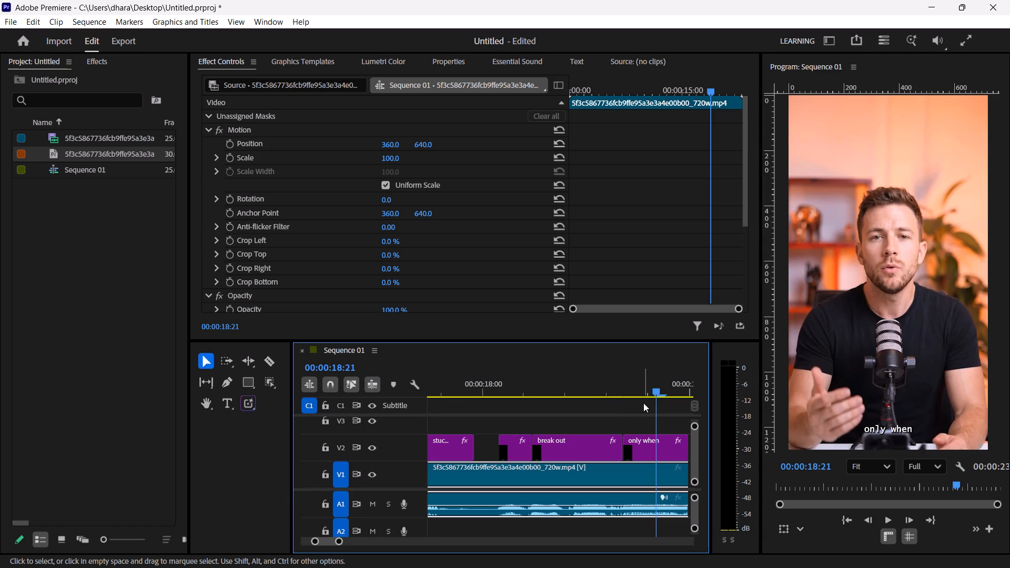
Split the "only when" graphic at 00:00:18:20.
key(Left)
click(660, 444)
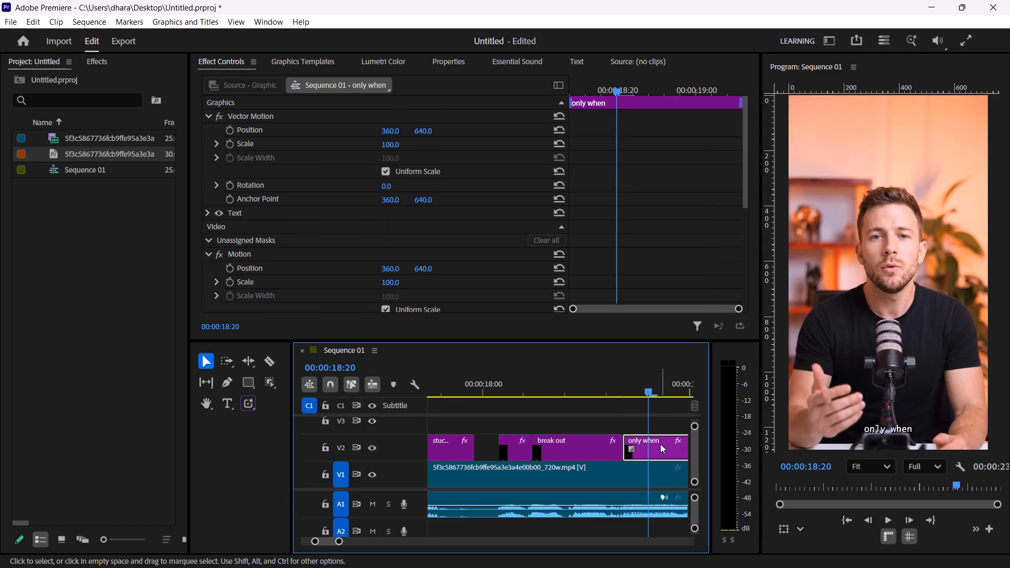
key(ctrl+k)
Split the second "only when" piece at 00:00:19:00 and delete the part after the cut.
key(space)
key(space)
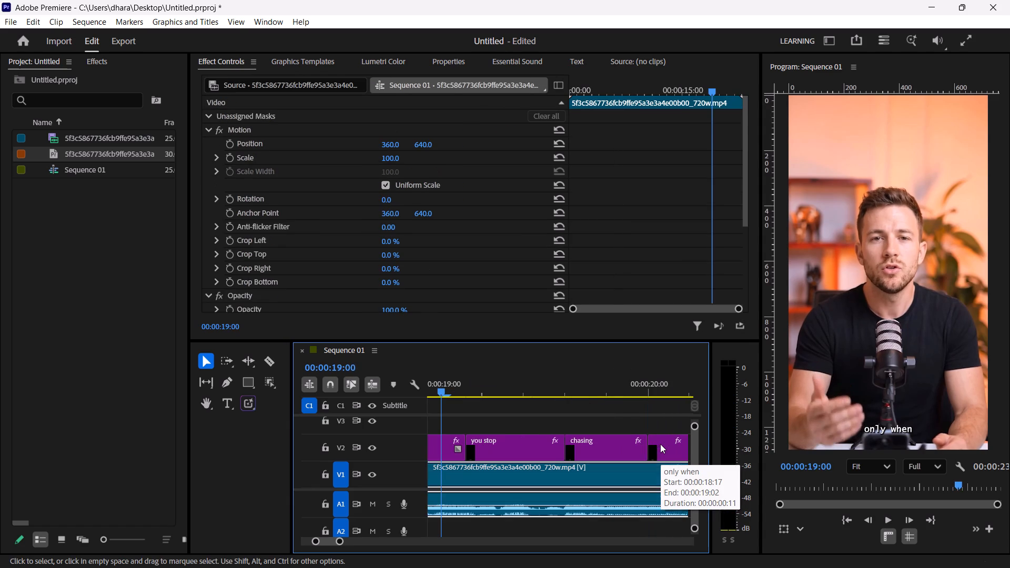
click(447, 444)
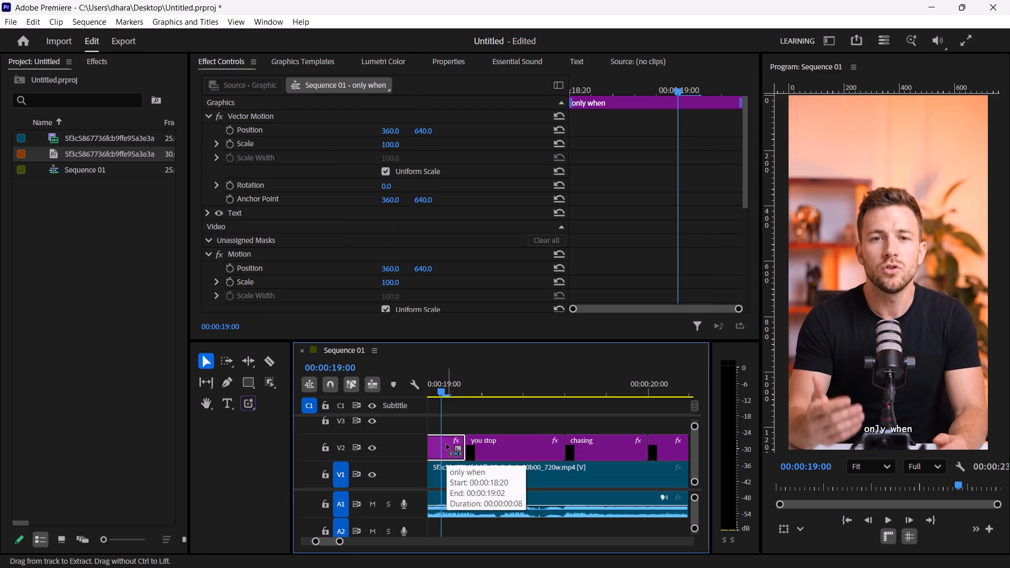
key(ctrl+k)
click(460, 451)
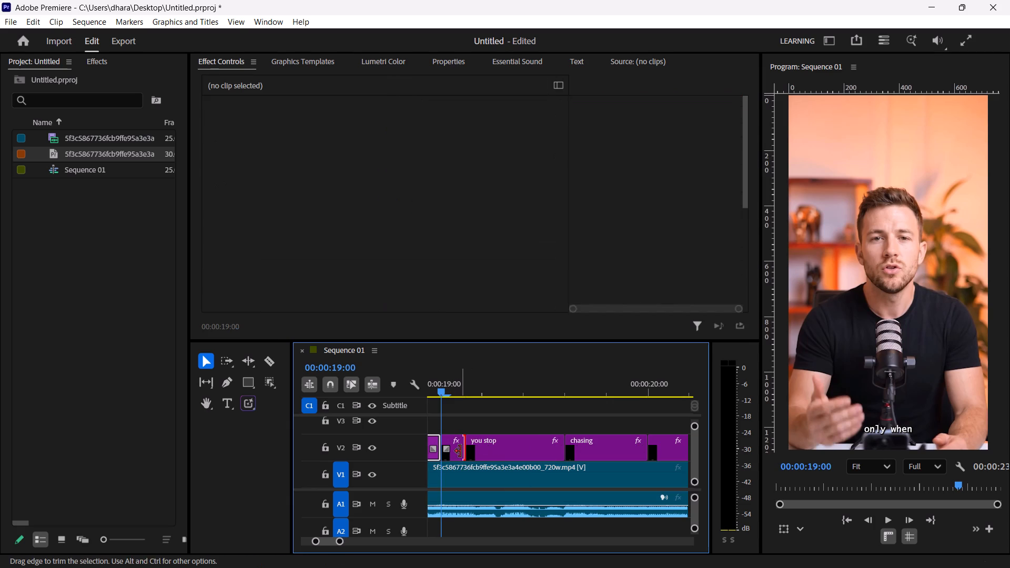
click(456, 455)
key(Delete)
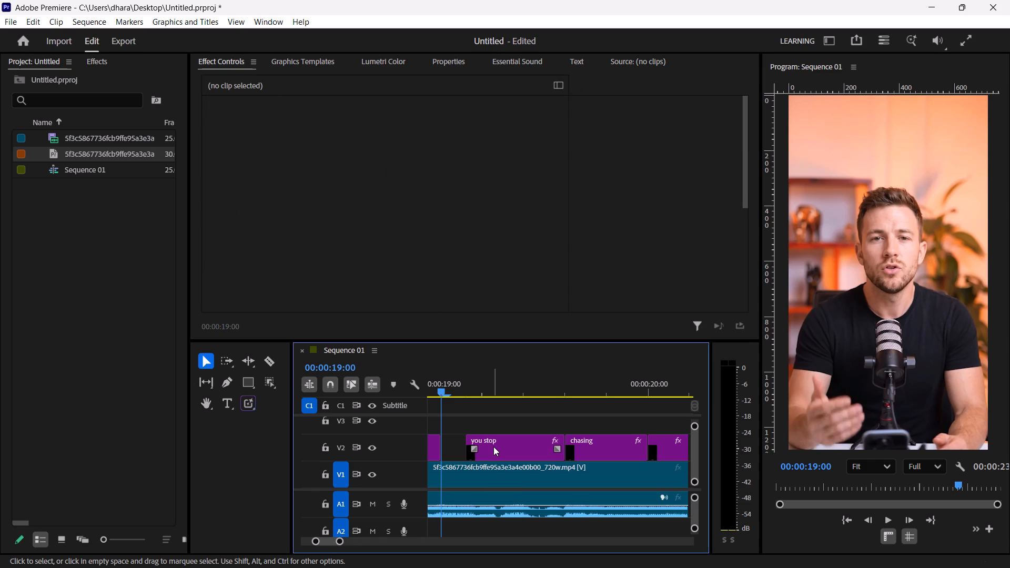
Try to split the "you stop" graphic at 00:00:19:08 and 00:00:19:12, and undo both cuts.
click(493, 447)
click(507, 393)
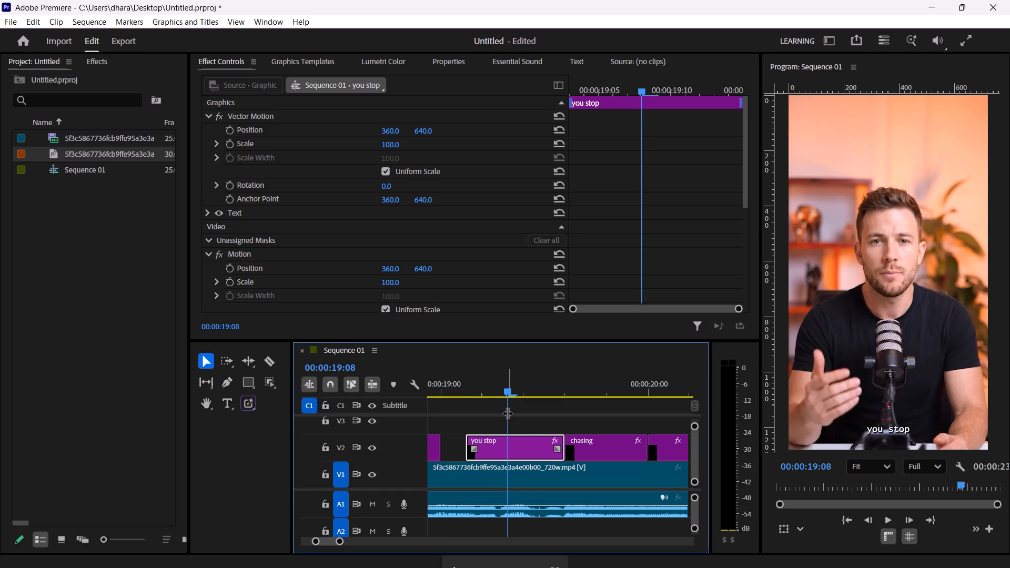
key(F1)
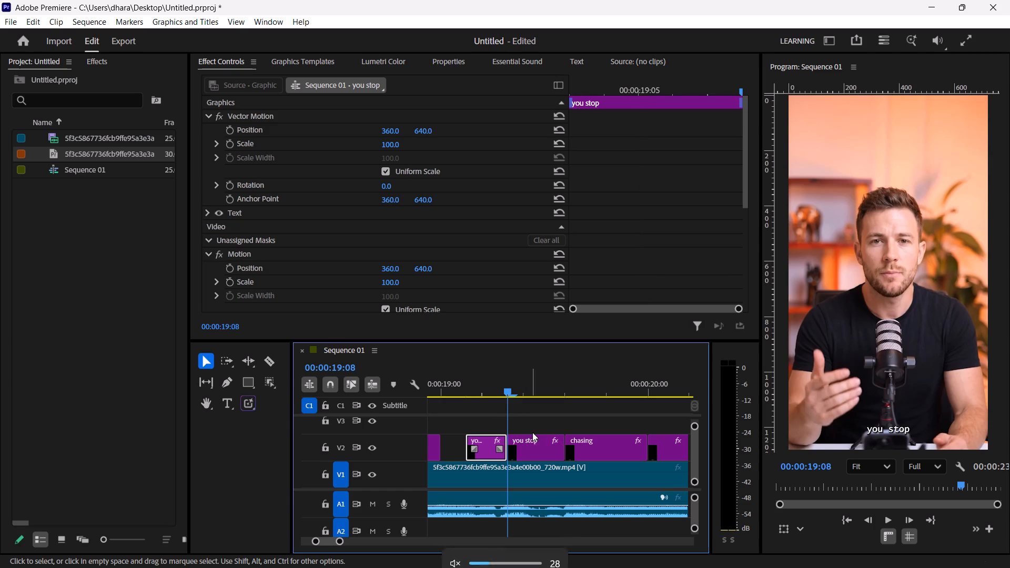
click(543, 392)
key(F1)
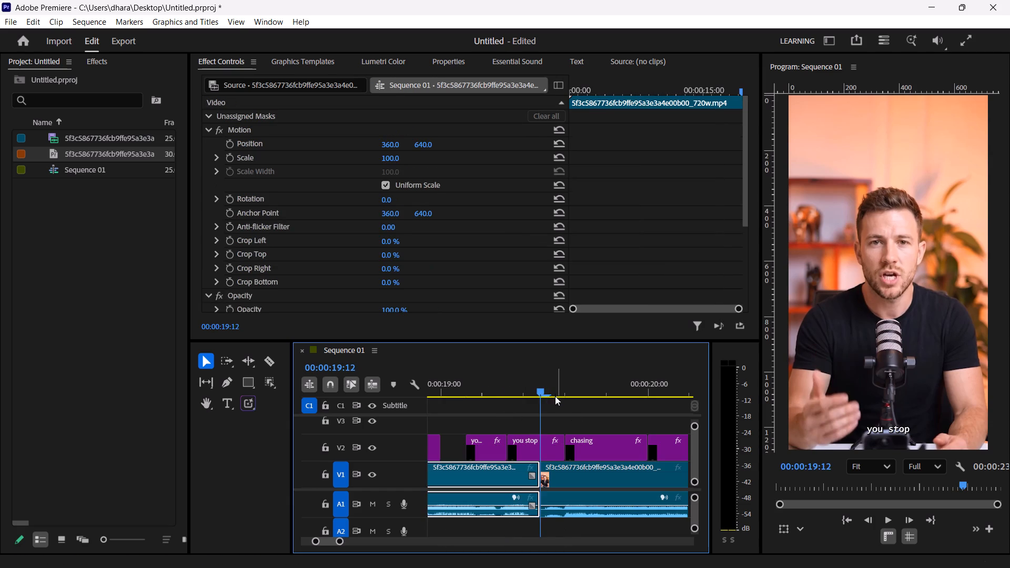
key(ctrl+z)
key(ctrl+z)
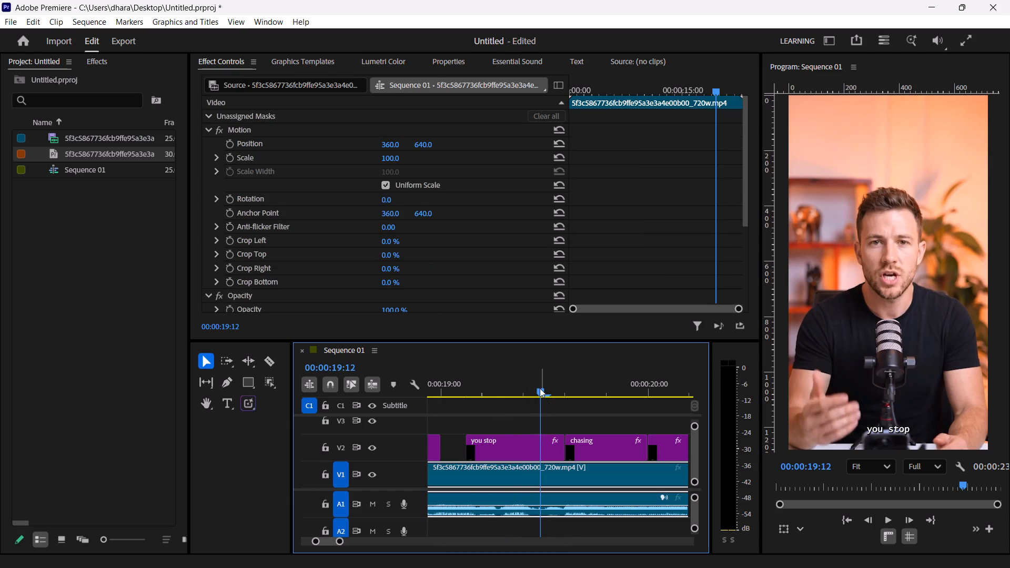
Replay the "break out" and "only when" graphics in short bursts to find where the spoken words end.
drag(540, 388, 423, 380)
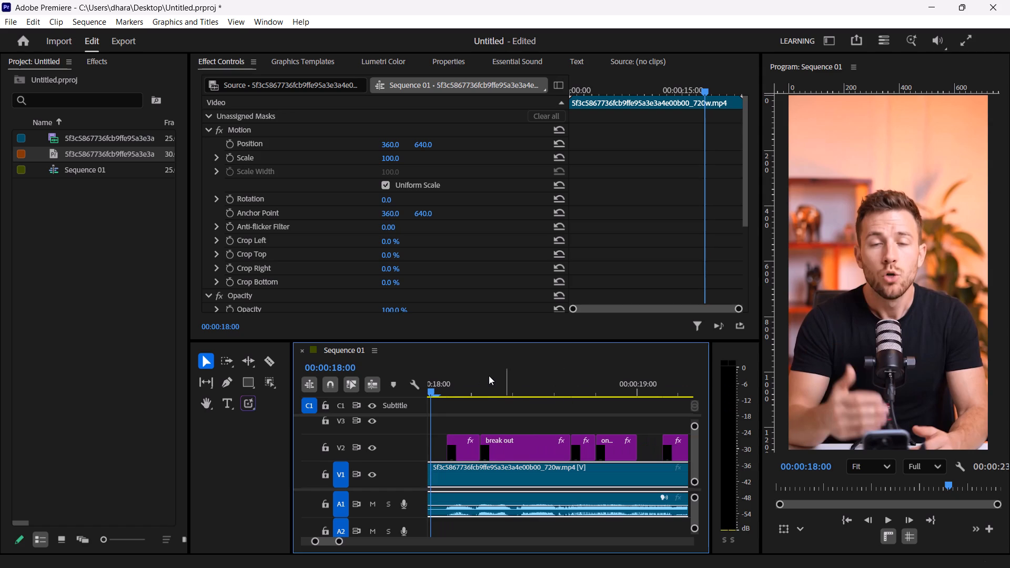
key(space)
key(space)
key(space)
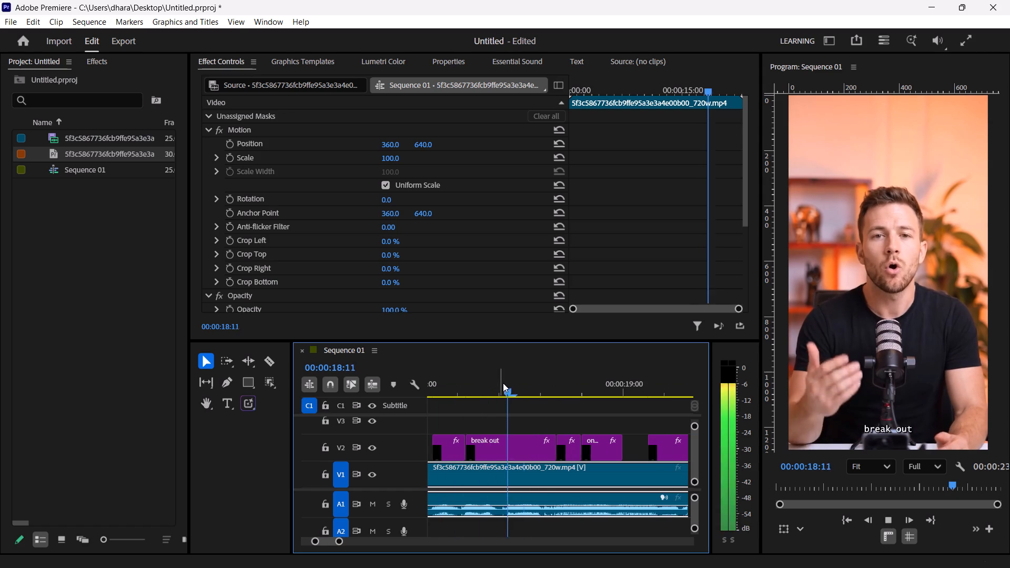
key(space)
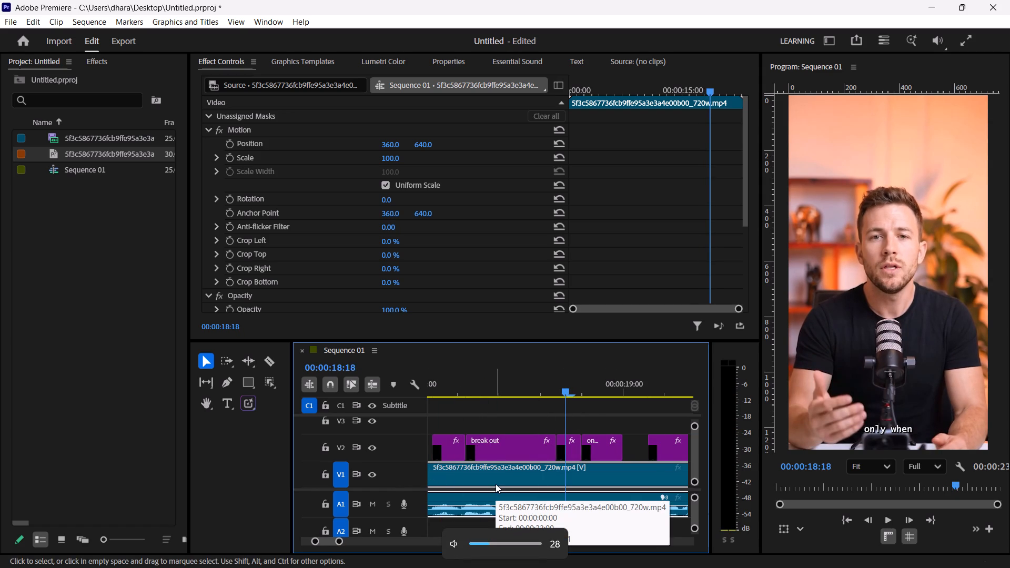
click(471, 380)
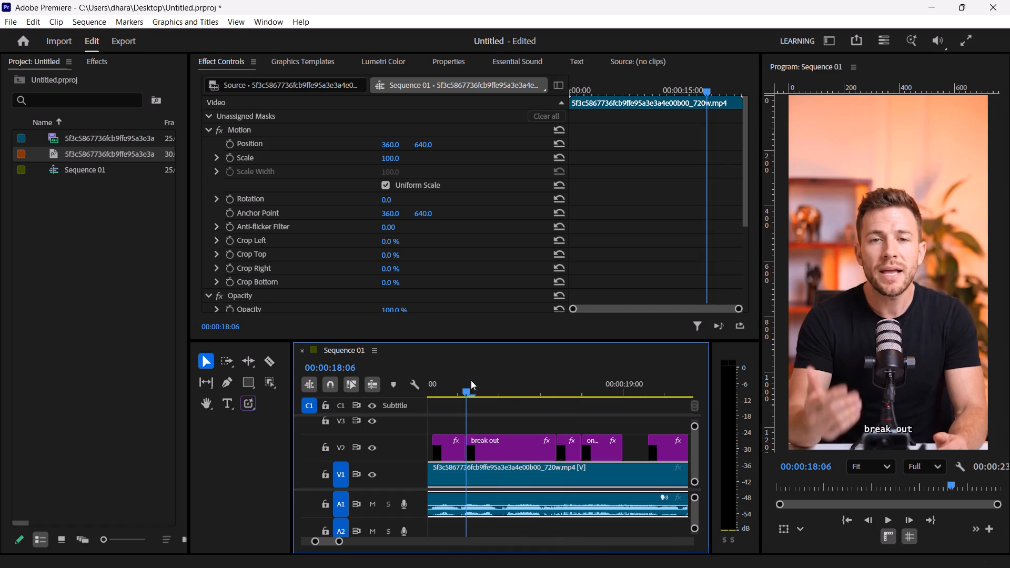
key(space)
key(space)
key(space)
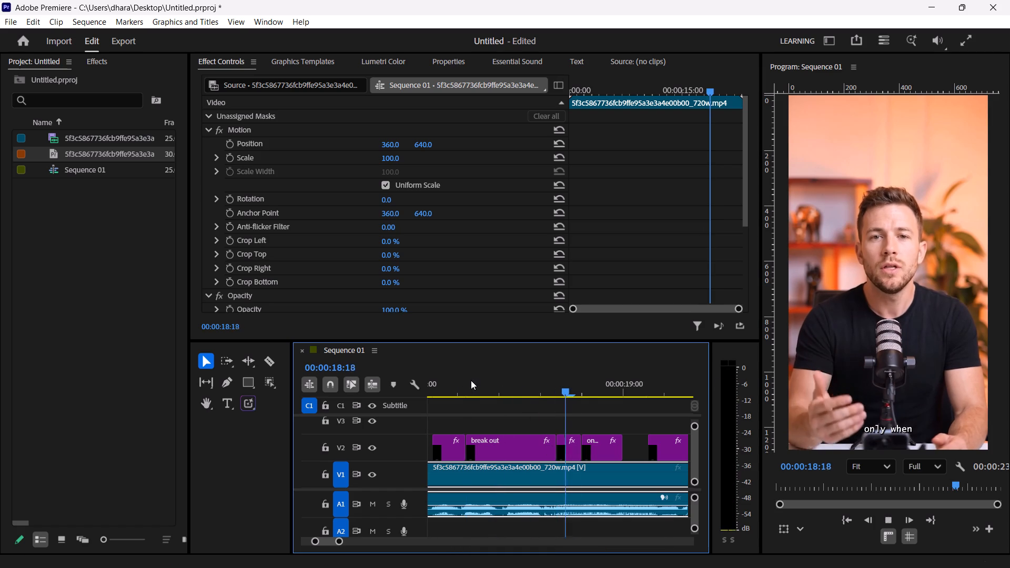
key(space)
key(space)
key(space)
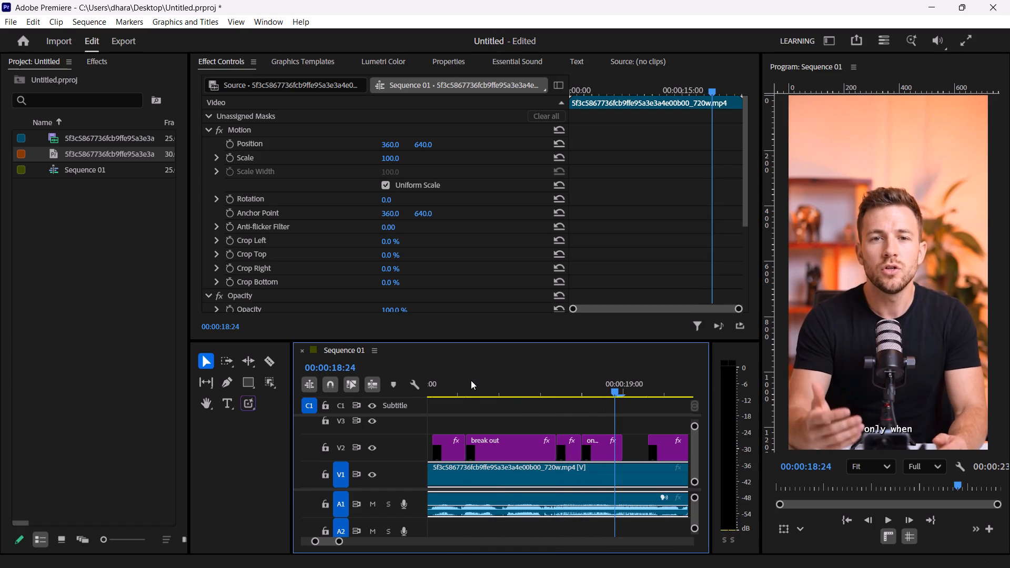
Split the second "only when" piece at 00:00:18:24 and delete the leftover part after the cut.
key(1)
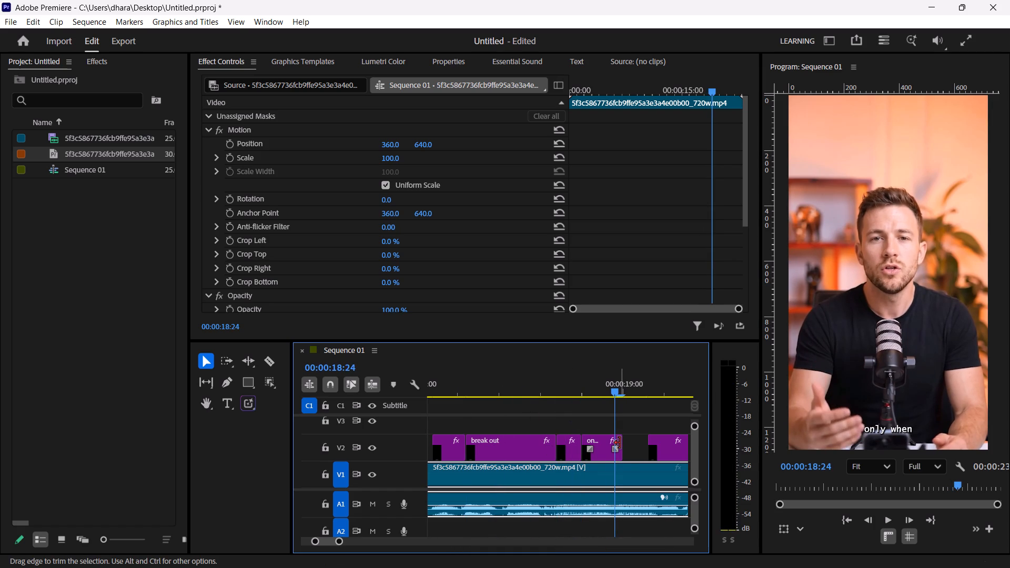
key(F1)
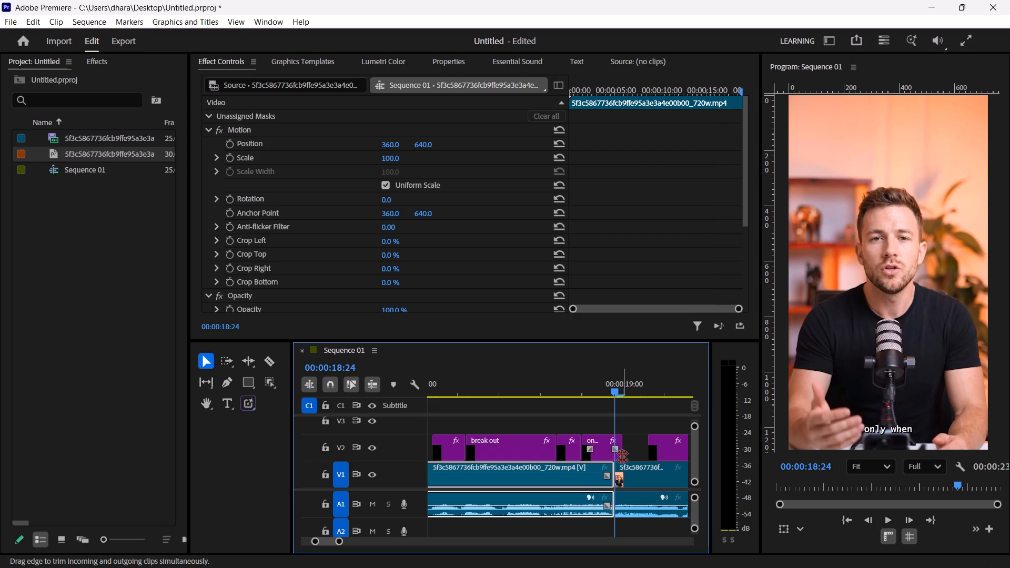
key(ctrl+z)
click(602, 454)
key(F1)
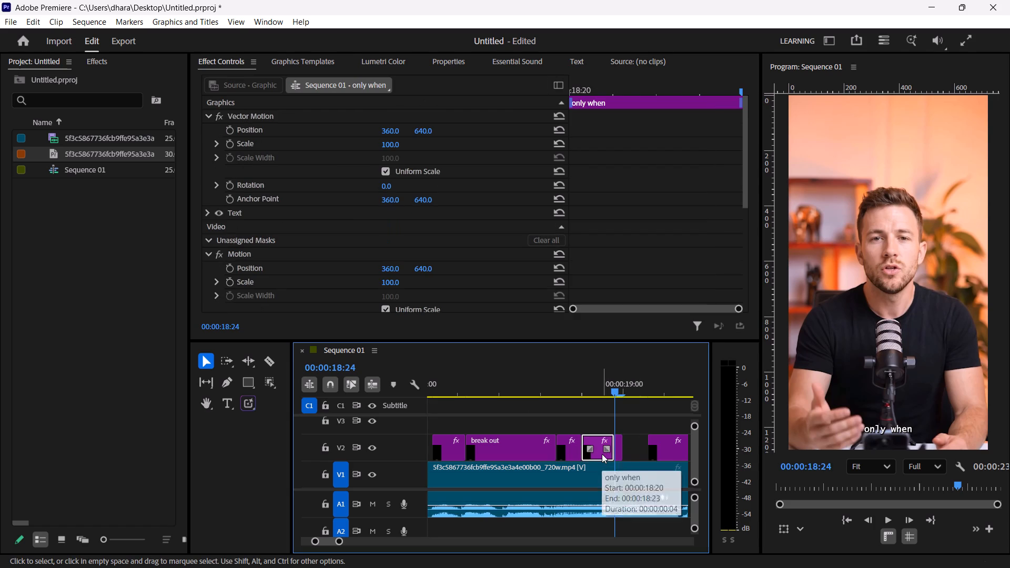
click(619, 449)
key(Delete)
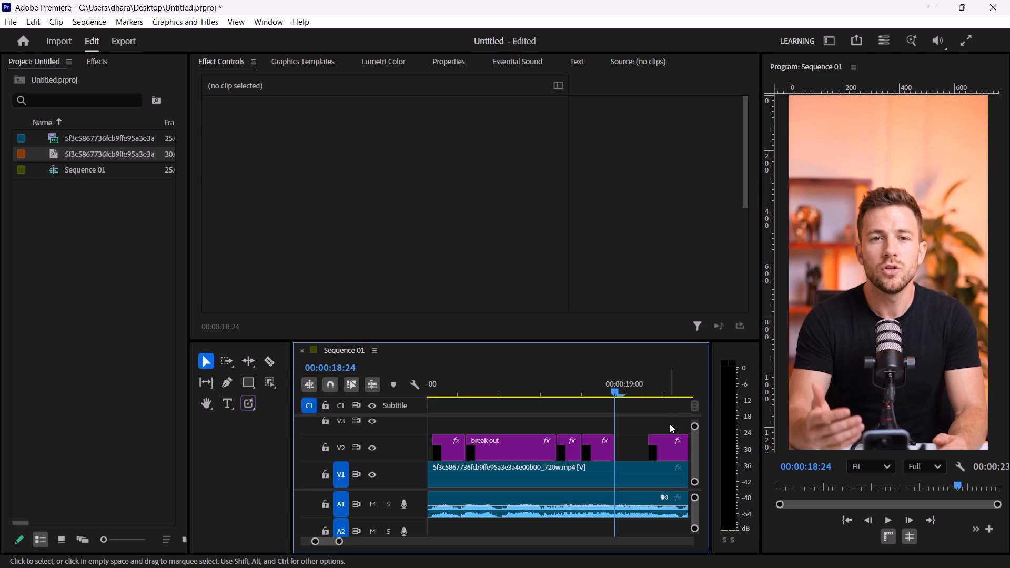
Move the "you stop" graphic earlier so it starts at 00:00:18:24, directly after the second "only when" piece.
drag(670, 436, 634, 447)
Replay the speech around the "you stop" graphic and split that graphic at 00:00:19:04.
click(578, 394)
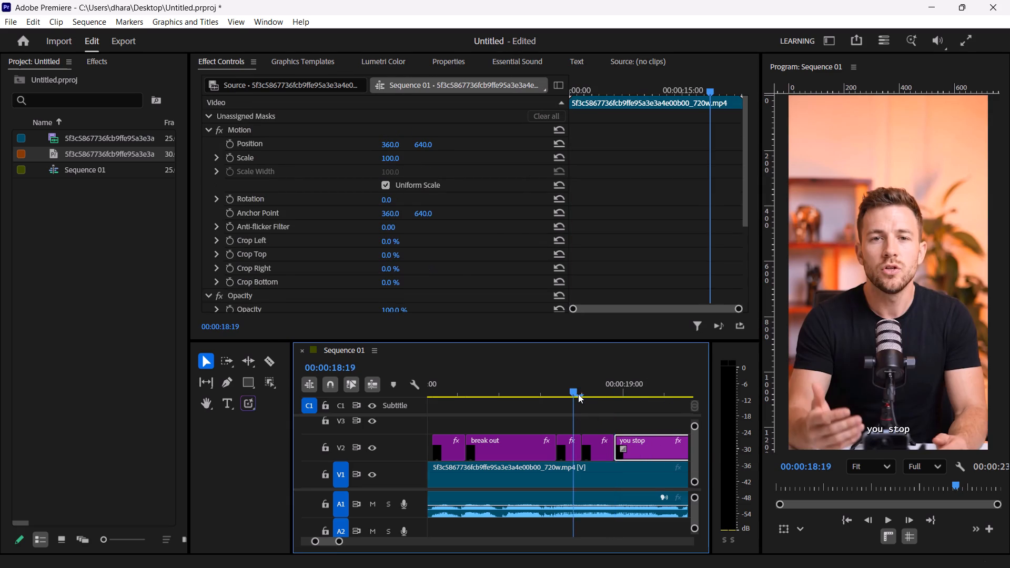
key(space)
key(space)
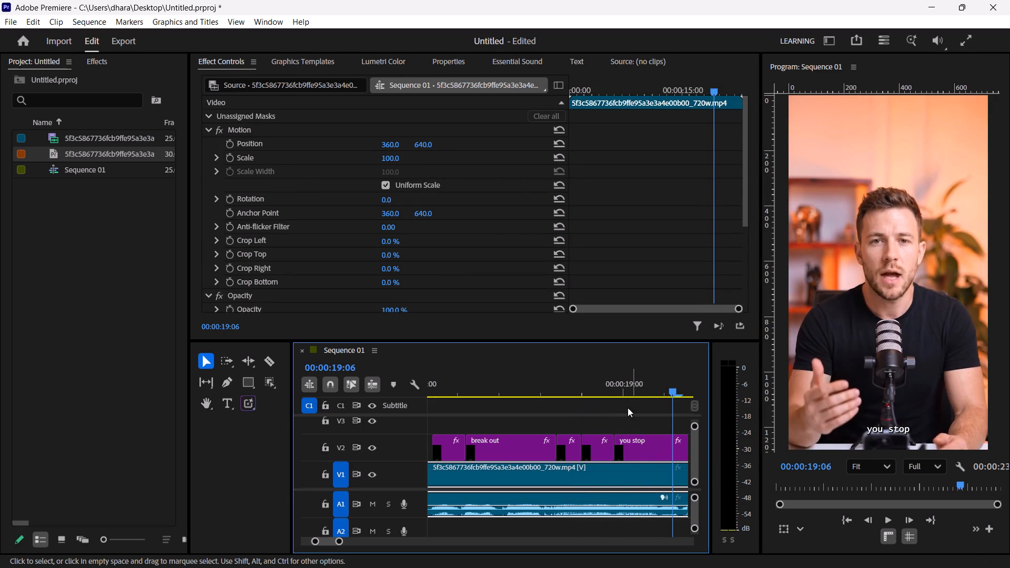
click(598, 388)
key(space)
key(space)
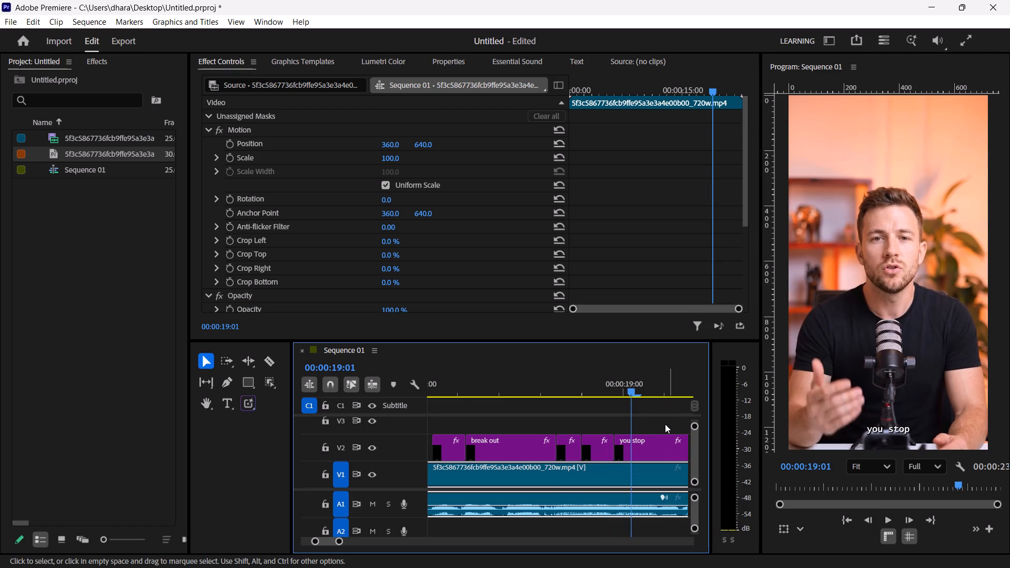
key(Right)
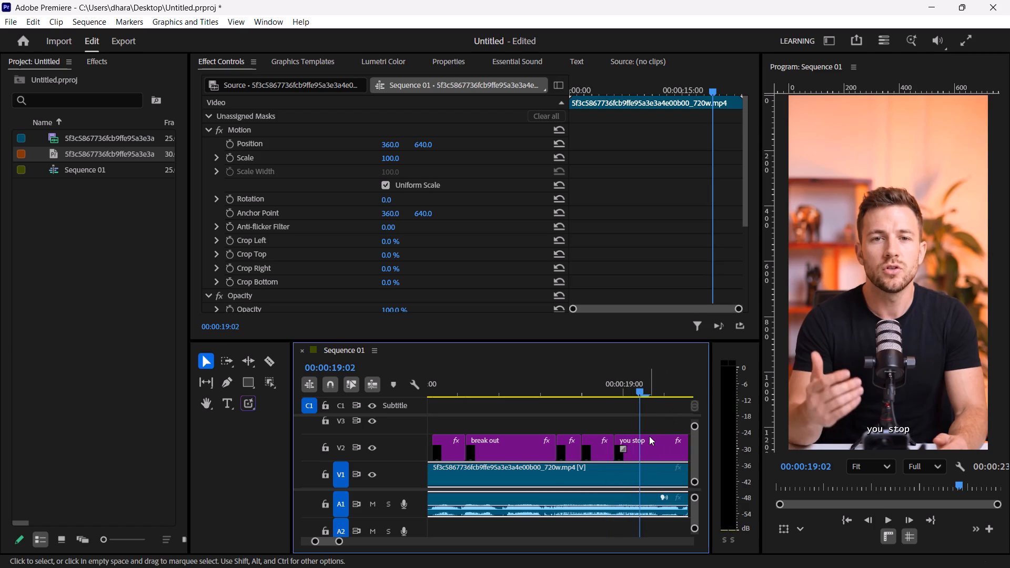
key(Right)
key(Right)
key(Right)
key(Right)
key(Left)
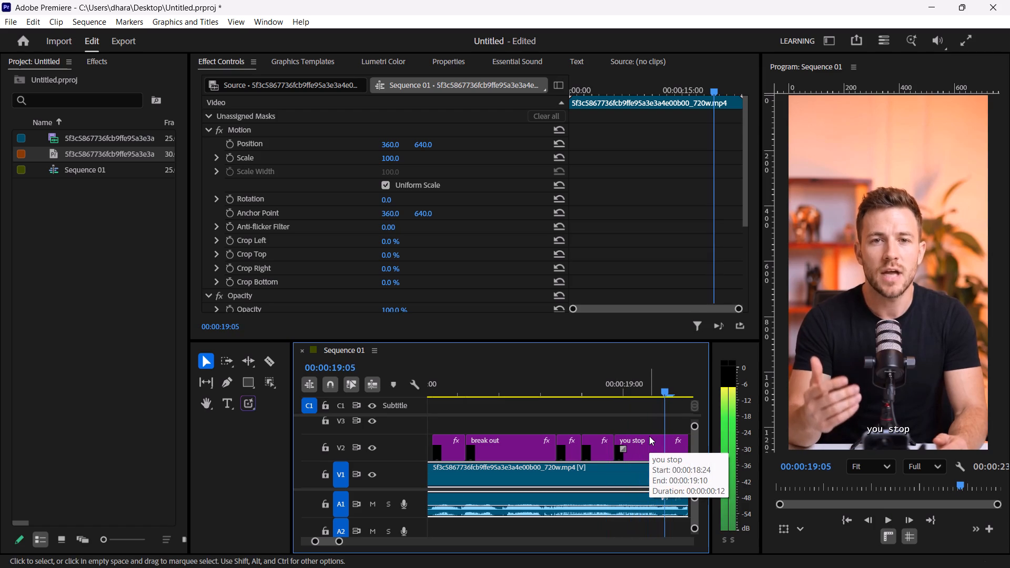
key(Left)
key(Right)
key(Left)
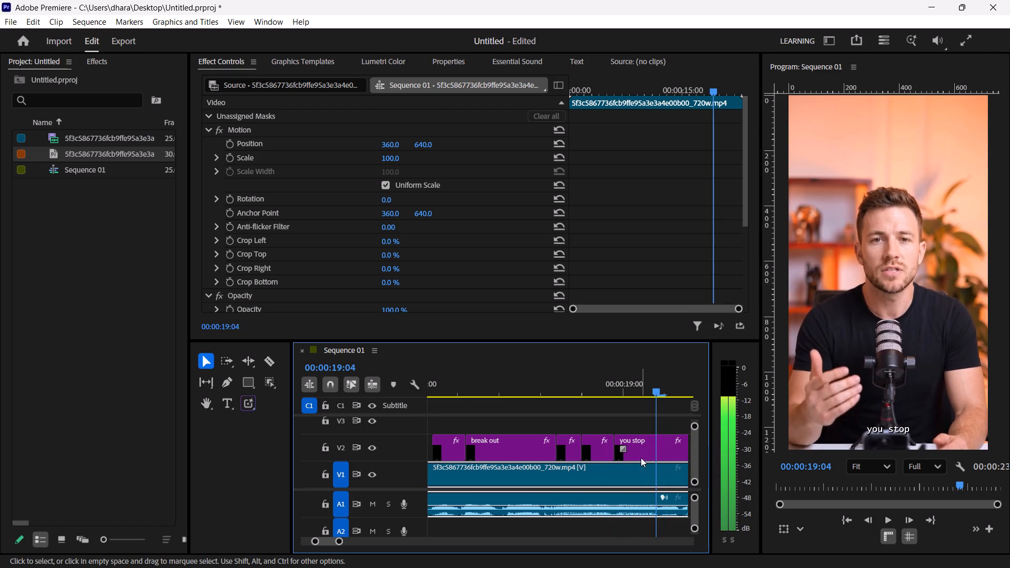
click(645, 449)
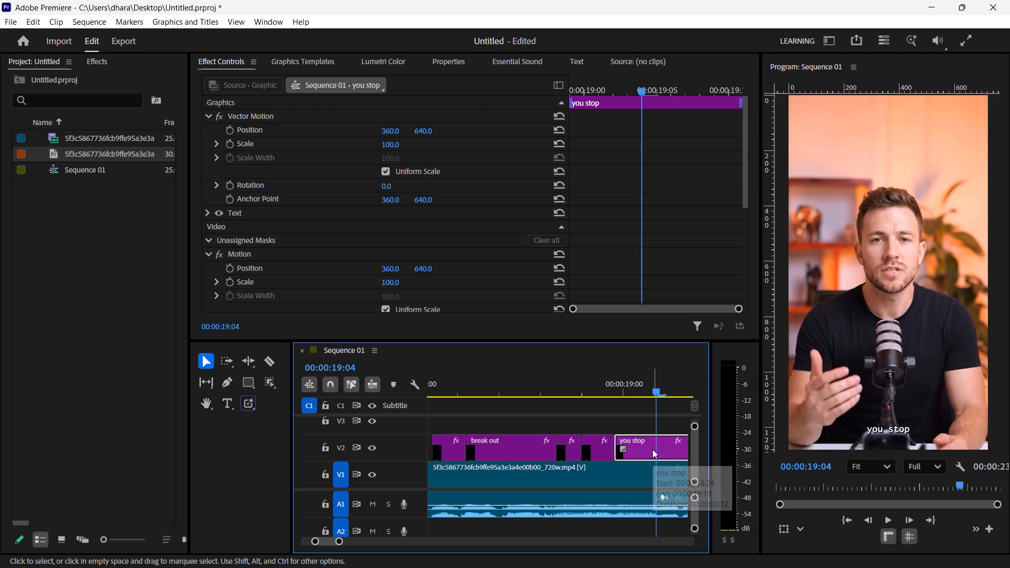
key(F1)
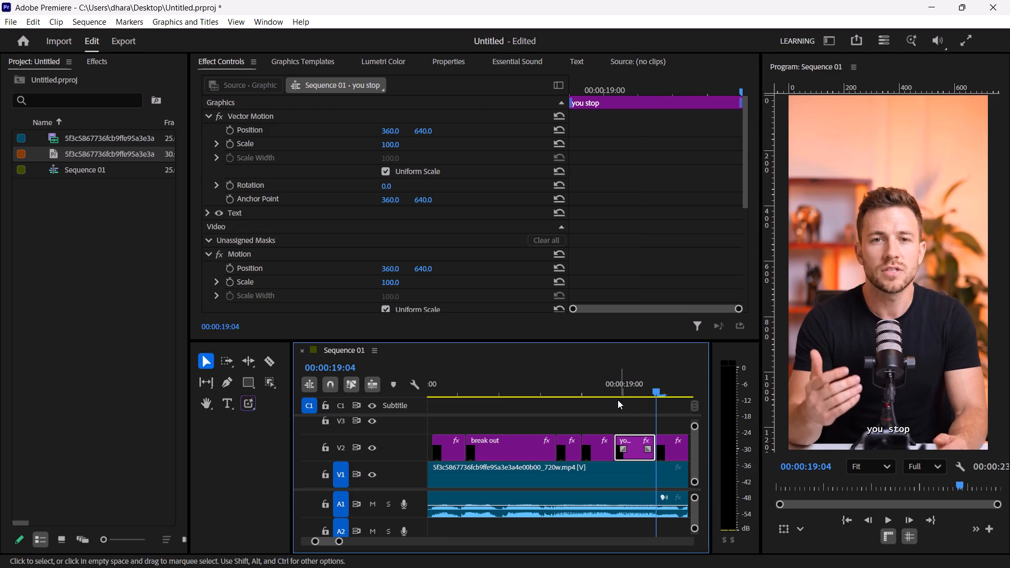
Trim the start of the first "you stop" piece to 00:00:19:00.
click(617, 384)
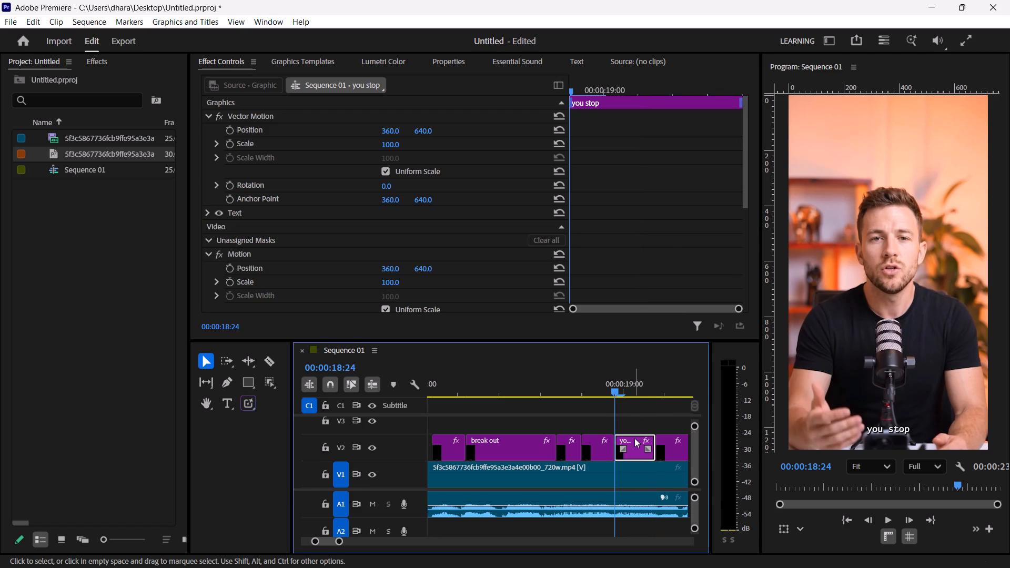
key(Left)
key(Right)
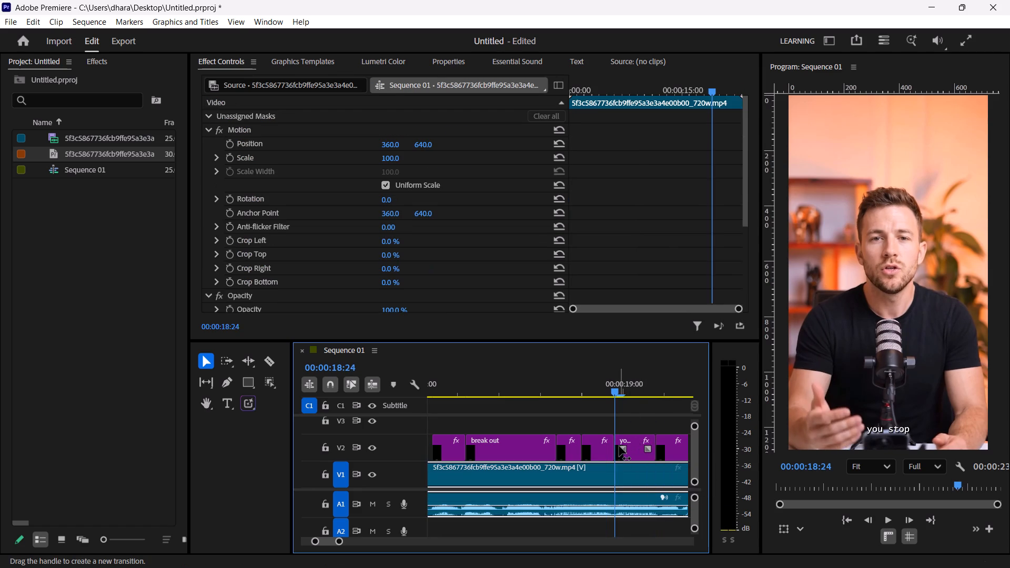
key(Right)
key(Right)
key(Right)
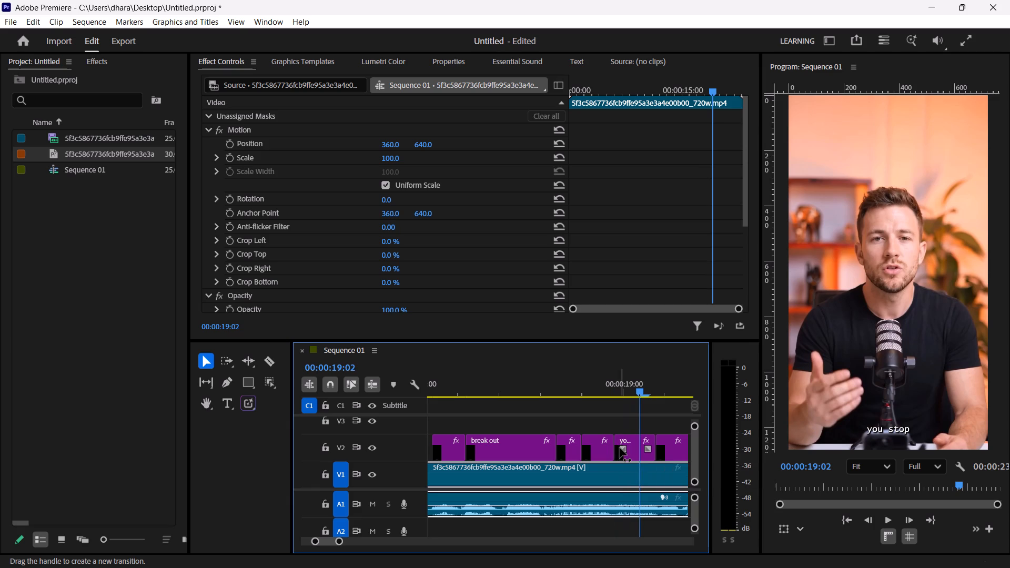
key(Left)
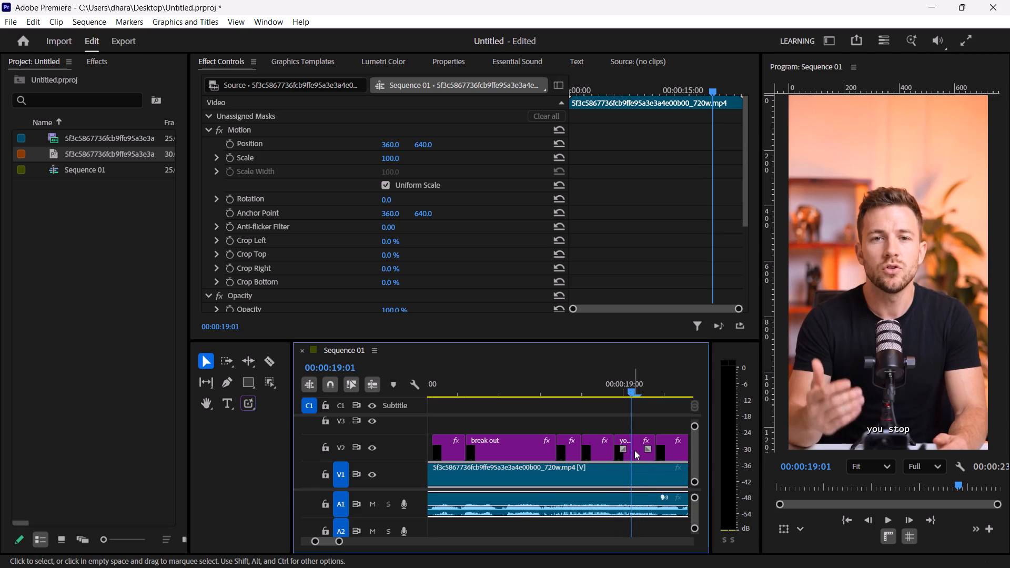
click(636, 441)
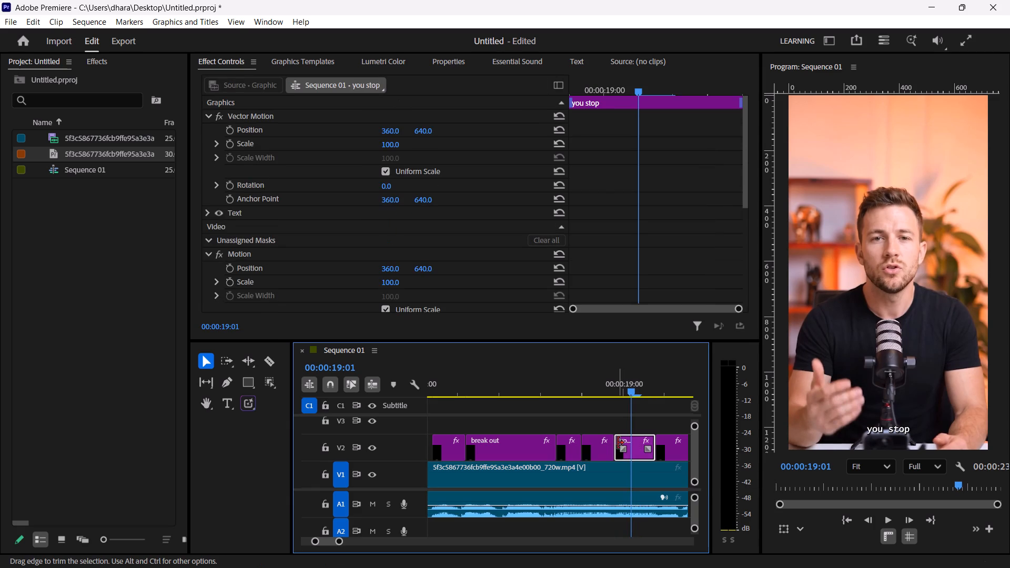
drag(616, 443, 621, 443)
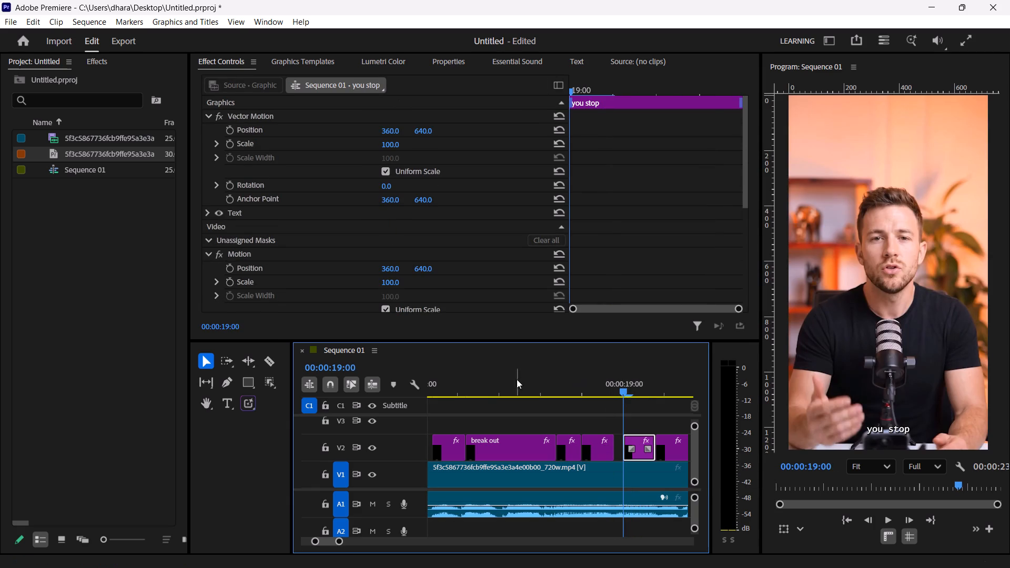
Replay the "break out" graphic and trim its end back to 00:00:18:16.
drag(481, 383, 478, 393)
key(space)
key(space)
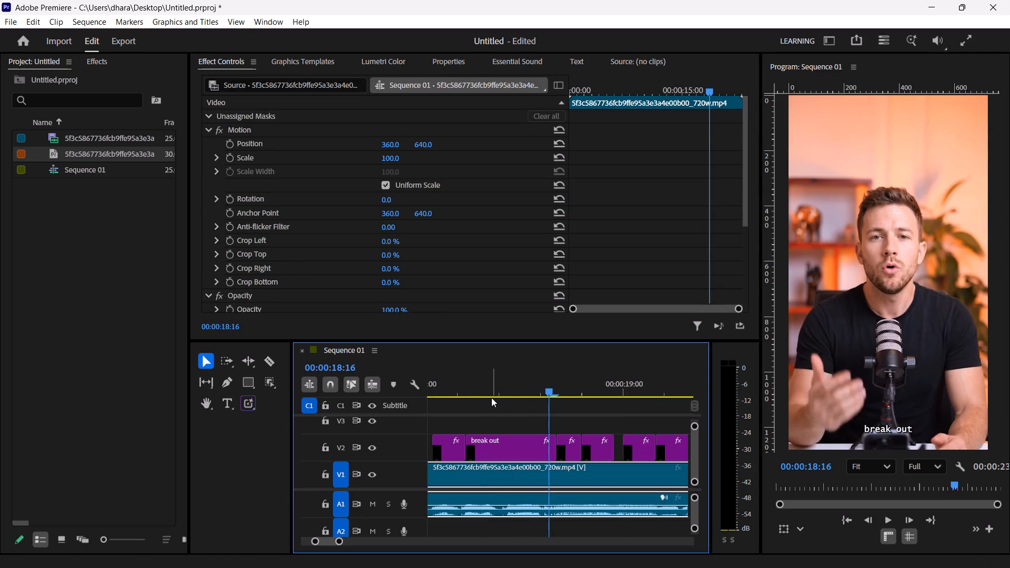
click(552, 444)
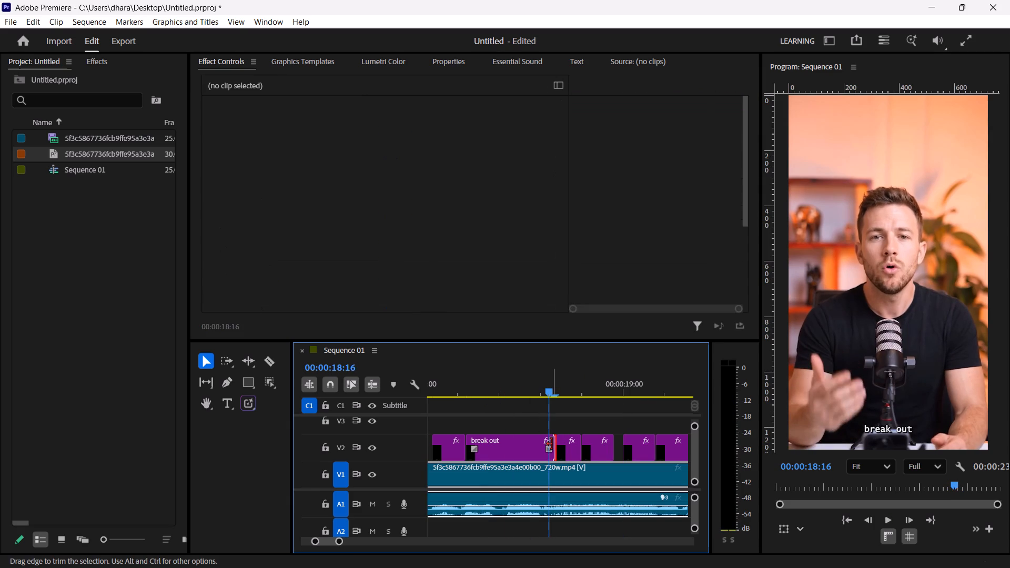
drag(552, 444, 547, 444)
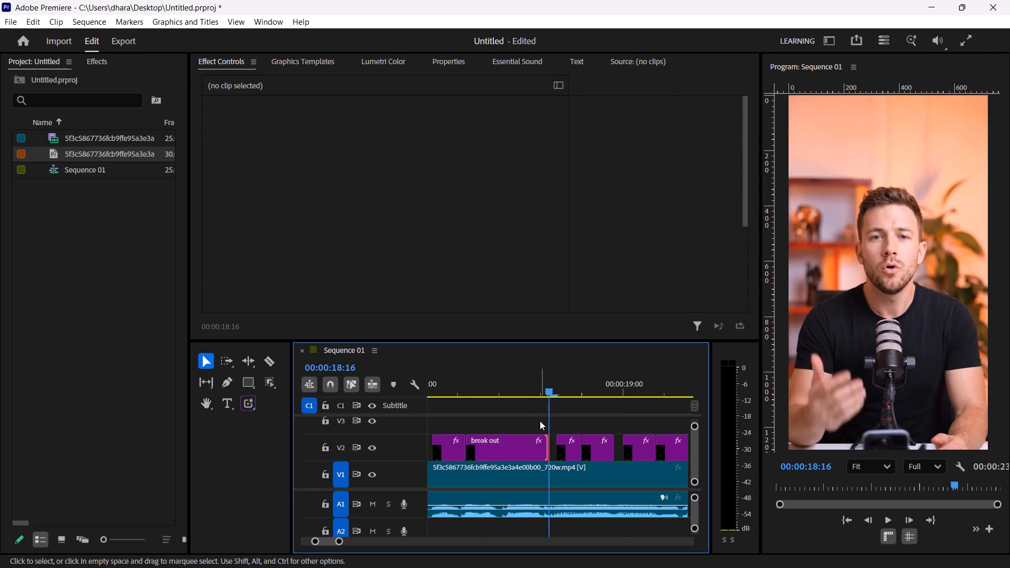
Move the first "only when" piece to start at 00:00:18:16 and extend its end to the second piece at 00:00:18:20.
drag(564, 435, 558, 435)
key(space)
key(space)
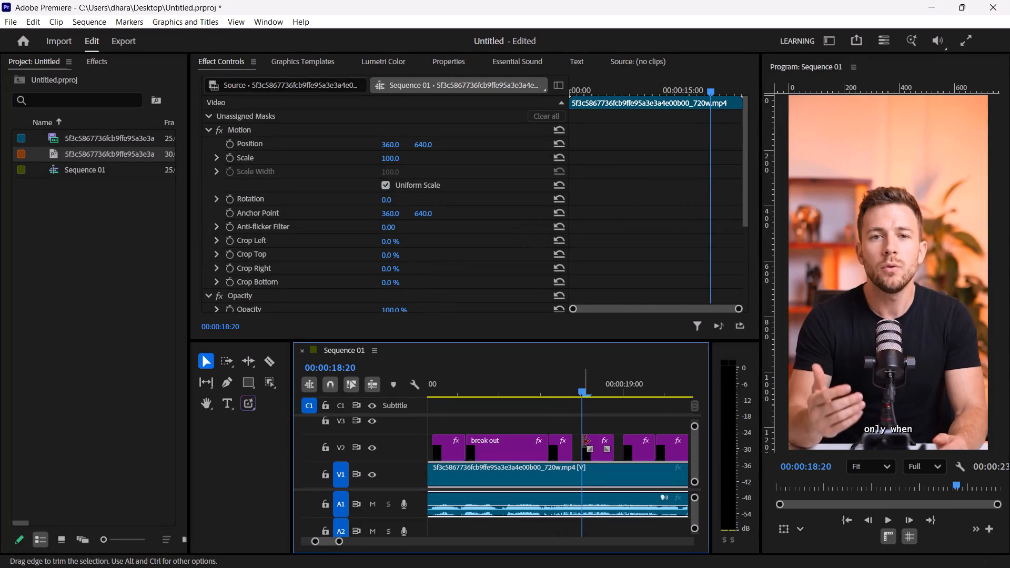
drag(569, 445, 574, 445)
Replay the "only when" pieces and extend the second one's end to 00:00:19:00, where "you stop" begins.
key(space)
key(space)
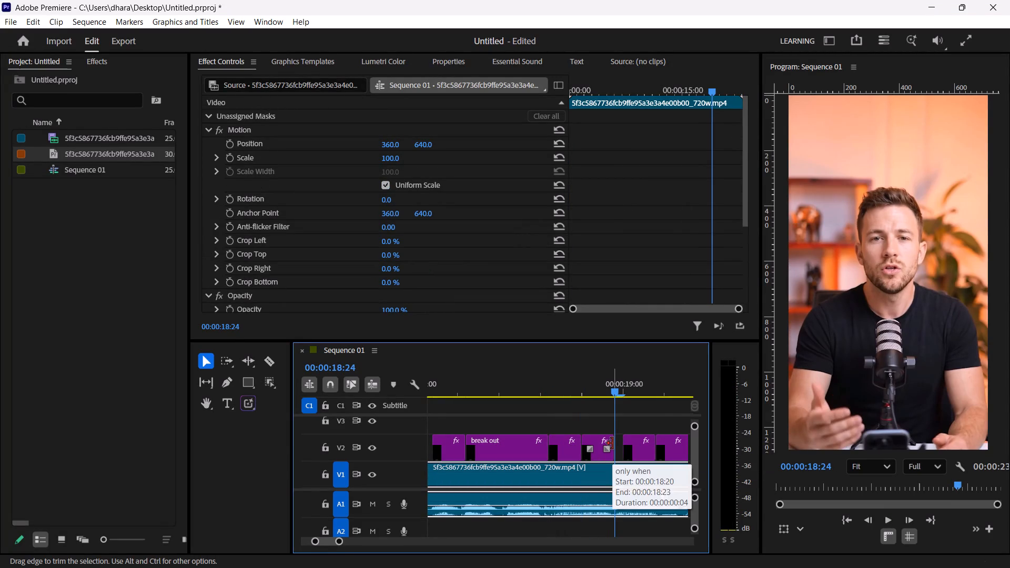
click(562, 387)
key(space)
key(space)
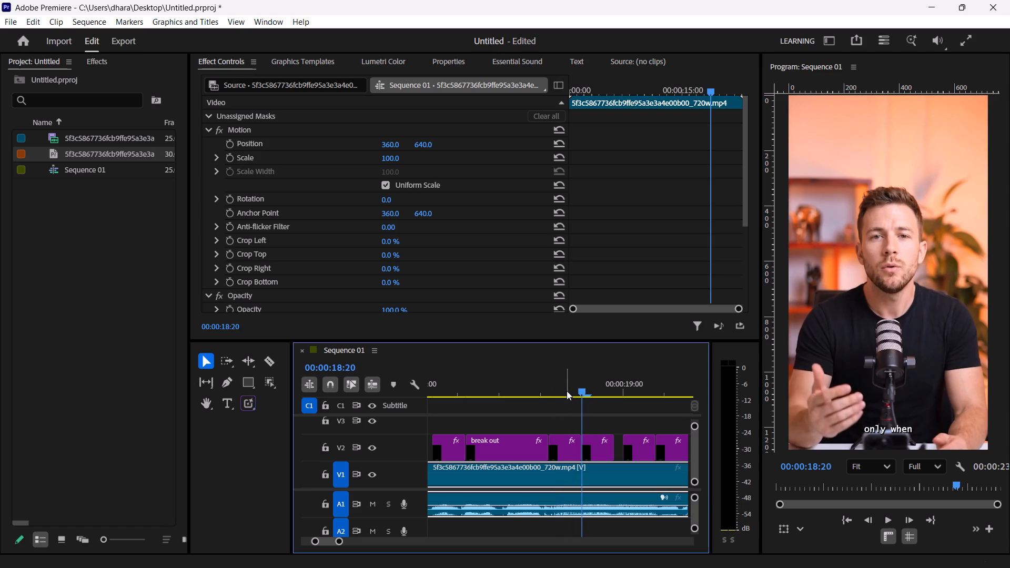
key(space)
key(space)
key(space)
key(space)
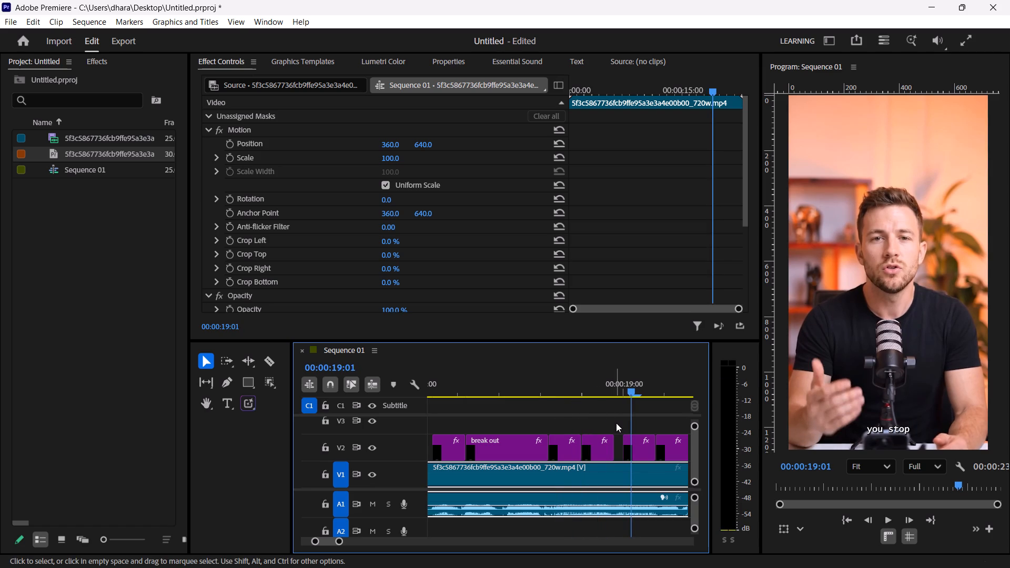
key(Left)
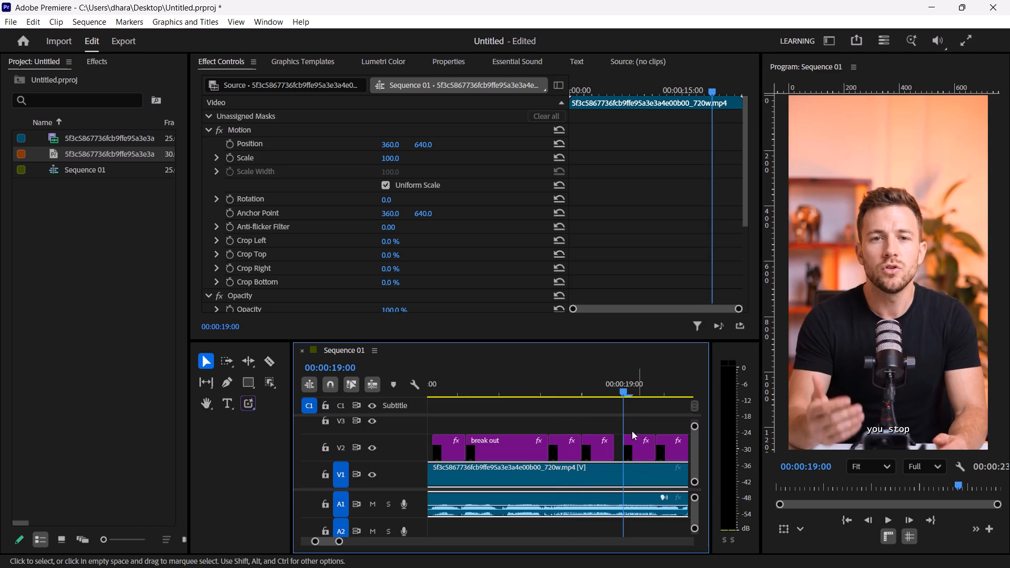
drag(613, 440, 620, 440)
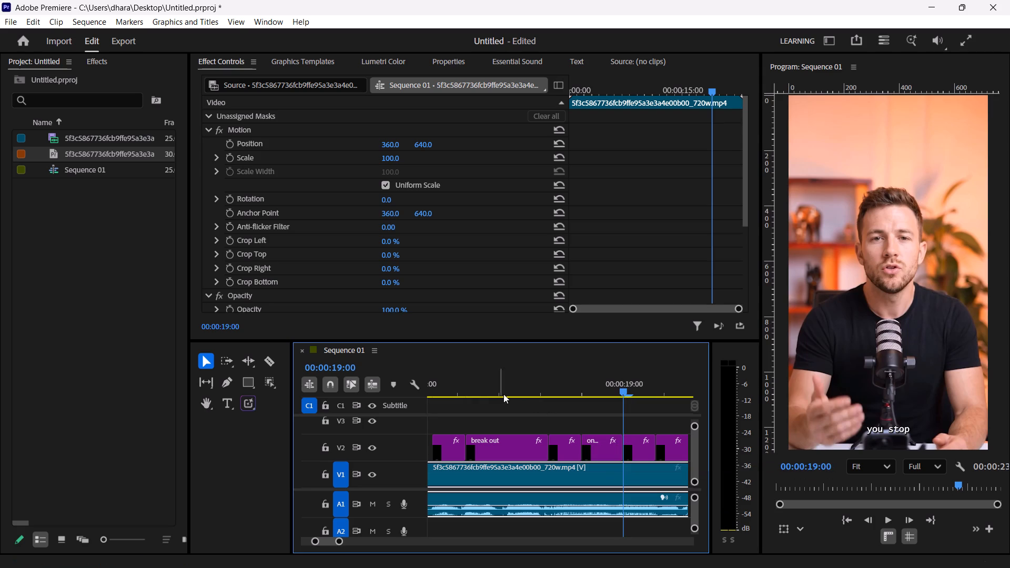
Replay the section up to "chasing" and move the "chasing" graphic to start at 00:00:19:13.
click(463, 389)
key(space)
key(space)
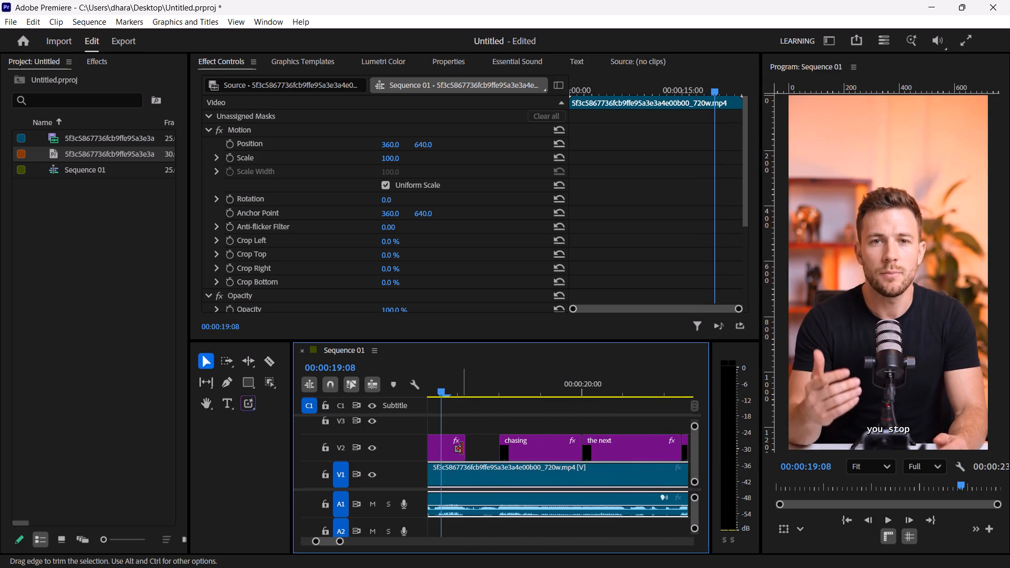
key(space)
key(space)
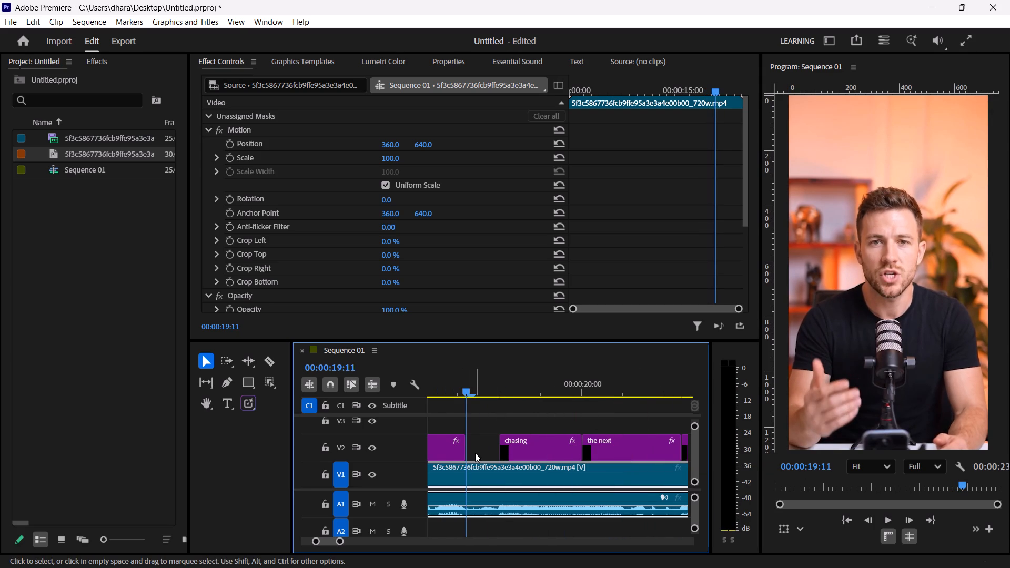
key(space)
key(space)
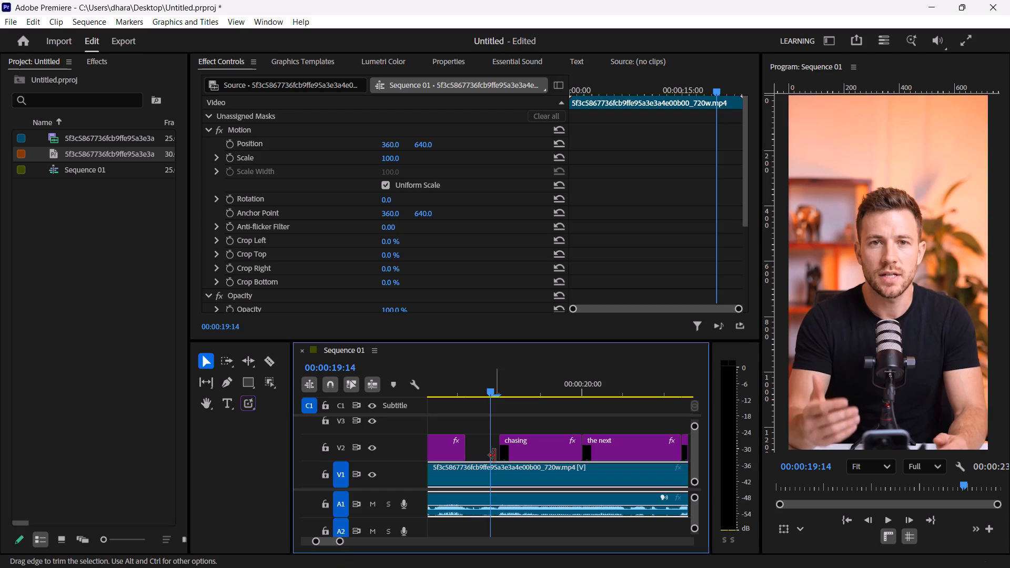
key(Left)
key(Left)
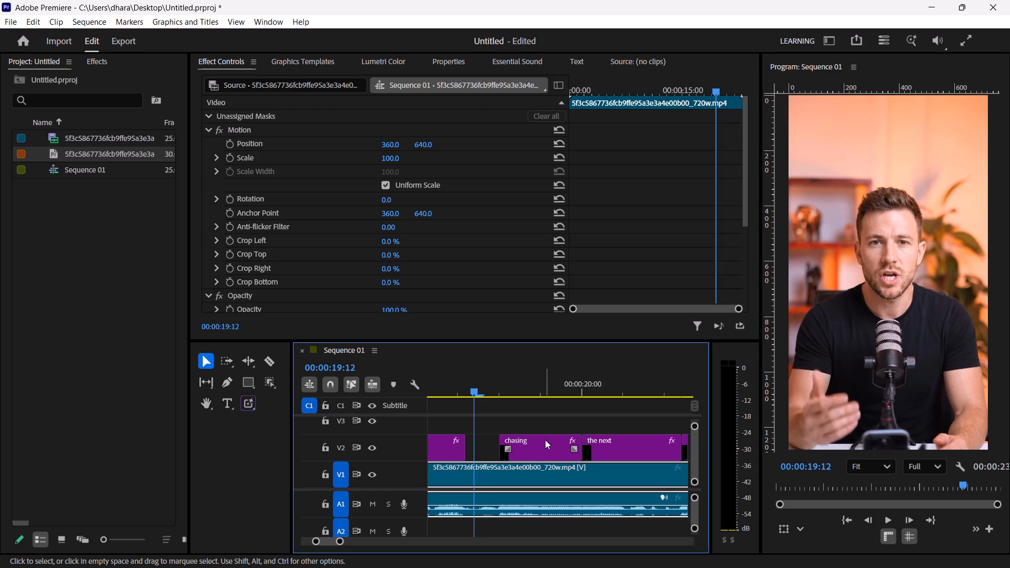
key(Right)
drag(539, 439, 521, 439)
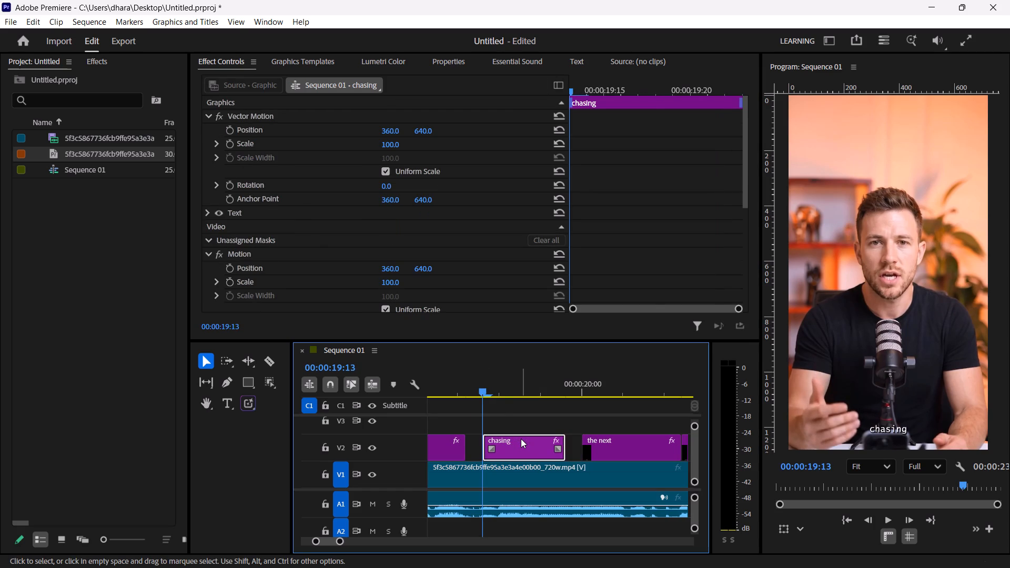
Replay the "chasing" graphic to find where the word ends and split only that graphic at 00:00:19:22.
key(space)
key(space)
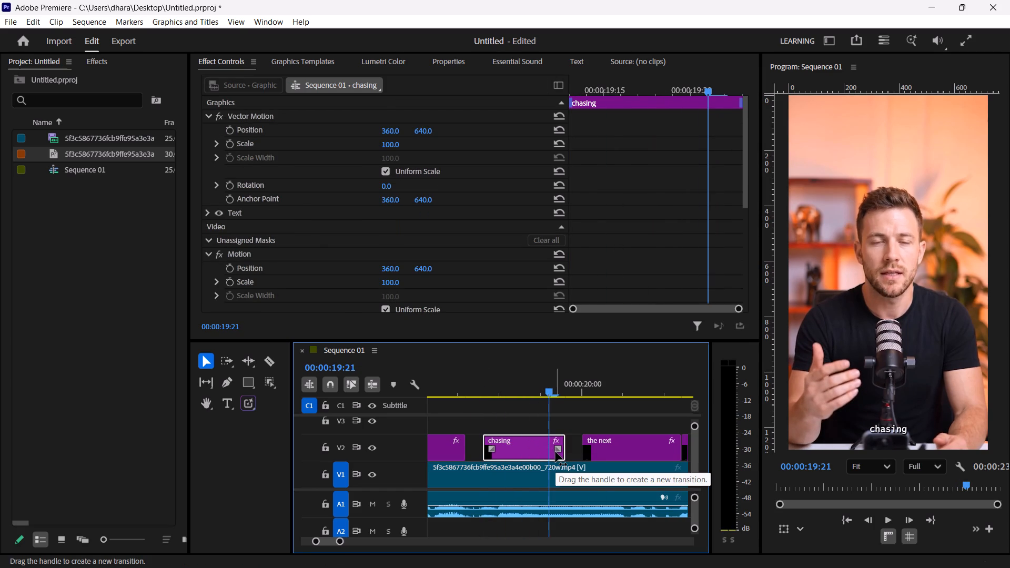
key(space)
key(space)
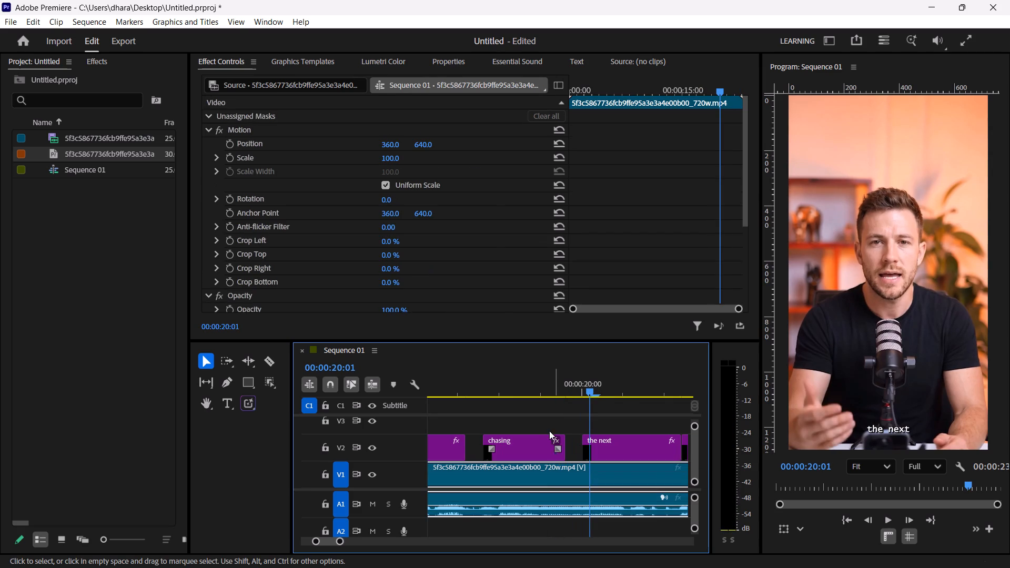
click(481, 391)
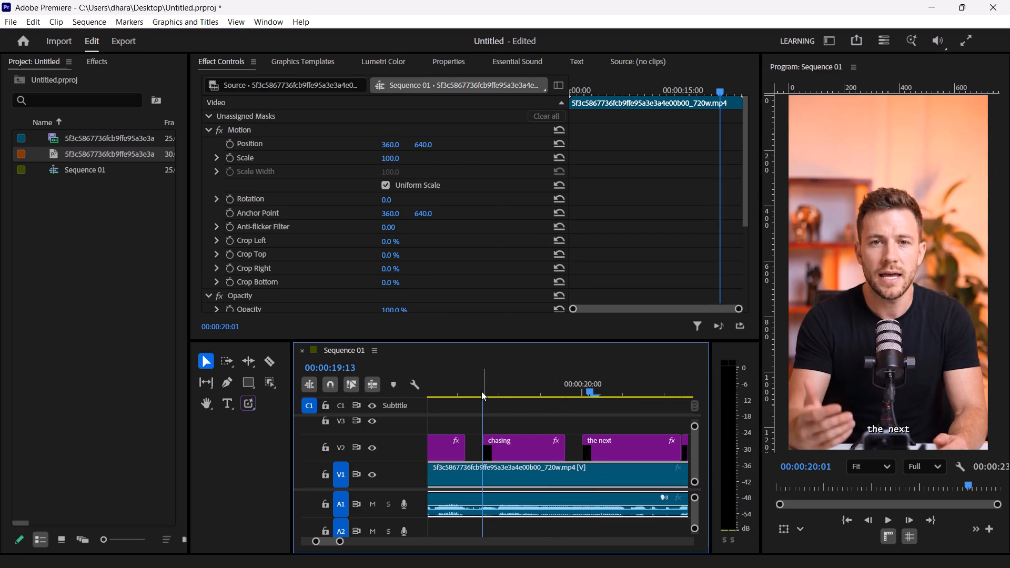
key(space)
key(space)
key(space)
key(space)
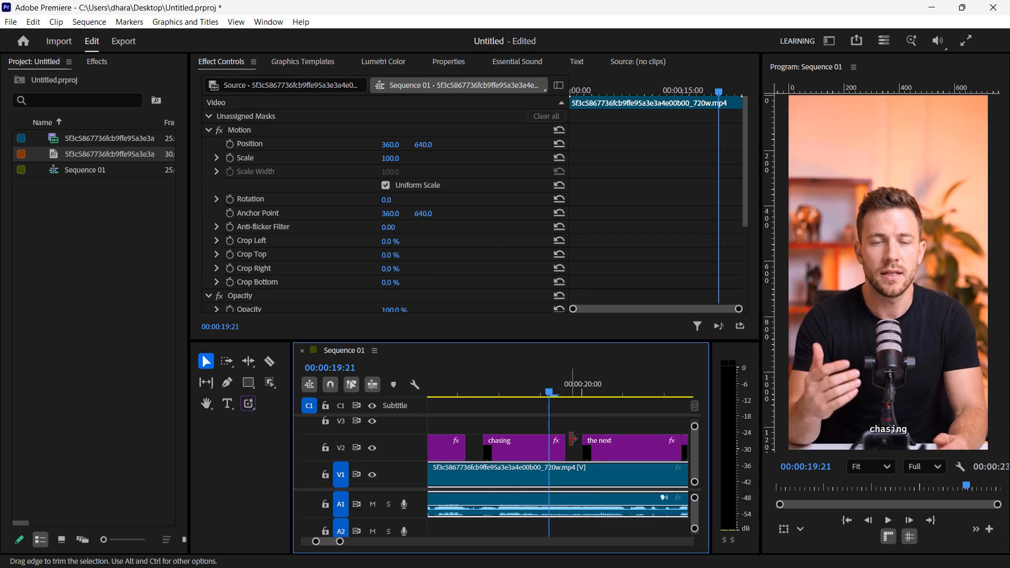
key(Right)
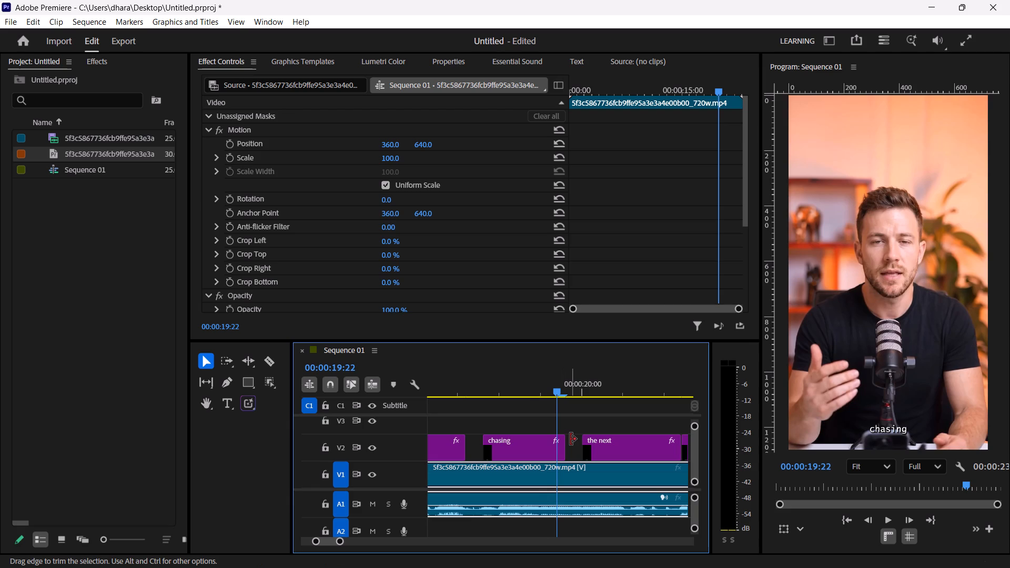
key(F1)
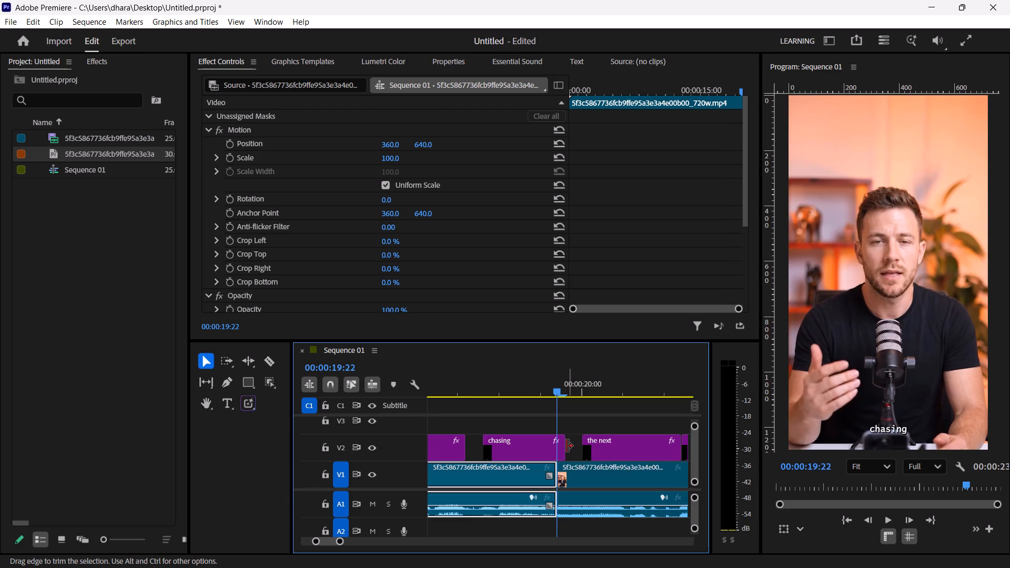
key(ctrl+z)
click(526, 447)
key(F1)
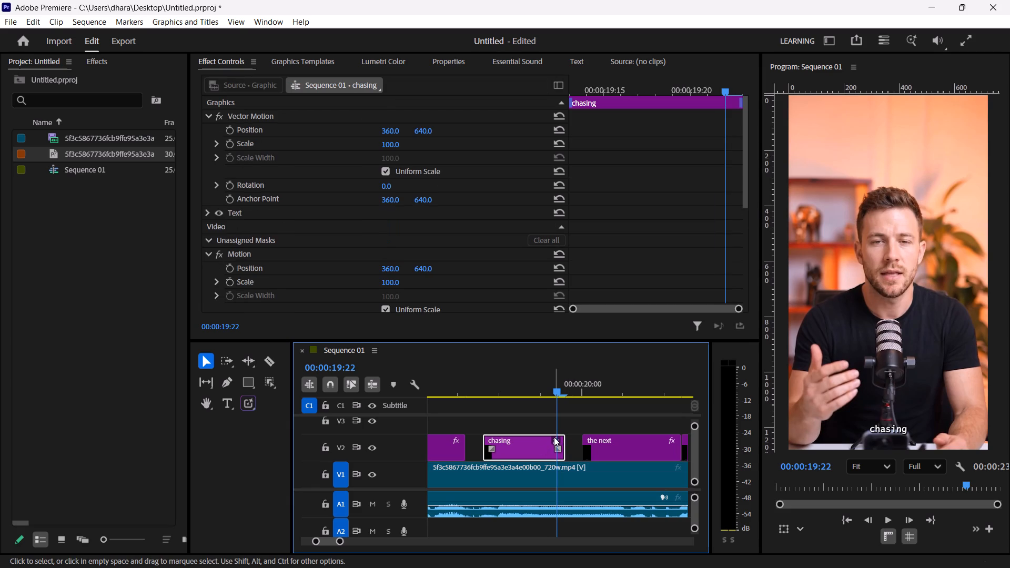
Delete the leftover "chasing" piece after 00:00:19:22 and move "the next" graphic to start at that frame.
click(561, 440)
key(Delete)
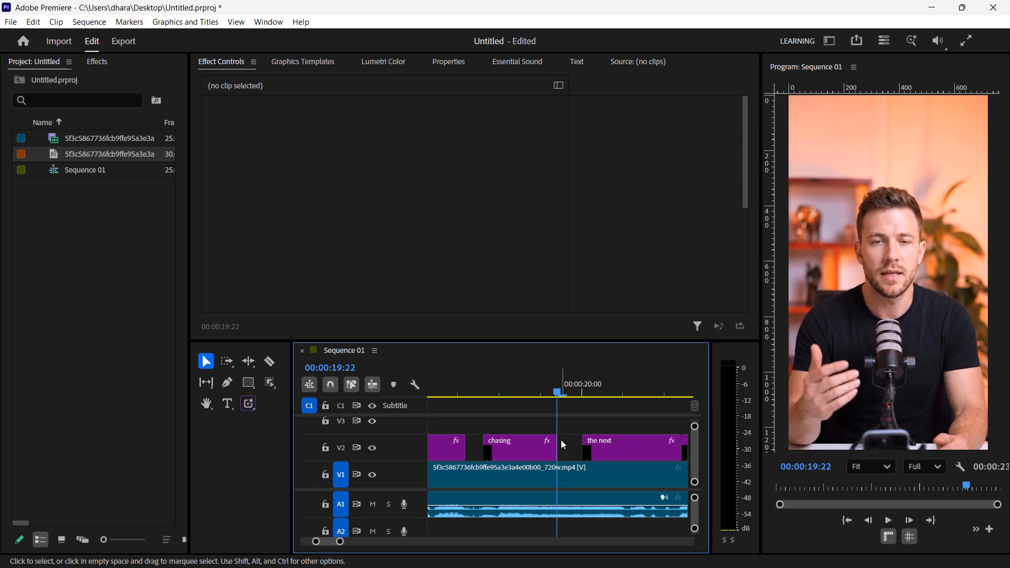
drag(602, 442, 581, 441)
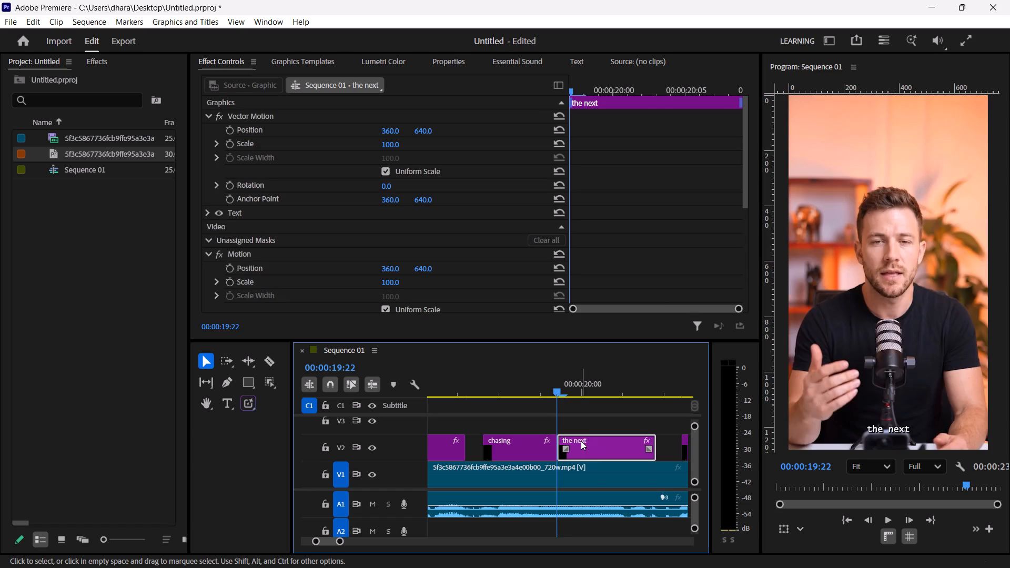
Replay "the next" and go through it frame by frame to find the word break, and split that graphic at 00:00:20:00.
key(space)
key(space)
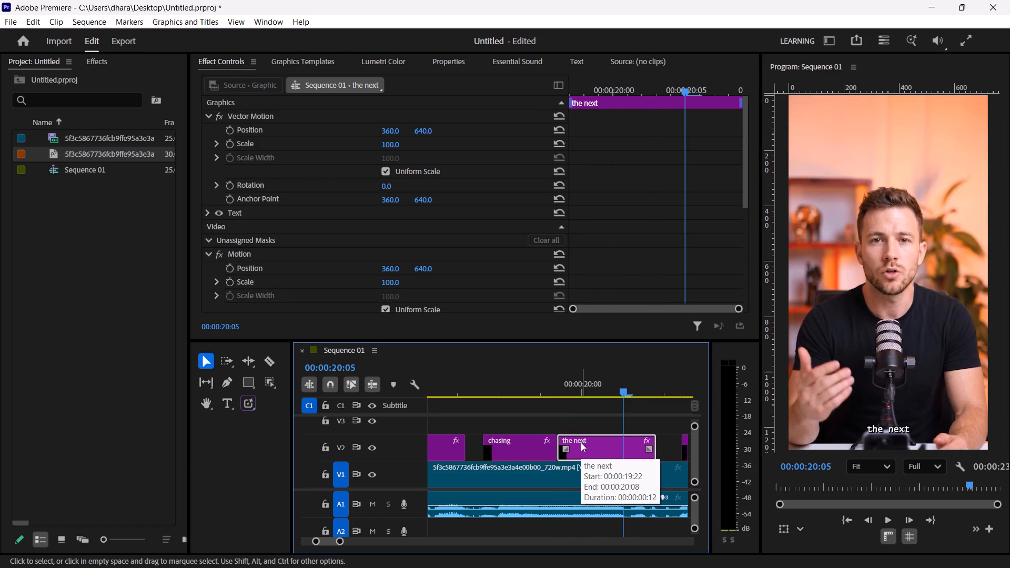
click(592, 397)
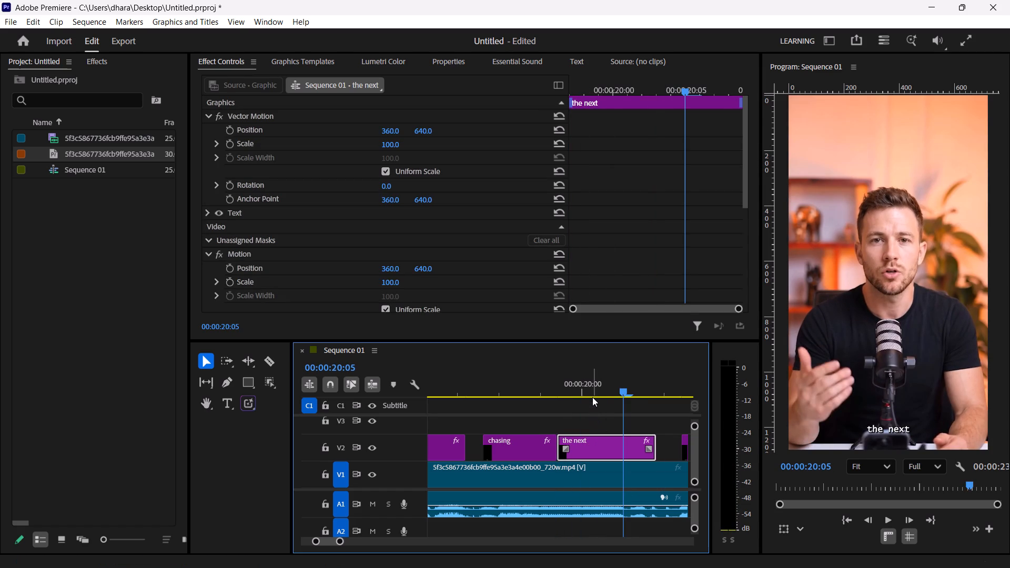
drag(590, 397, 581, 397)
click(552, 390)
key(space)
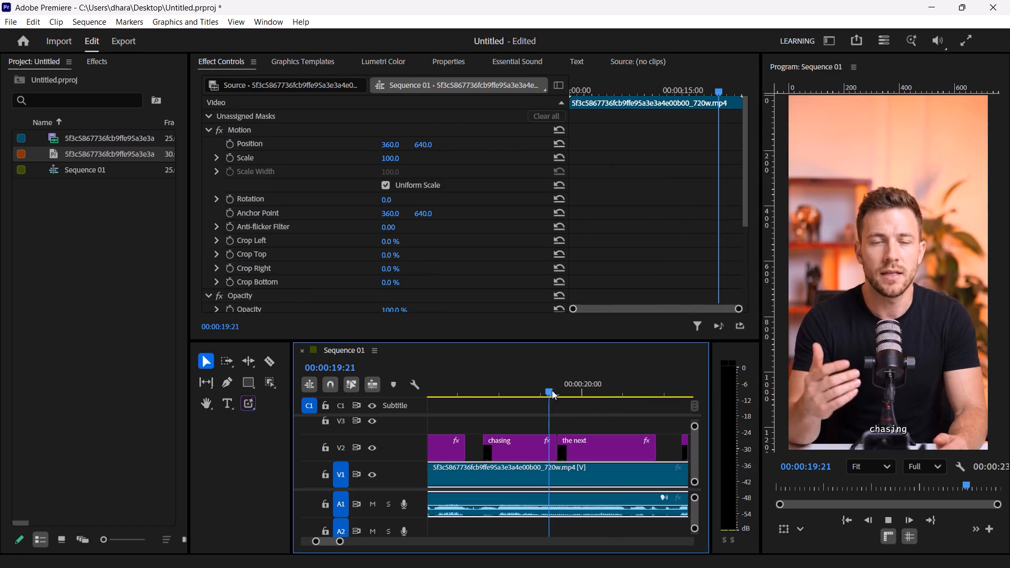
key(space)
key(Left)
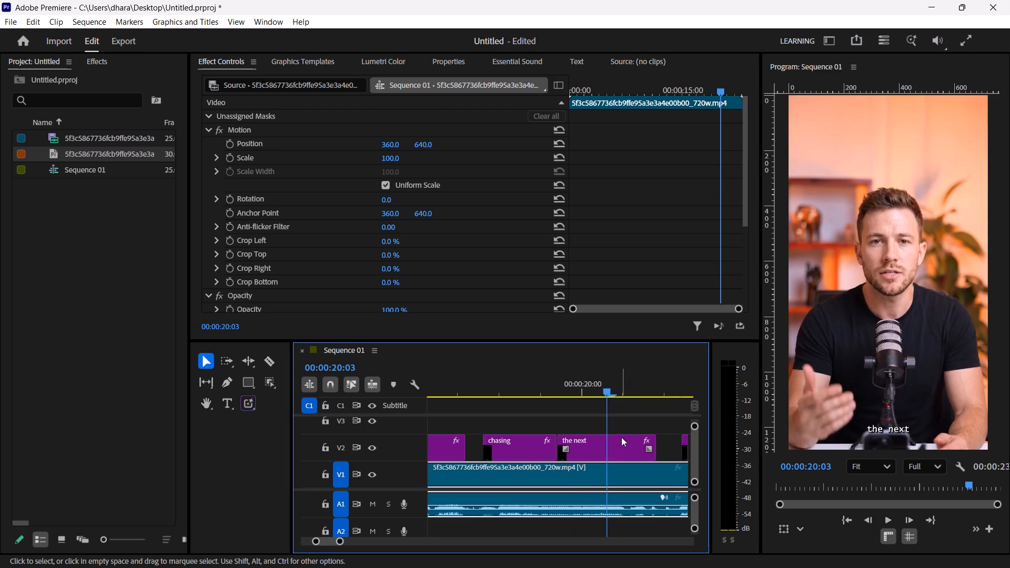
key(Left)
key(Left)
key(Left)
key(Left)
key(Left)
key(Left)
key(Left)
key(Left)
key(Left)
key(Left)
key(Left)
key(Left)
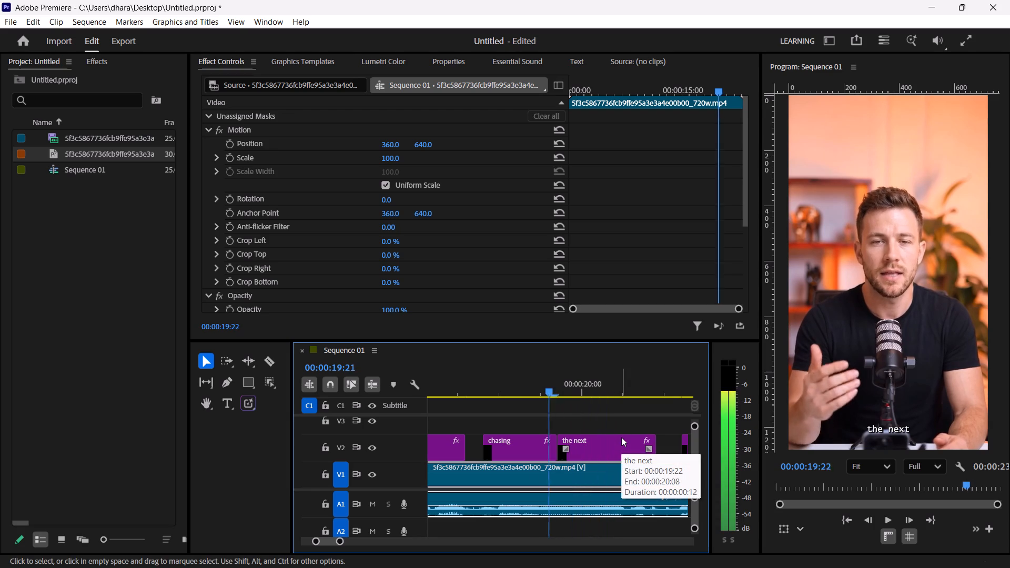
key(Right)
key(Right)
key(Right)
key(Right)
key(Right)
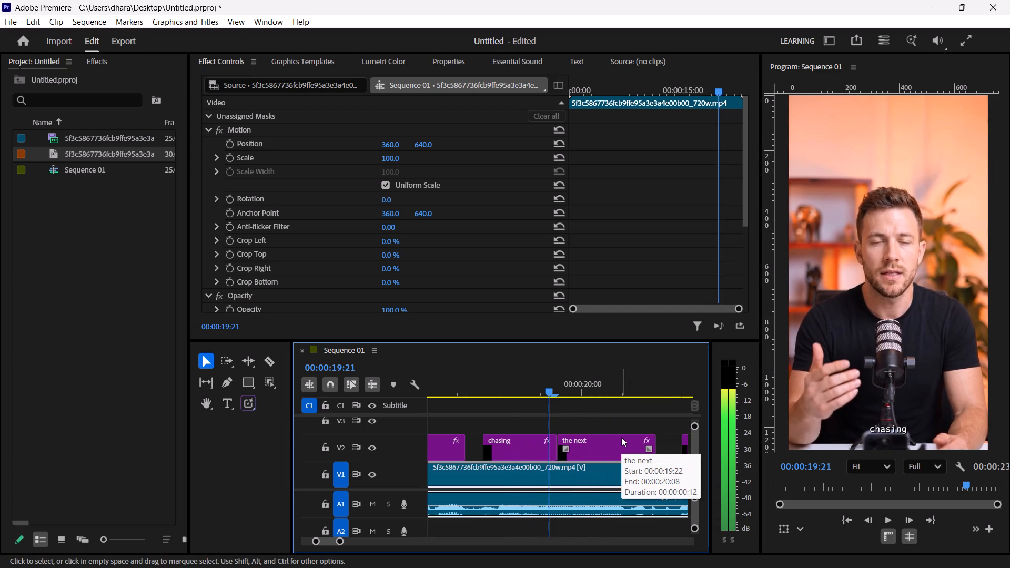
key(Right)
key(Right)
key(Right)
key(Right)
key(Right)
key(Right)
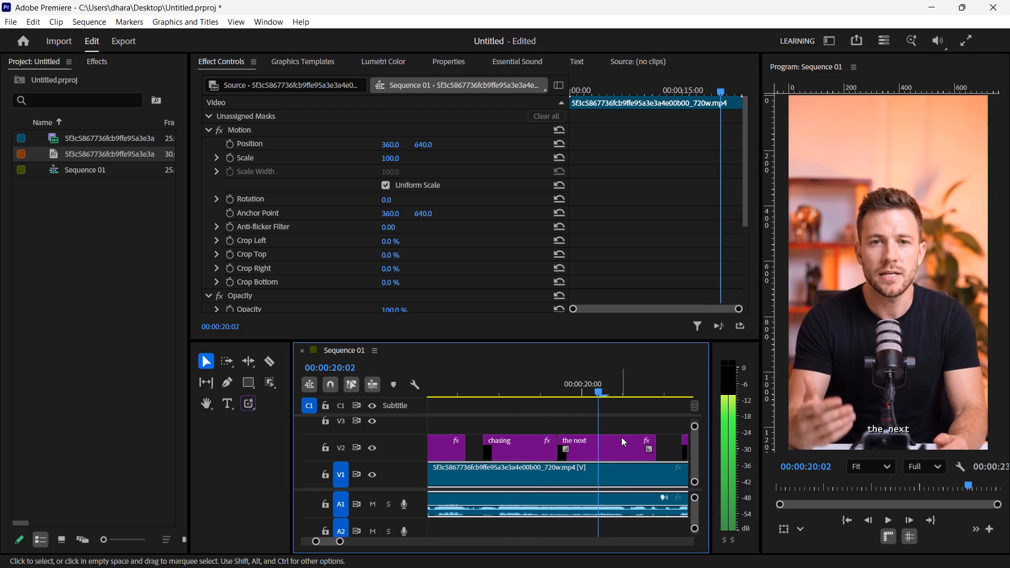
key(Left)
key(Left)
key(Left)
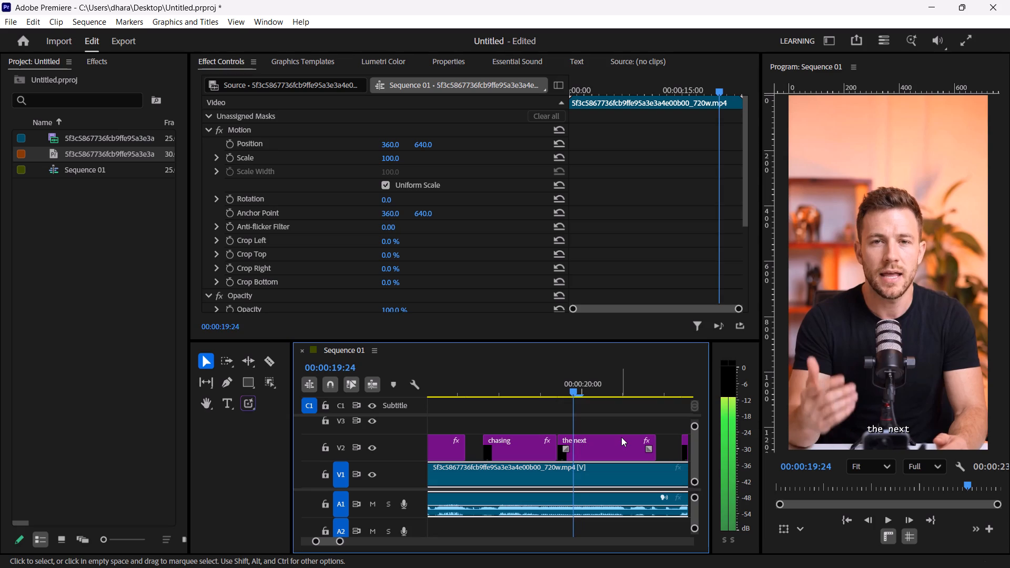
click(584, 449)
key(Right)
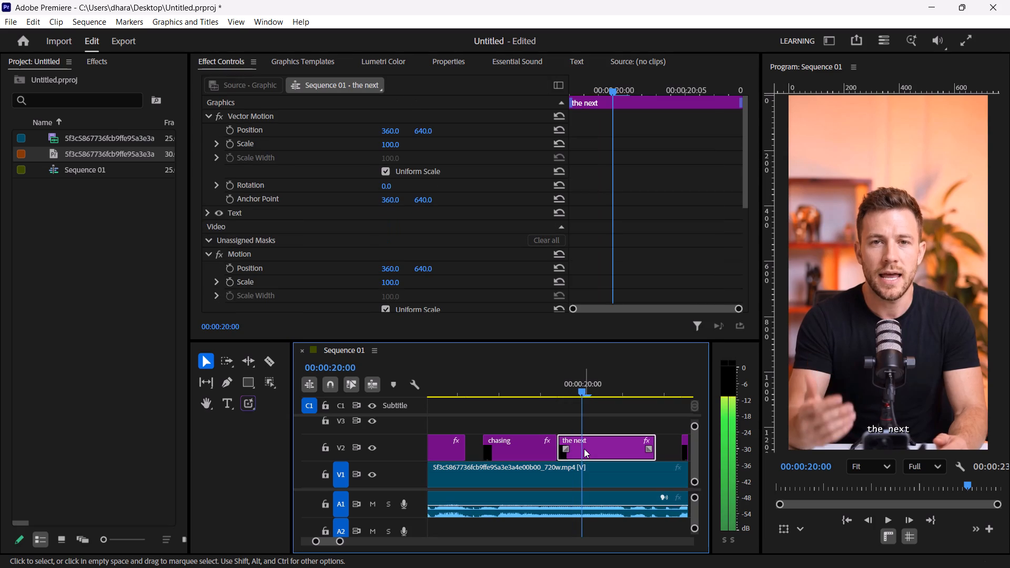
key(F1)
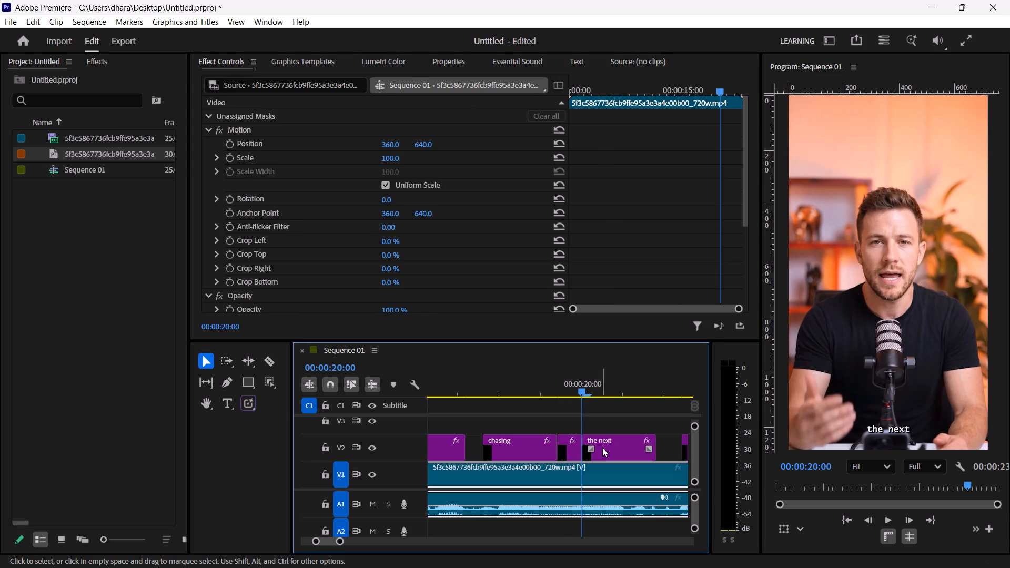
Play through the second "the next" piece and move the "quick fix" graphic to start at 00:00:20:09, directly after it.
click(605, 447)
key(space)
key(space)
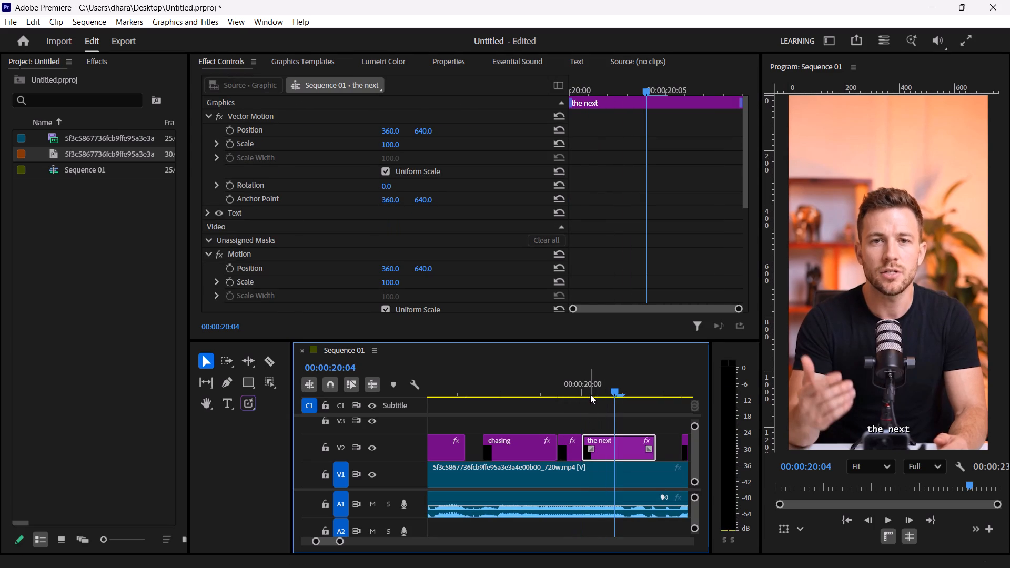
key(space)
key(space)
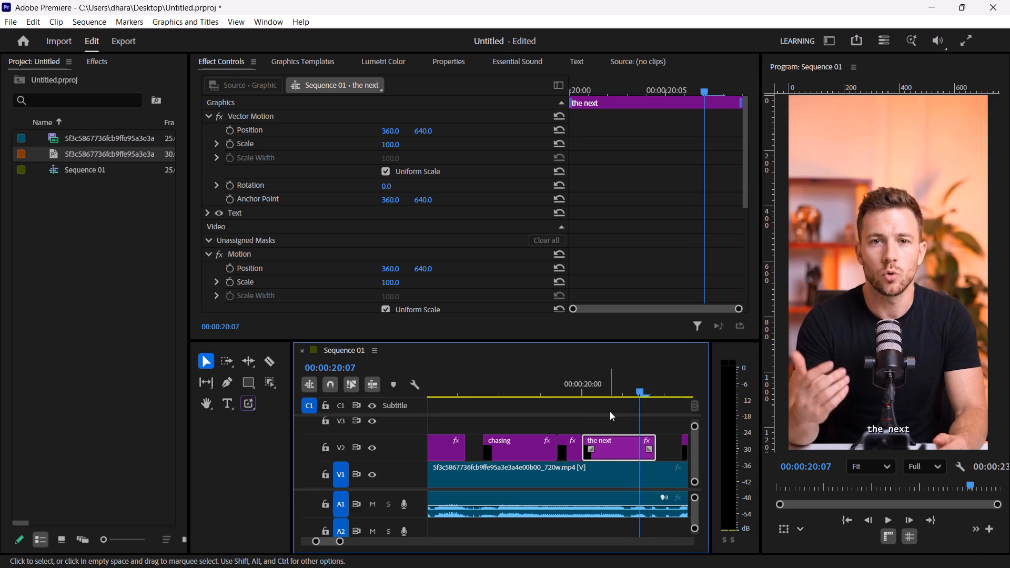
key(space)
key(space)
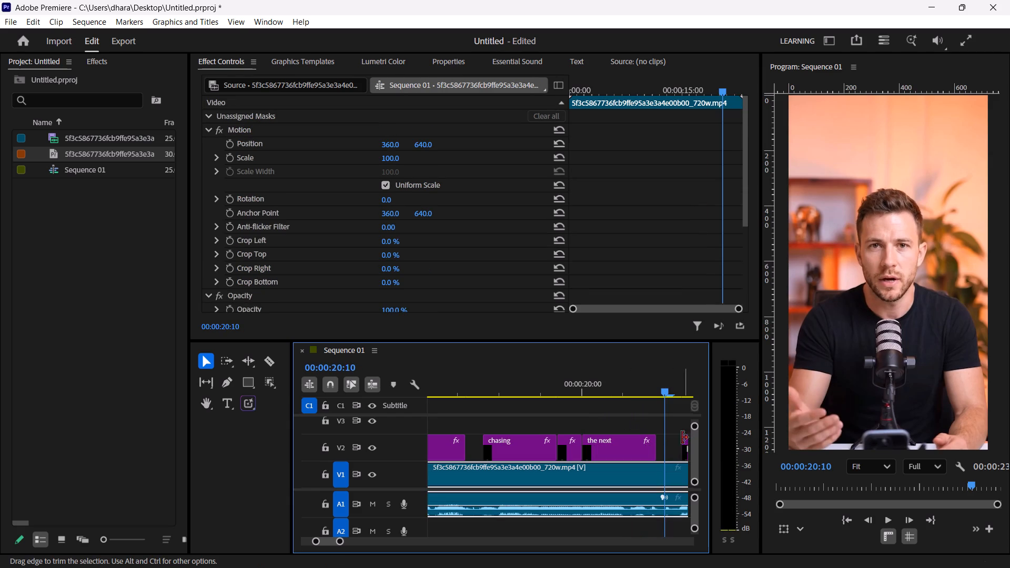
key(Left)
key(Left)
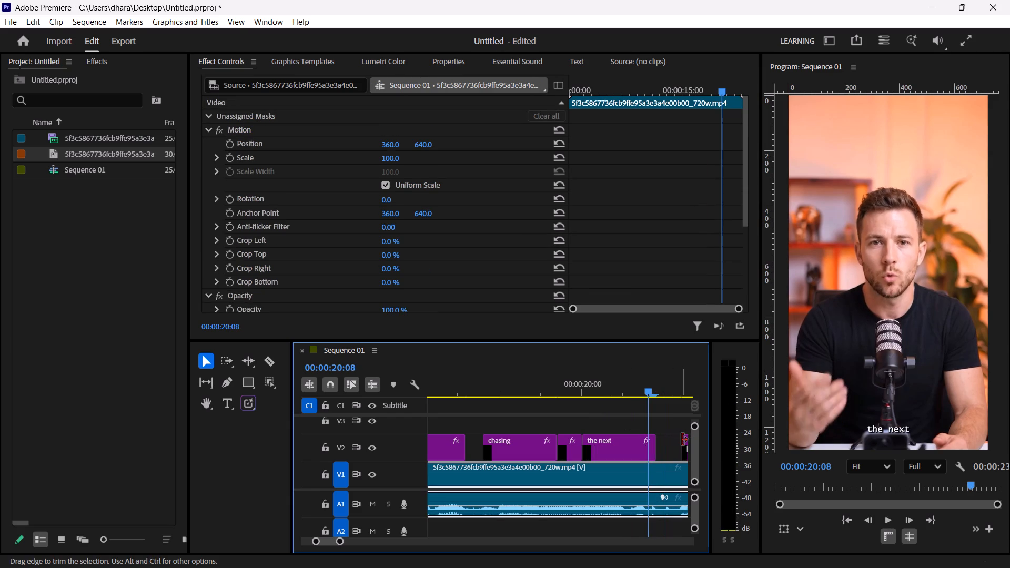
key(Right)
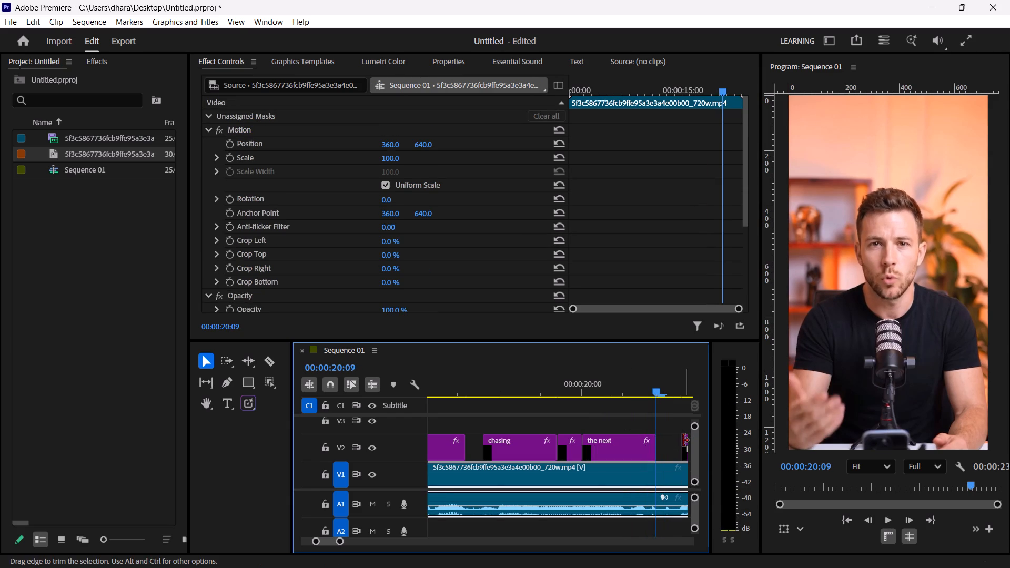
drag(339, 538, 358, 538)
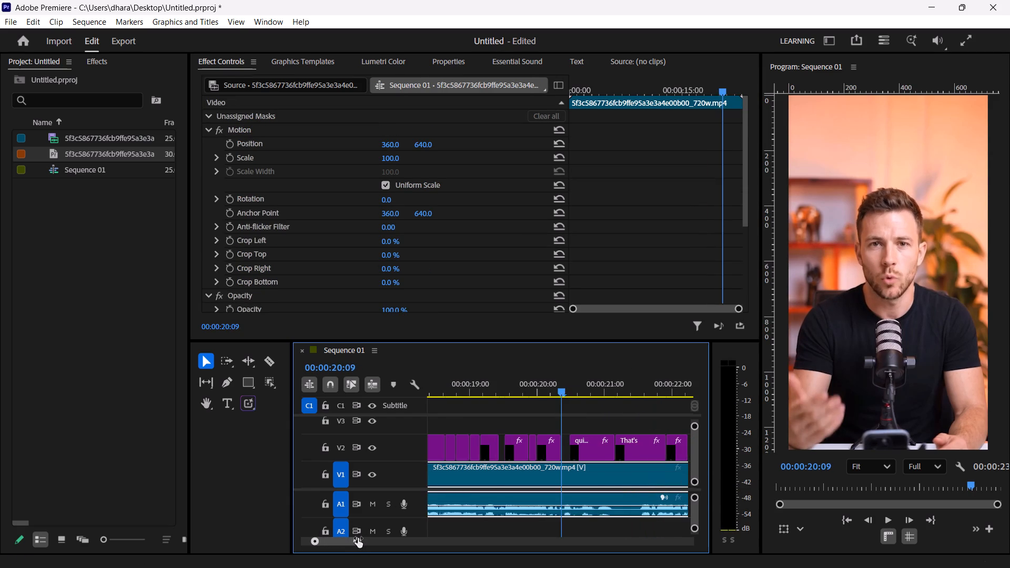
drag(358, 538, 330, 539)
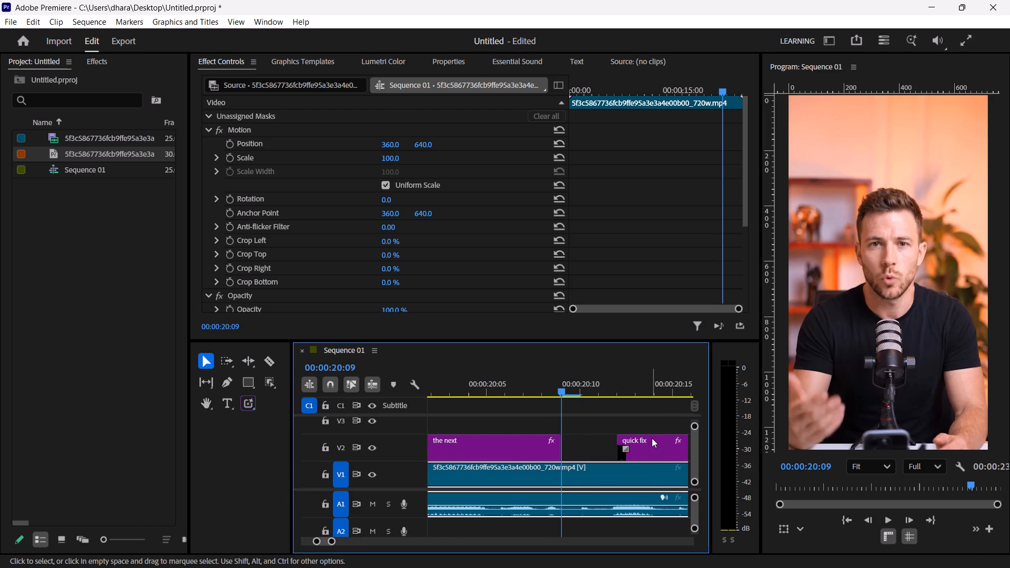
drag(652, 438, 601, 444)
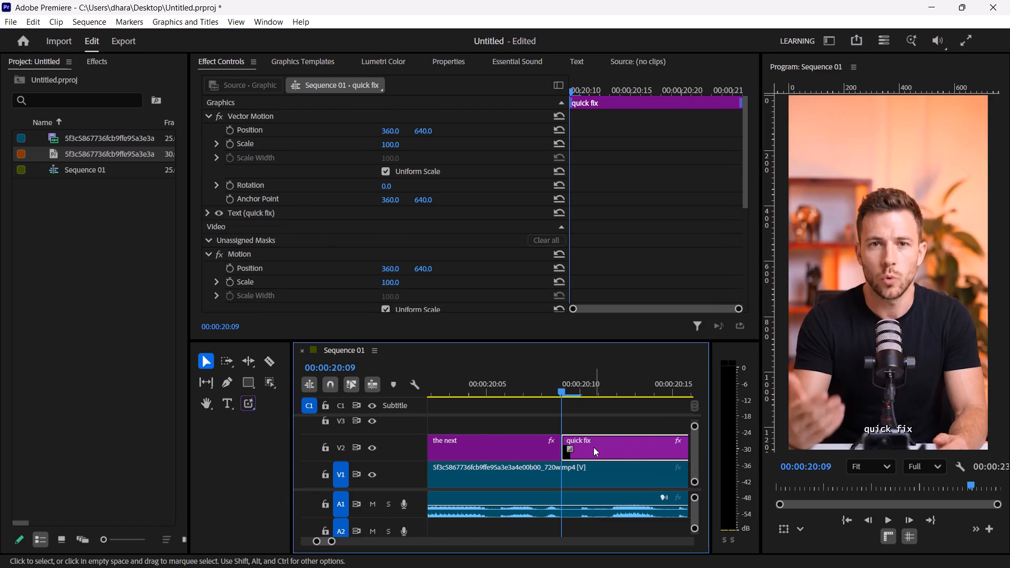
Play the start of the "quick fix" graphic and split it at 00:00:20:13.
key(space)
key(space)
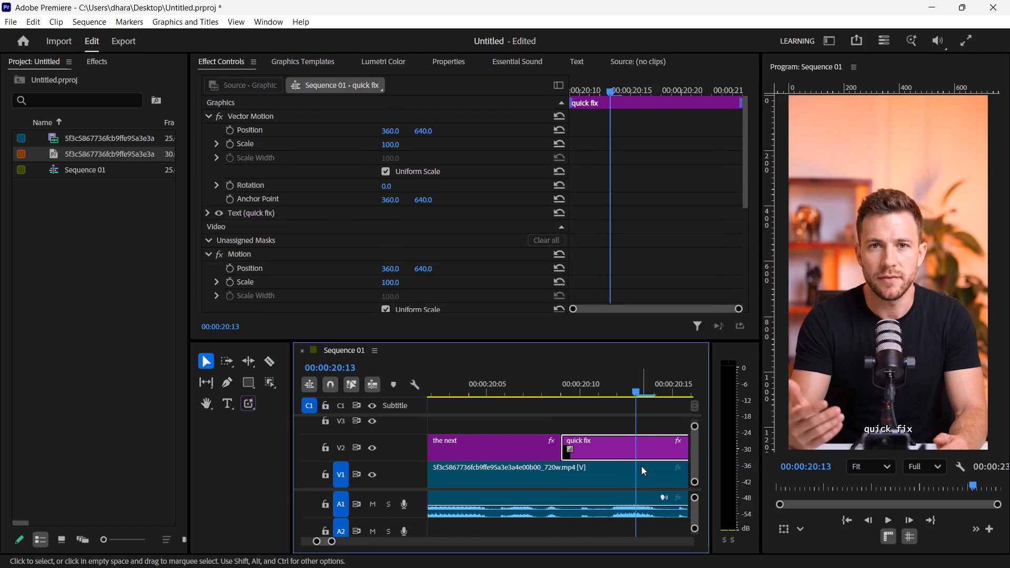
click(644, 449)
key(F1)
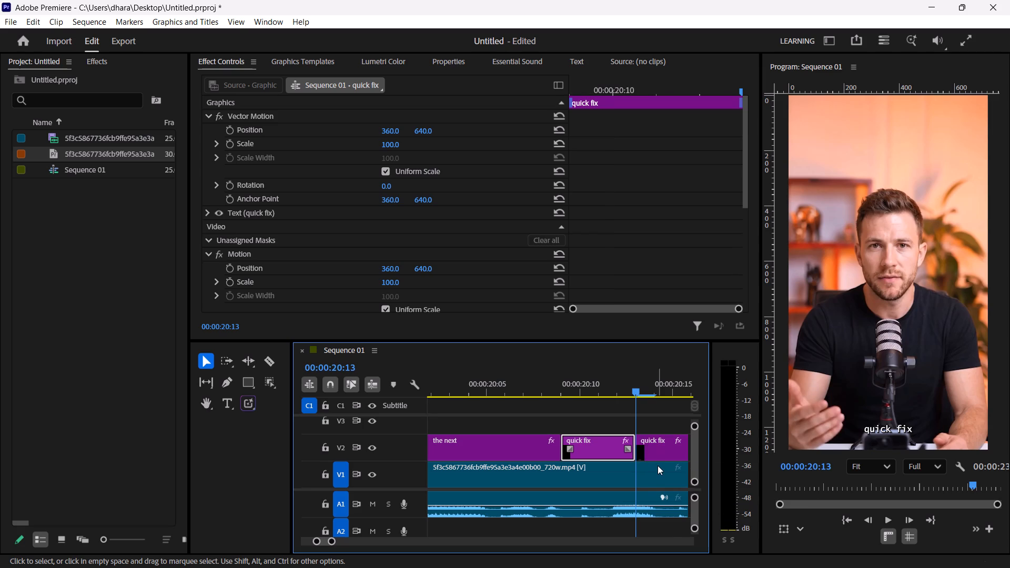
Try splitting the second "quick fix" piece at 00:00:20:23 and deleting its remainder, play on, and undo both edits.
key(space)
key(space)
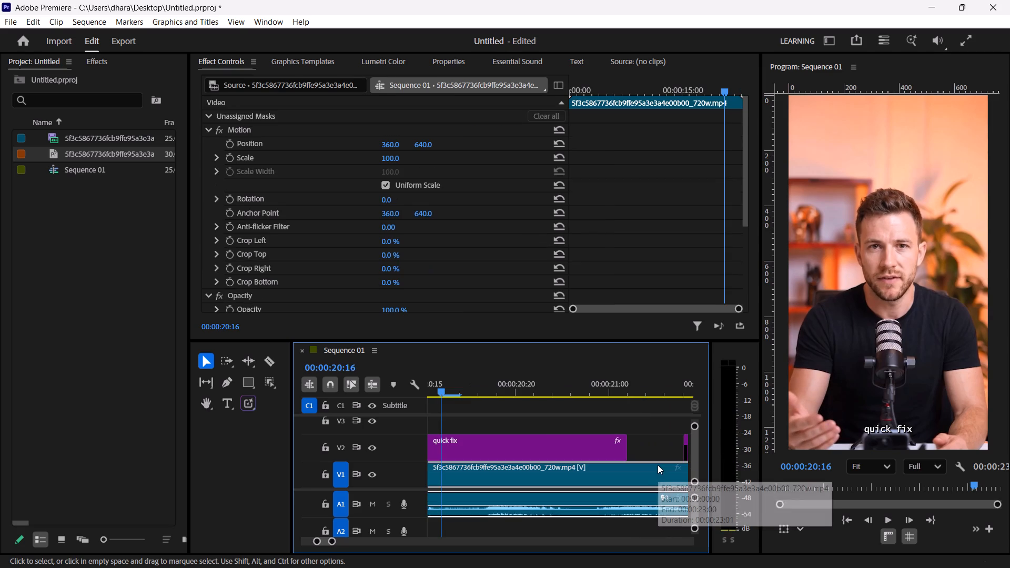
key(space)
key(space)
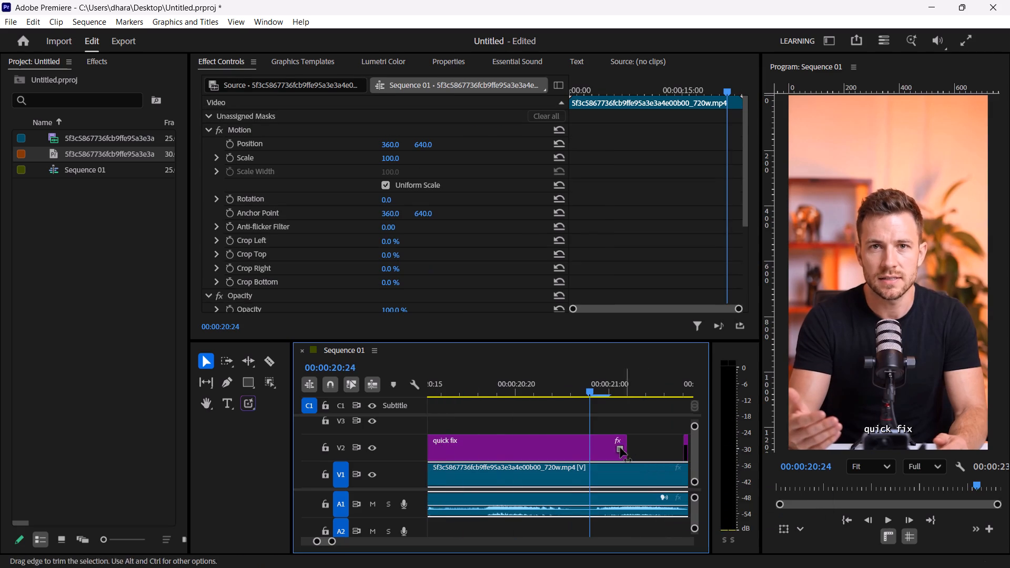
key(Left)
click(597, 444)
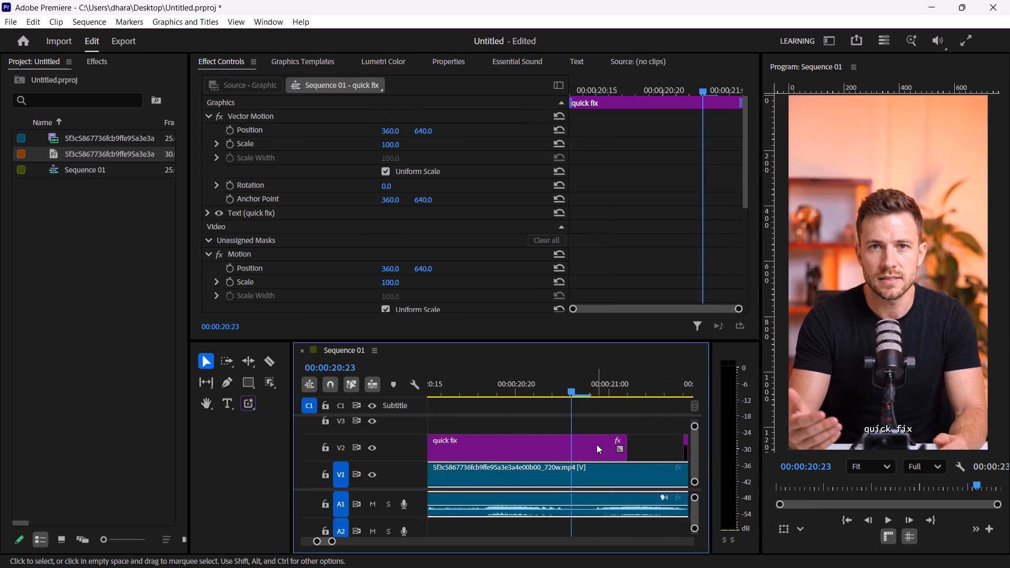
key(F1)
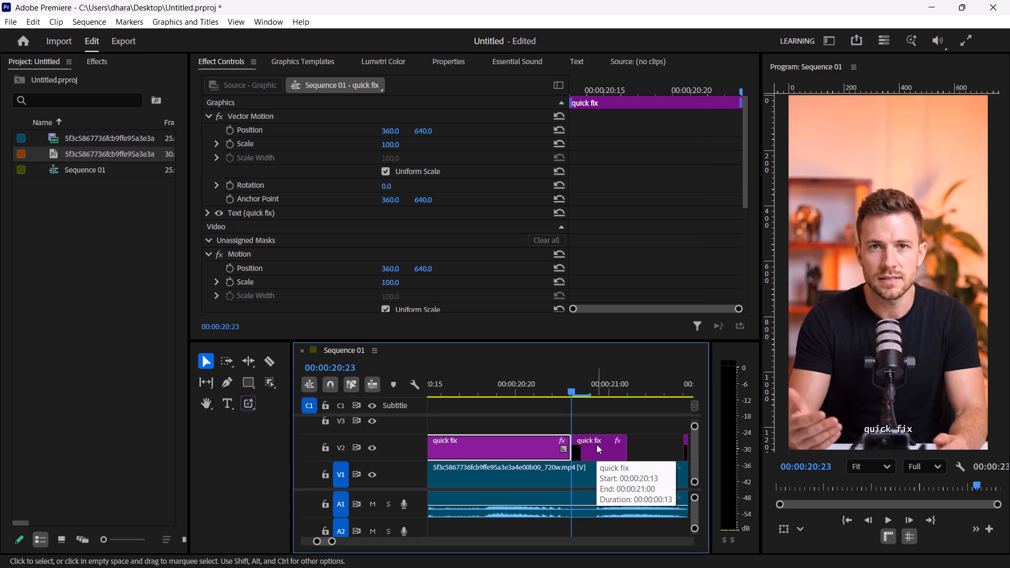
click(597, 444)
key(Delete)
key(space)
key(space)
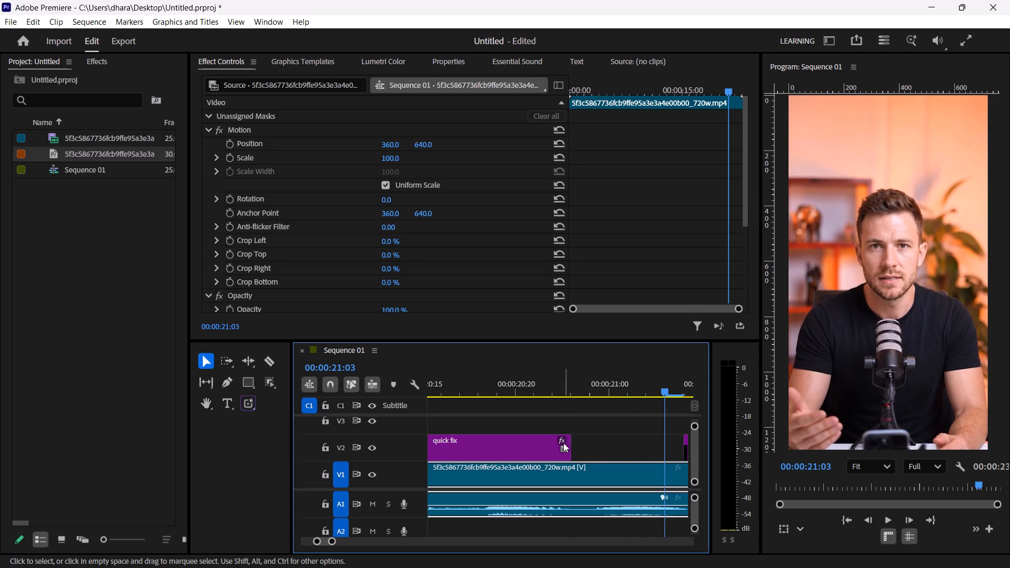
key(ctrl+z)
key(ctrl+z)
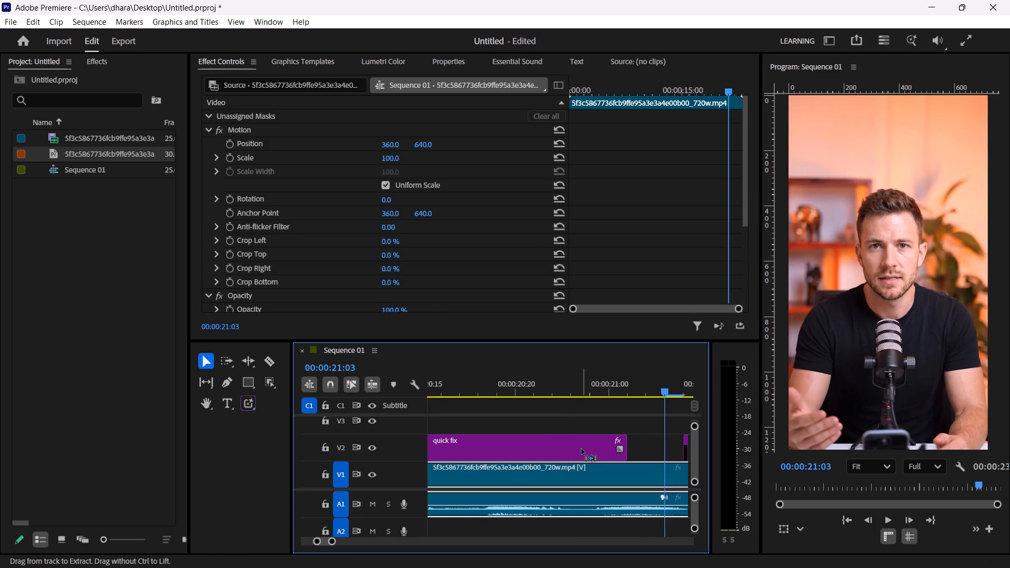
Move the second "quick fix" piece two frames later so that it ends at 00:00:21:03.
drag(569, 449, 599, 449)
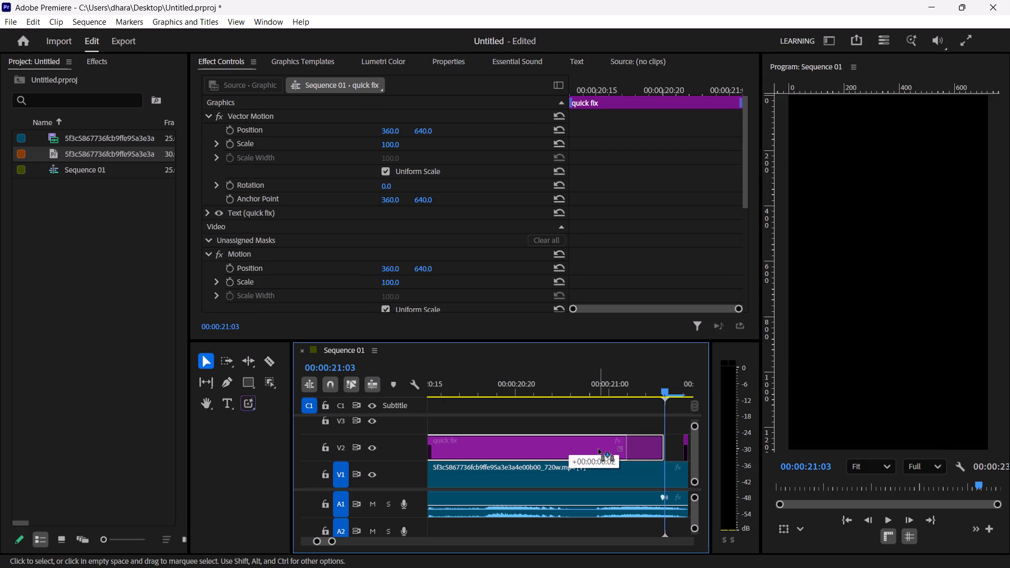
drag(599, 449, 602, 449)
Play on to 00:00:21:08, move the "That's" graphic up to track V3, and move the second "quick fix" piece to end at the playhead.
key(space)
key(space)
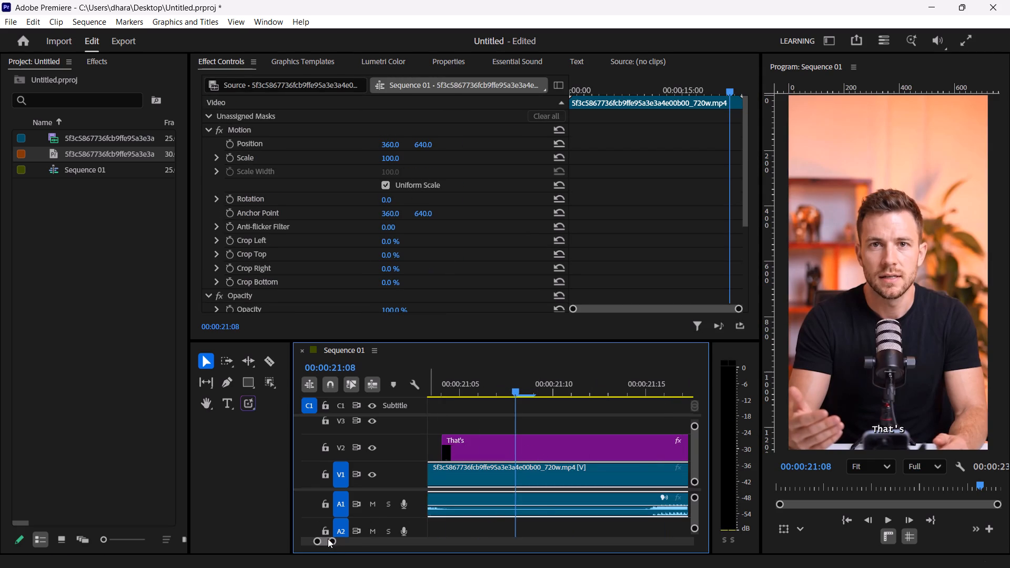
drag(331, 539, 336, 539)
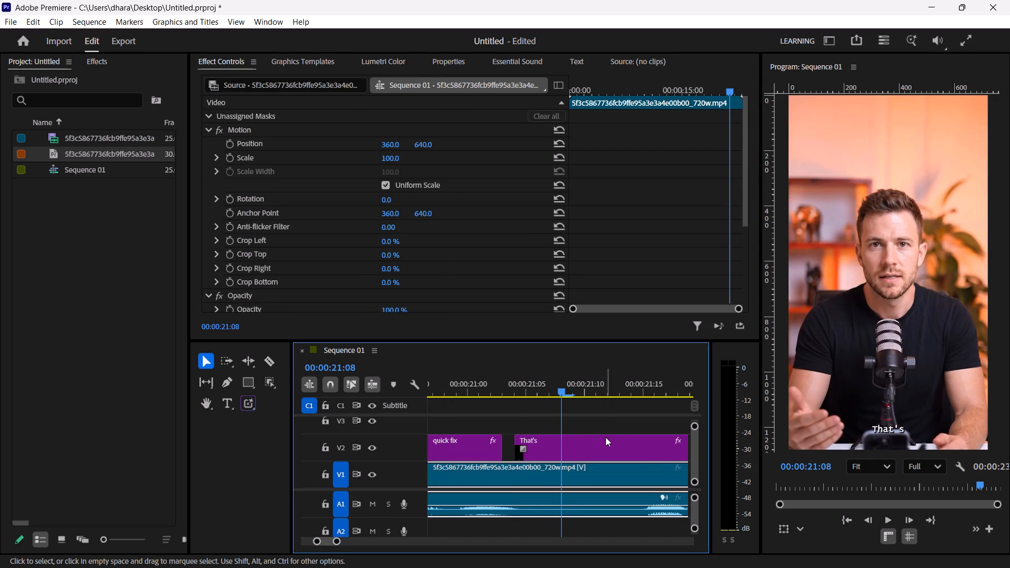
drag(594, 447, 594, 427)
drag(484, 451, 531, 455)
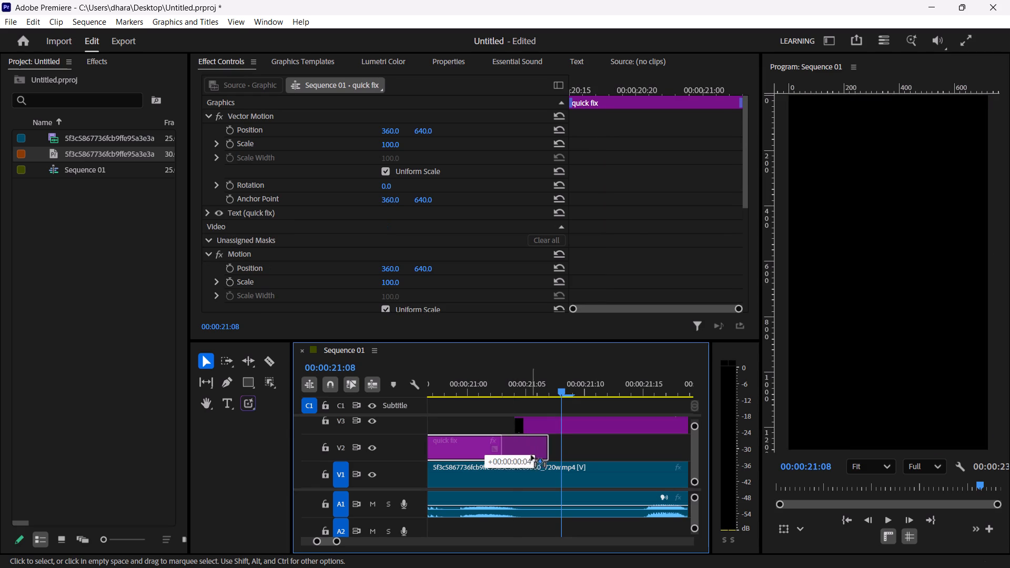
drag(531, 455, 537, 455)
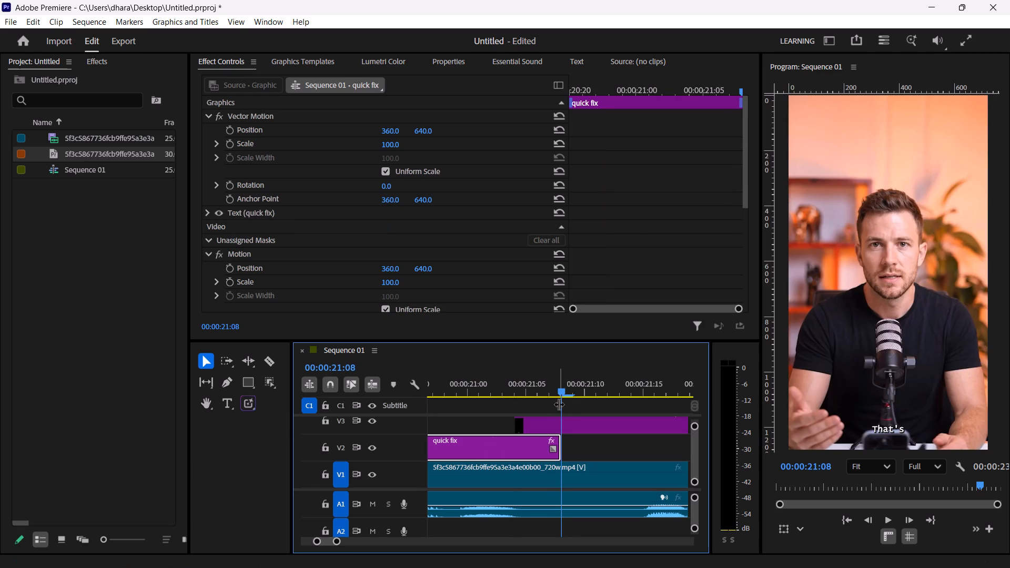
Move the second "quick fix" piece two frames earlier so that it ends at 00:00:21:06.
drag(562, 396, 552, 396)
drag(559, 392, 510, 393)
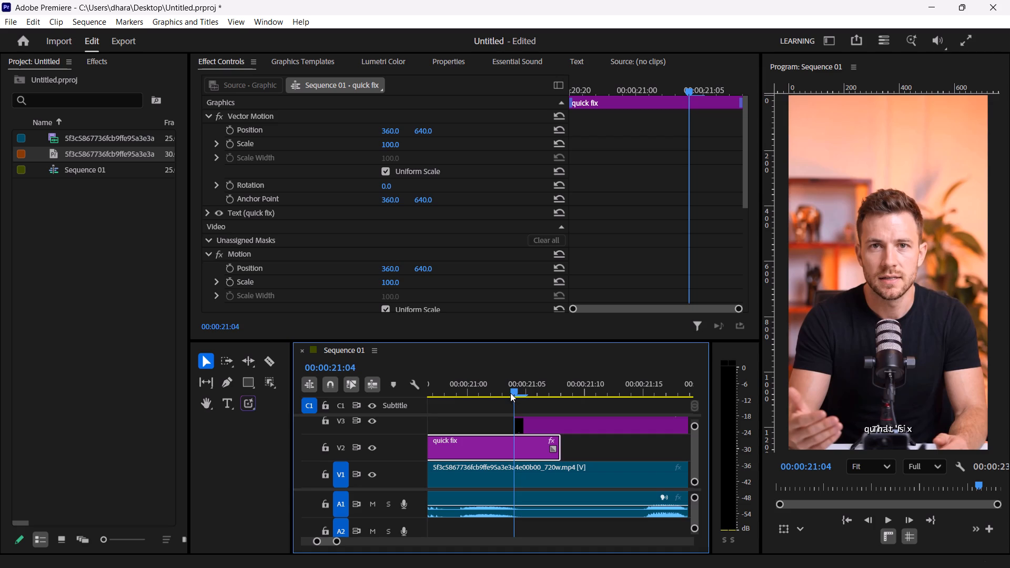
drag(510, 393, 539, 393)
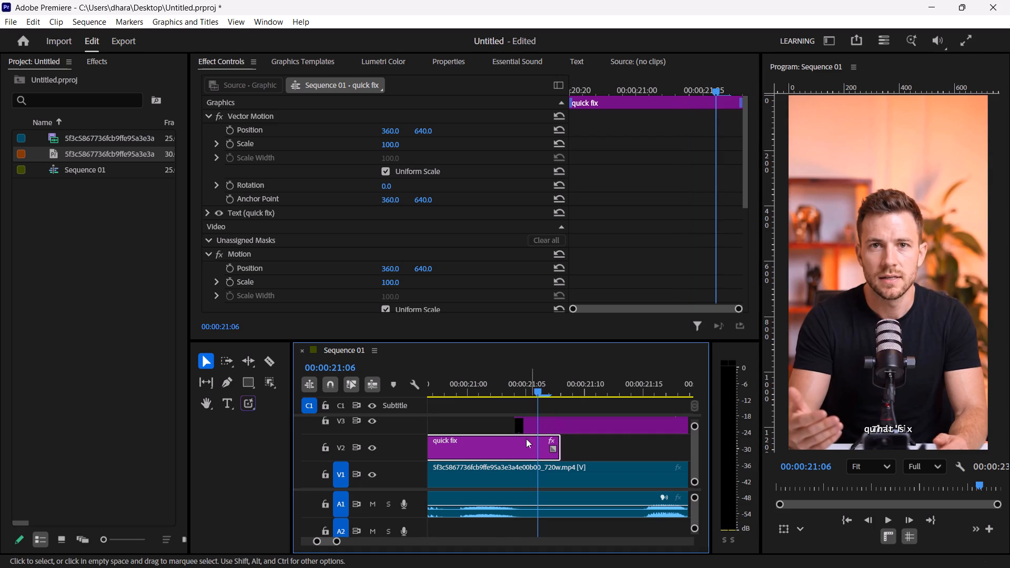
drag(512, 441, 490, 439)
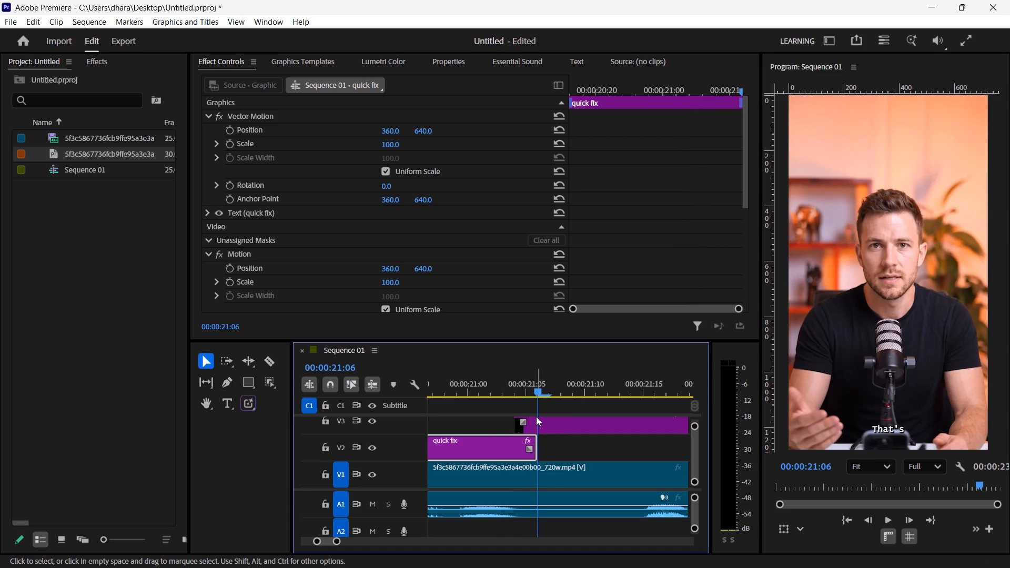
Play from the "chasing" graphic to 00:00:20:11 and move the first "quick fix" piece to start at the playhead.
drag(536, 392, 421, 387)
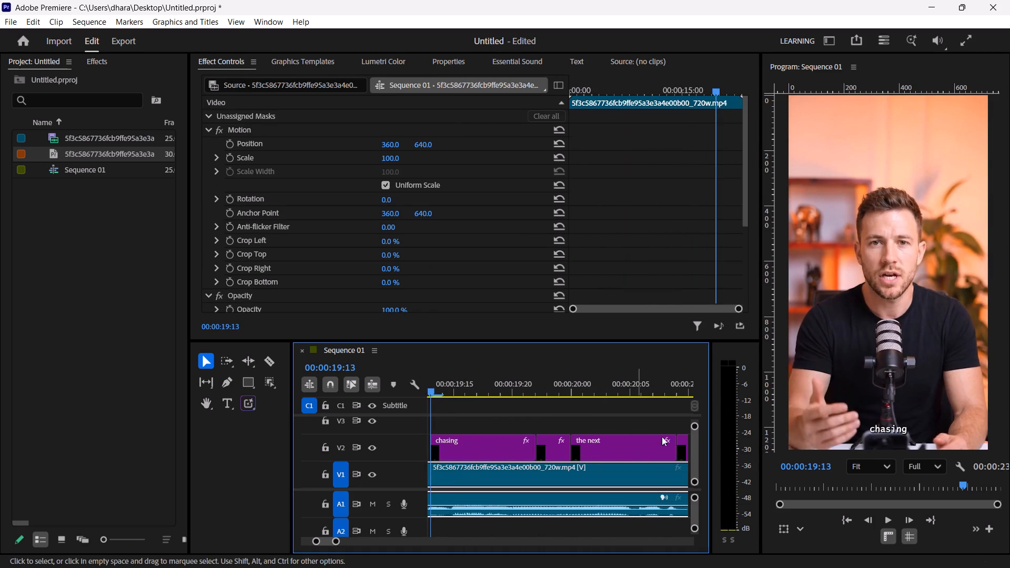
key(space)
key(space)
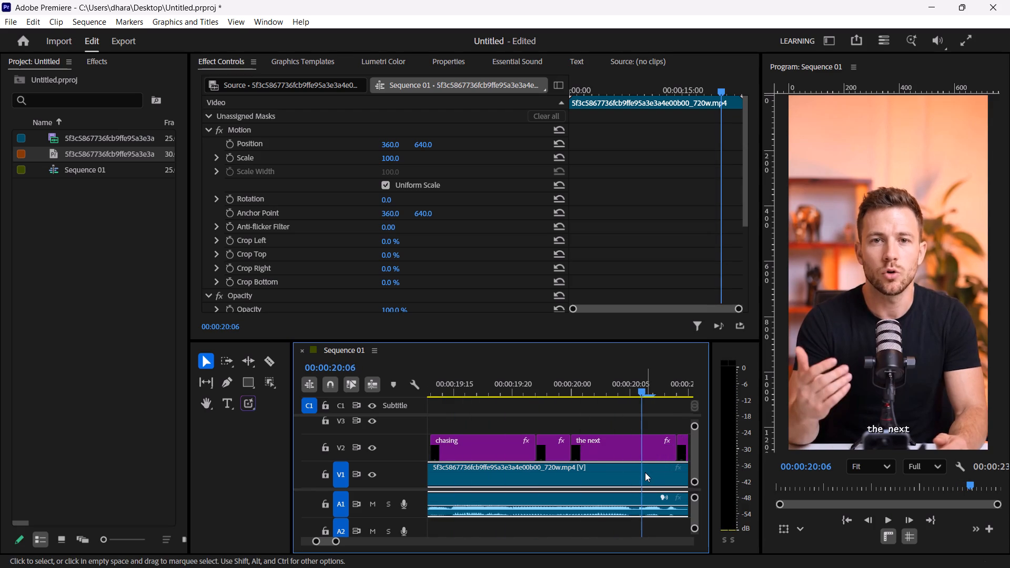
key(space)
key(space)
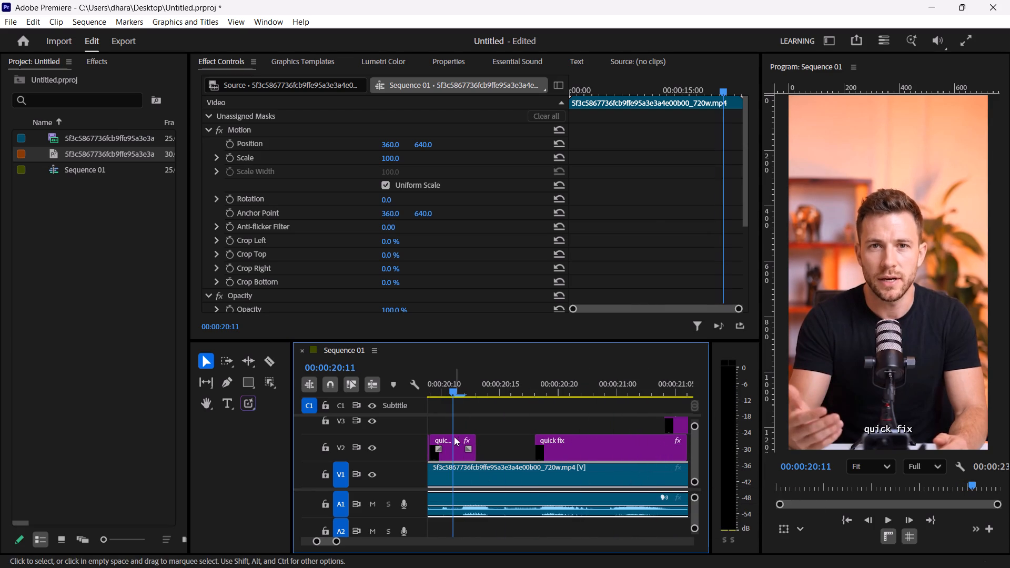
drag(460, 437, 480, 437)
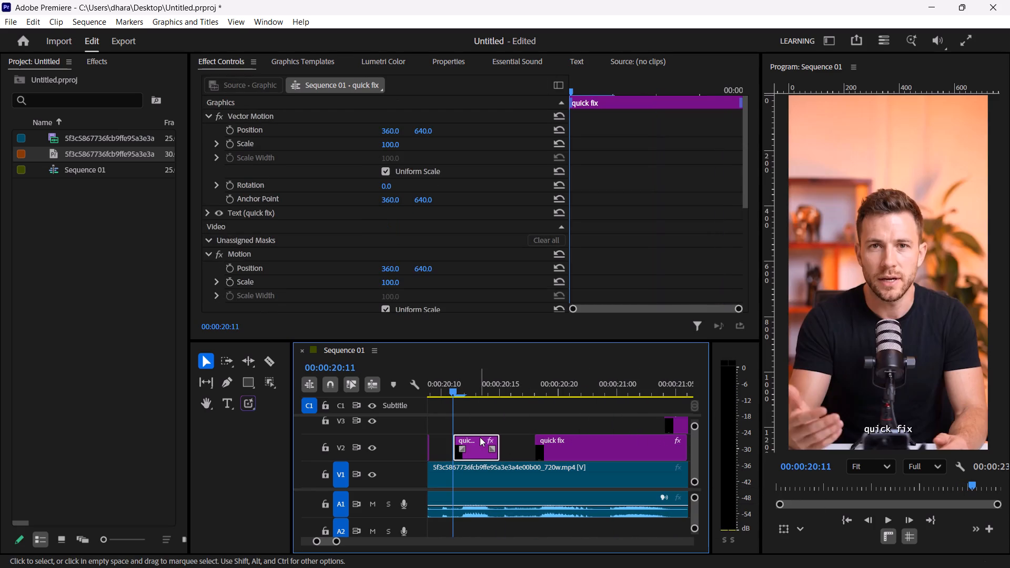
Play on to 00:00:21:06 and move the "That's" graphic on track V3 to start at the playhead.
key(space)
key(space)
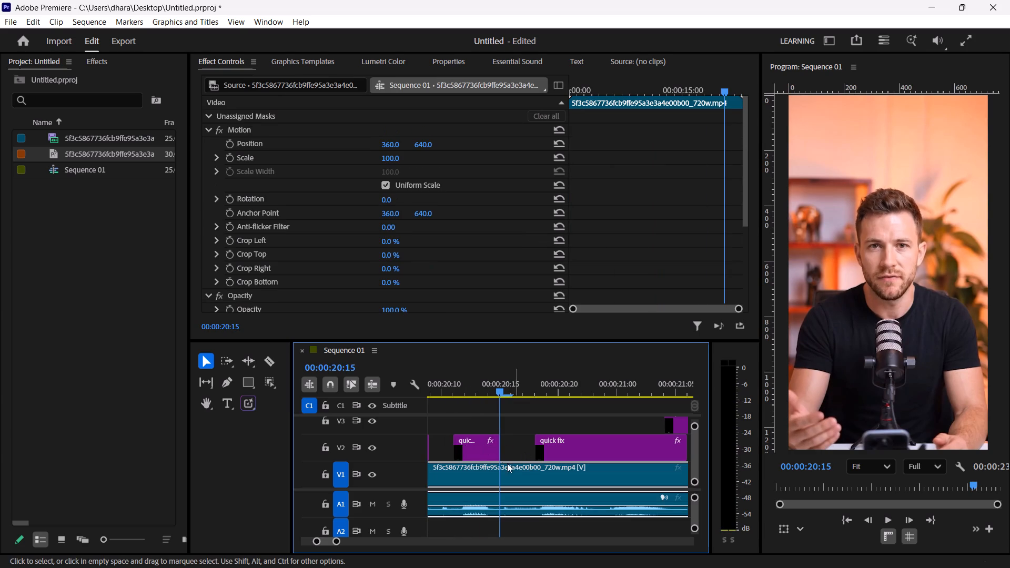
key(space)
key(space)
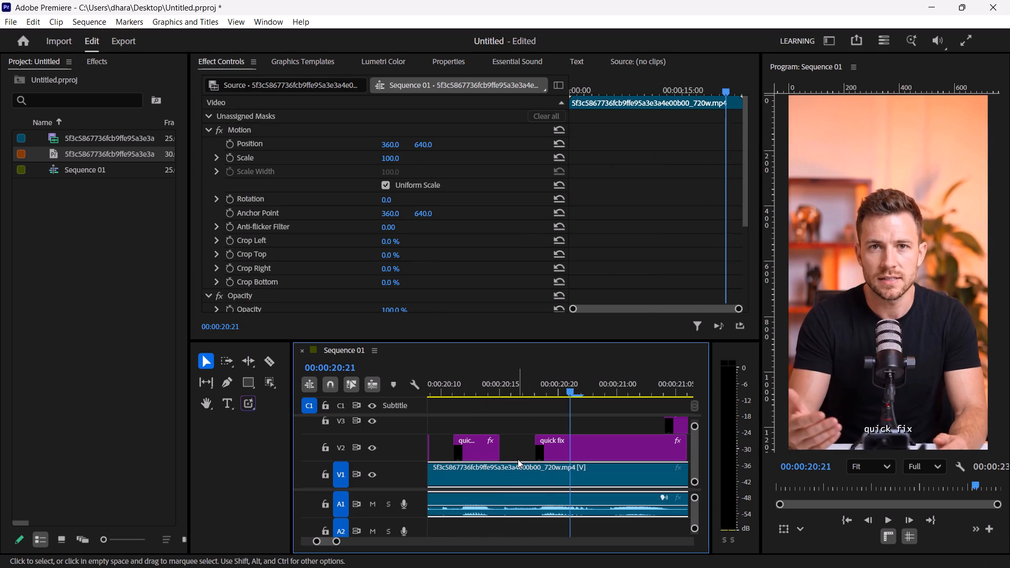
key(space)
key(space)
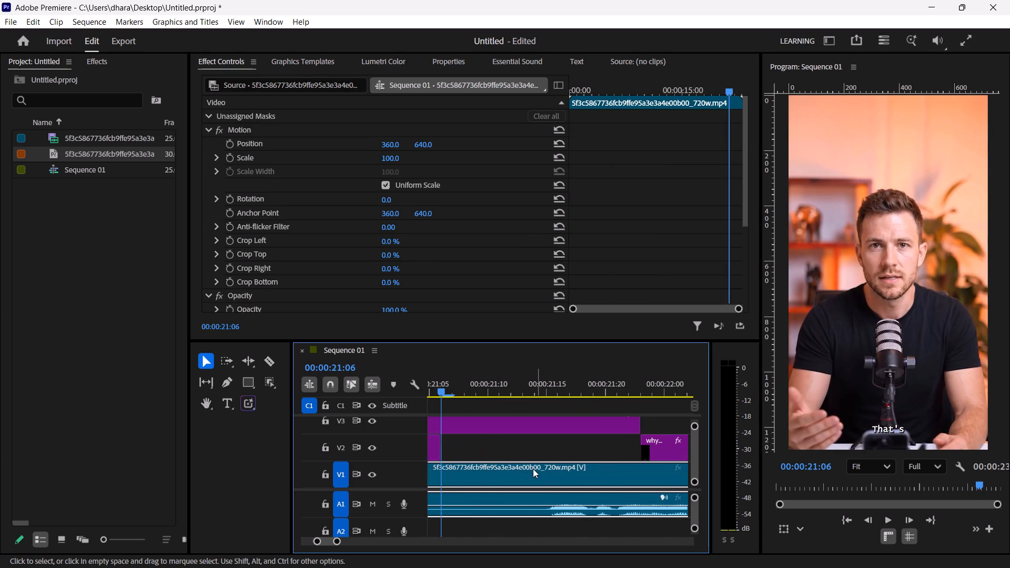
click(502, 429)
drag(480, 426, 585, 432)
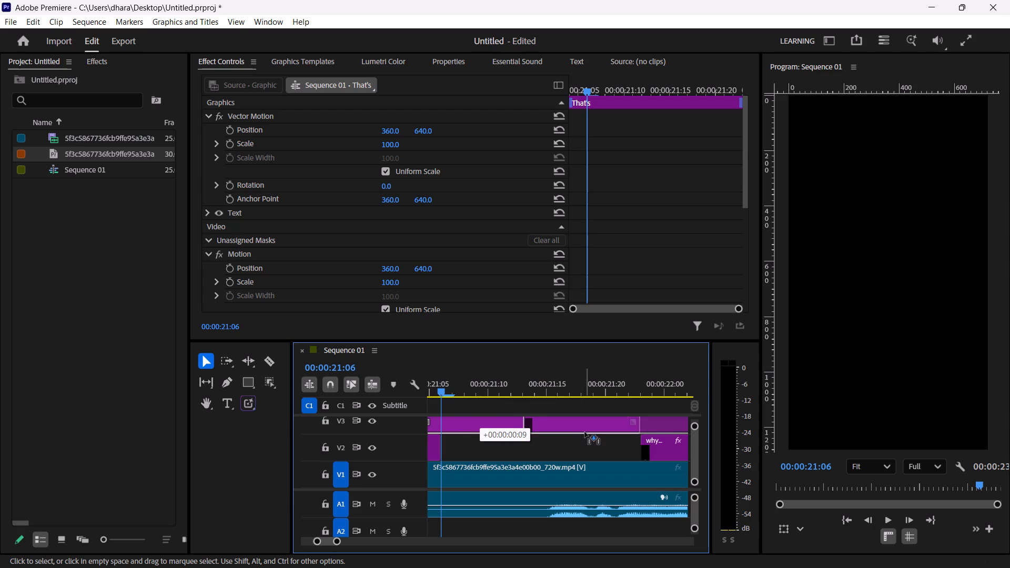
drag(585, 432, 539, 422)
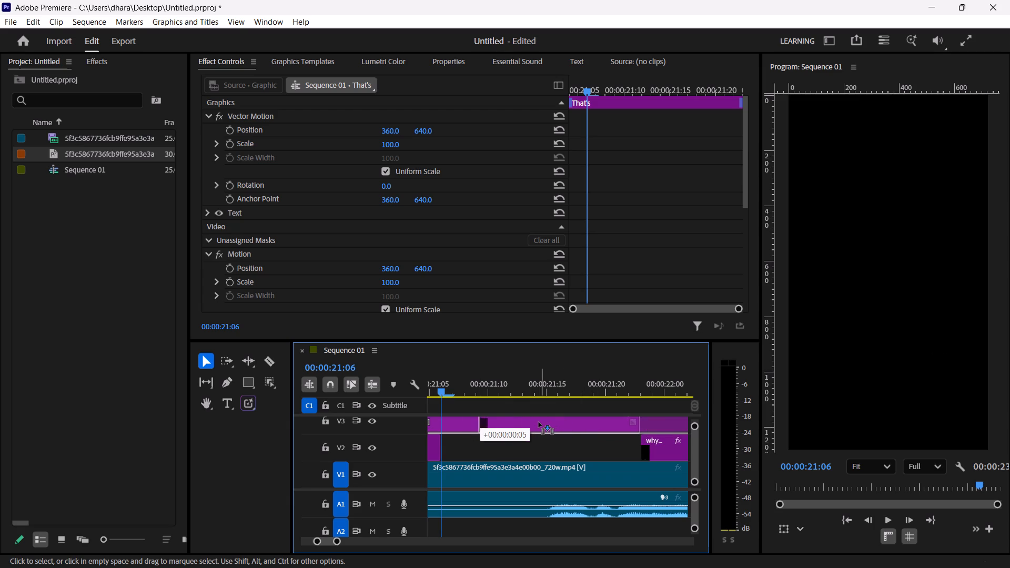
drag(539, 422, 574, 421)
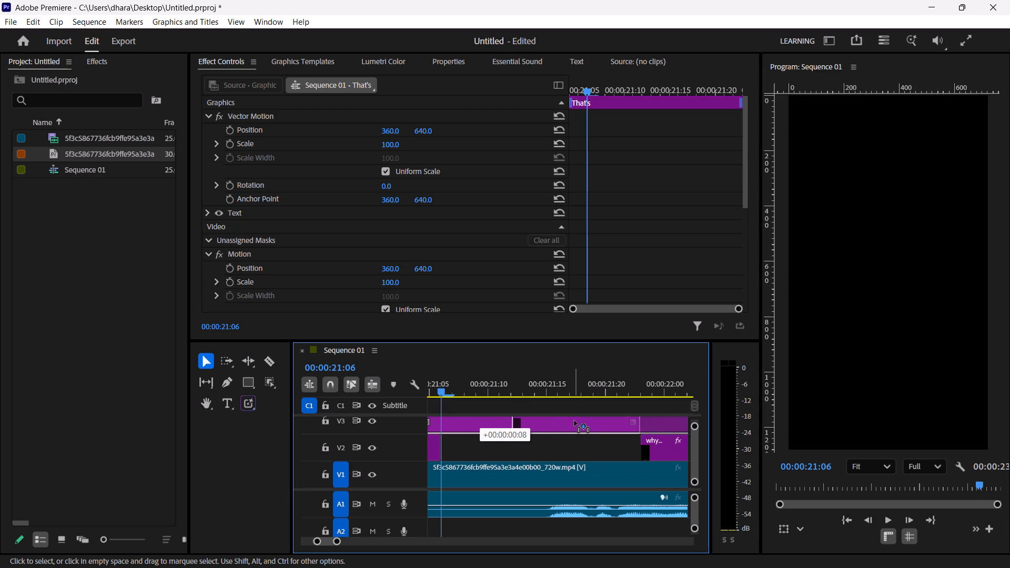
drag(574, 421, 493, 421)
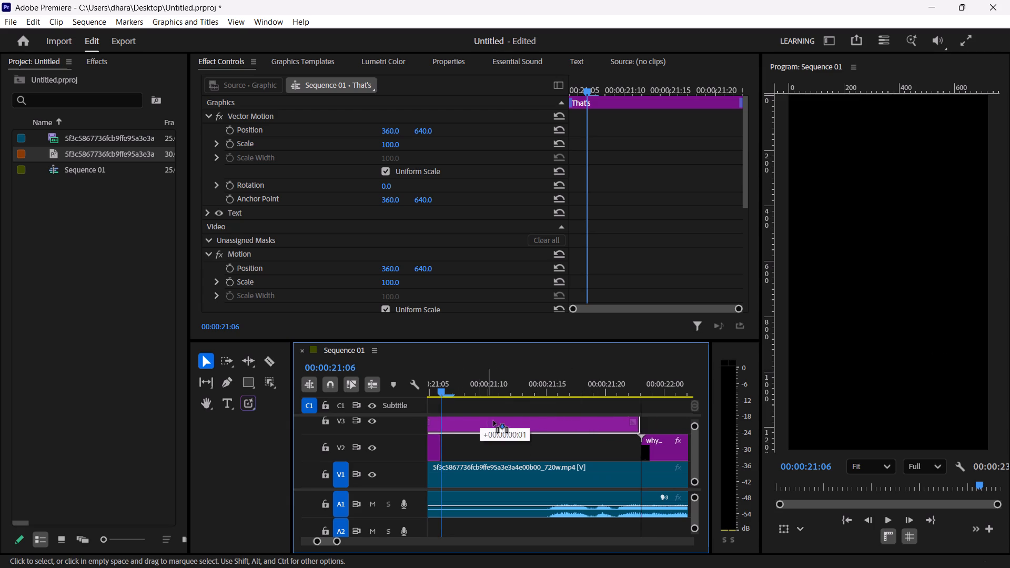
drag(493, 421, 506, 422)
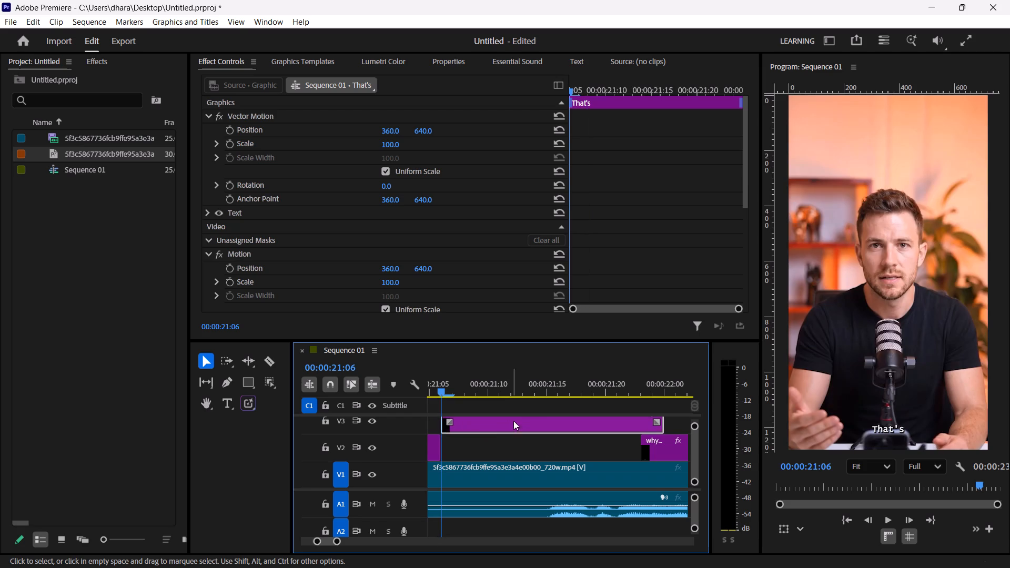
Split the "That's" graphic at 00:00:21:16 and delete the piece before the split.
click(556, 391)
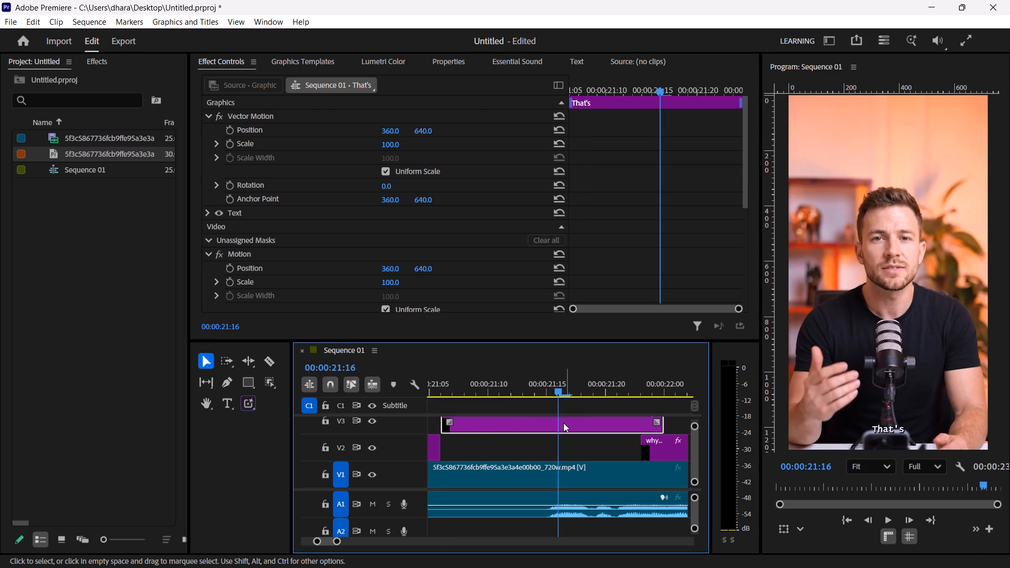
key(F1)
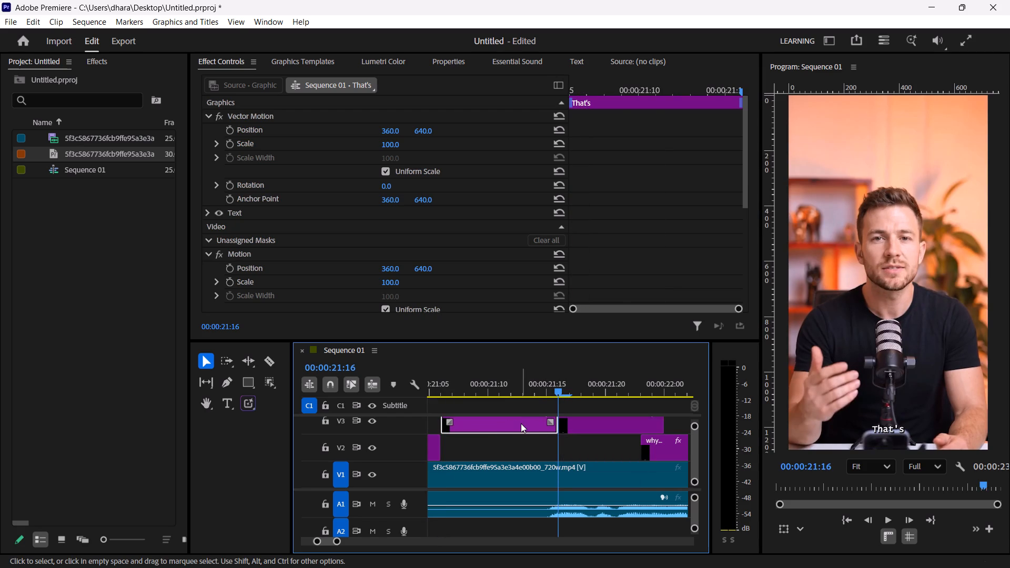
click(521, 423)
key(Delete)
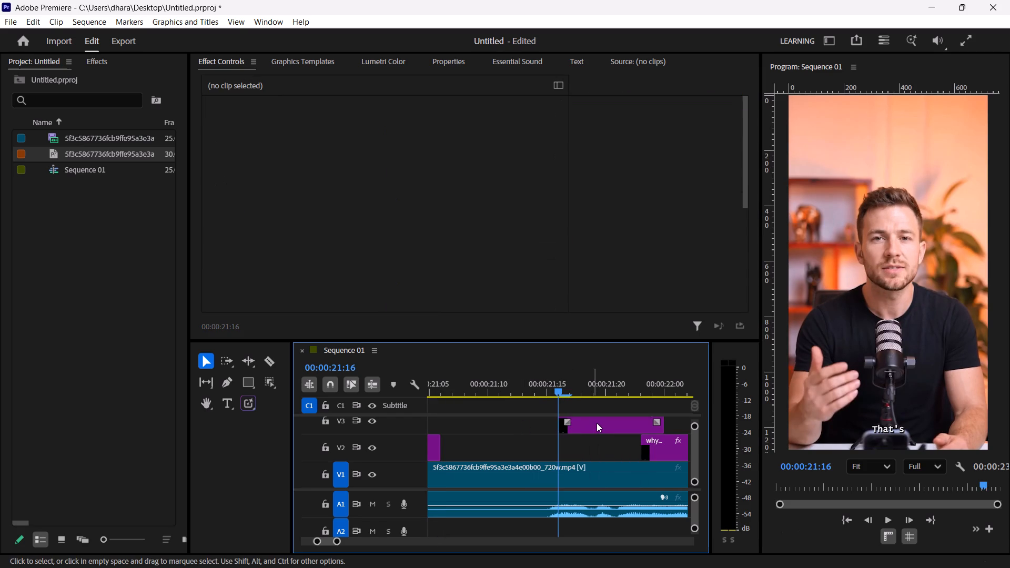
Move the remaining "That's" piece down to track V2, ending against "why you", and trim its start to 00:00:21:15.
drag(597, 423, 559, 443)
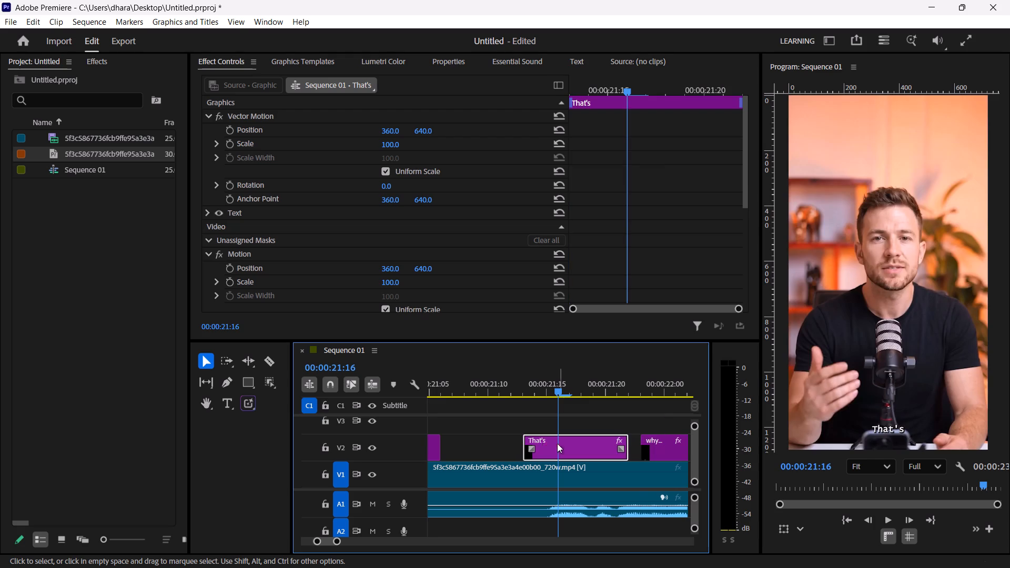
click(519, 393)
key(space)
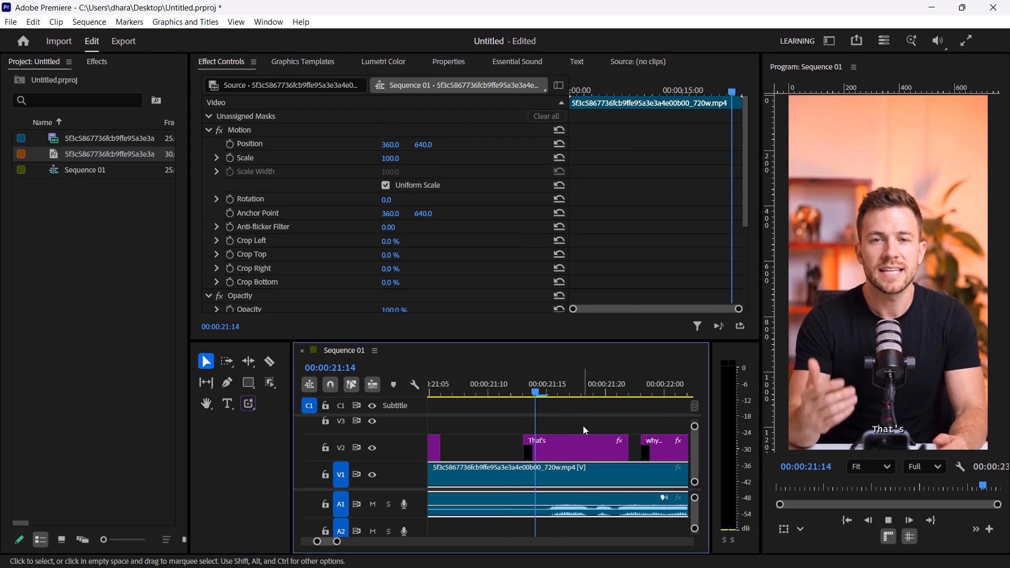
key(space)
key(Right)
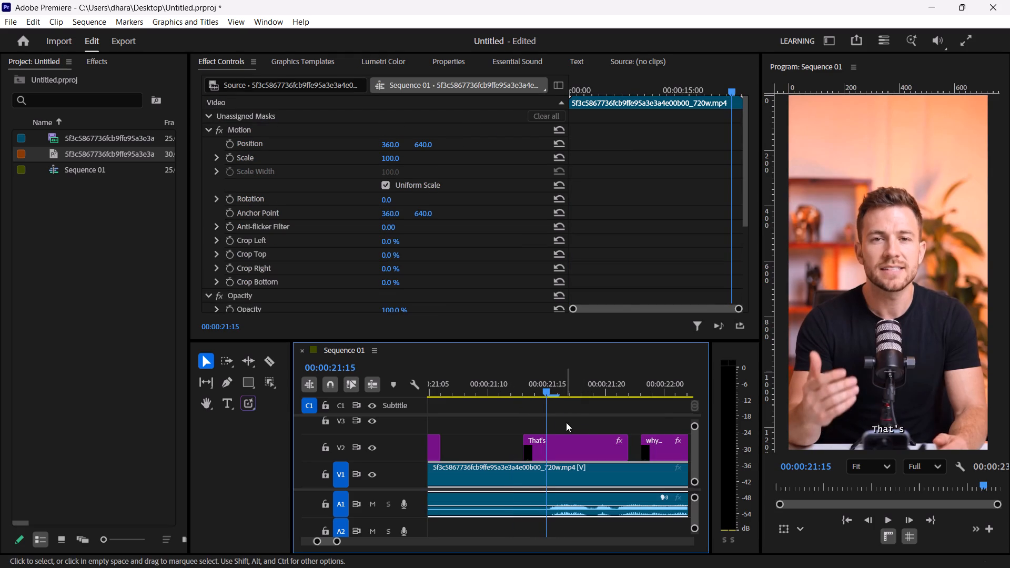
drag(568, 435, 574, 436)
drag(536, 443, 539, 443)
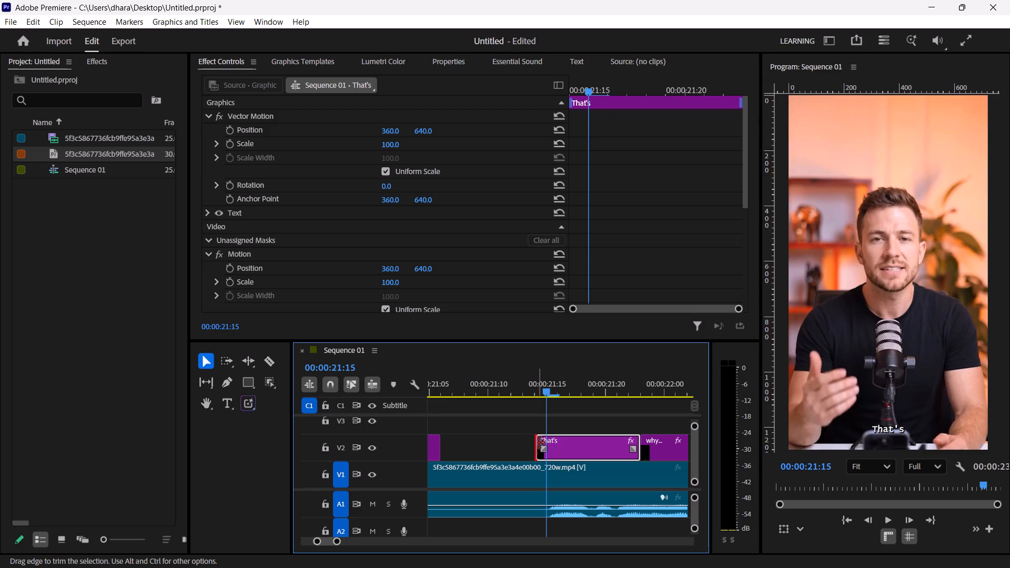
drag(539, 443, 542, 443)
Play the "That's" graphic and trim its end to 00:00:21:21.
key(space)
key(space)
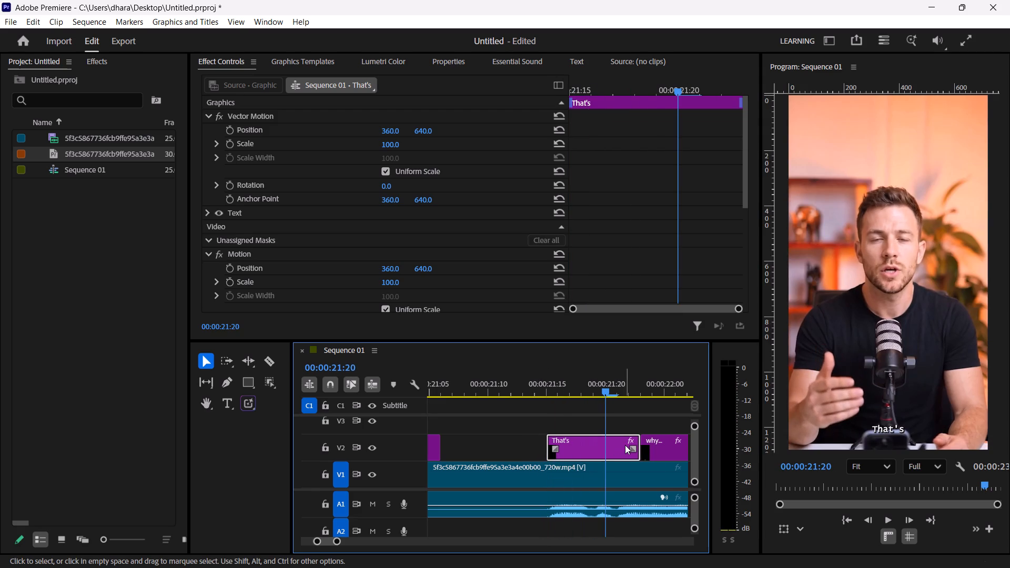
click(543, 388)
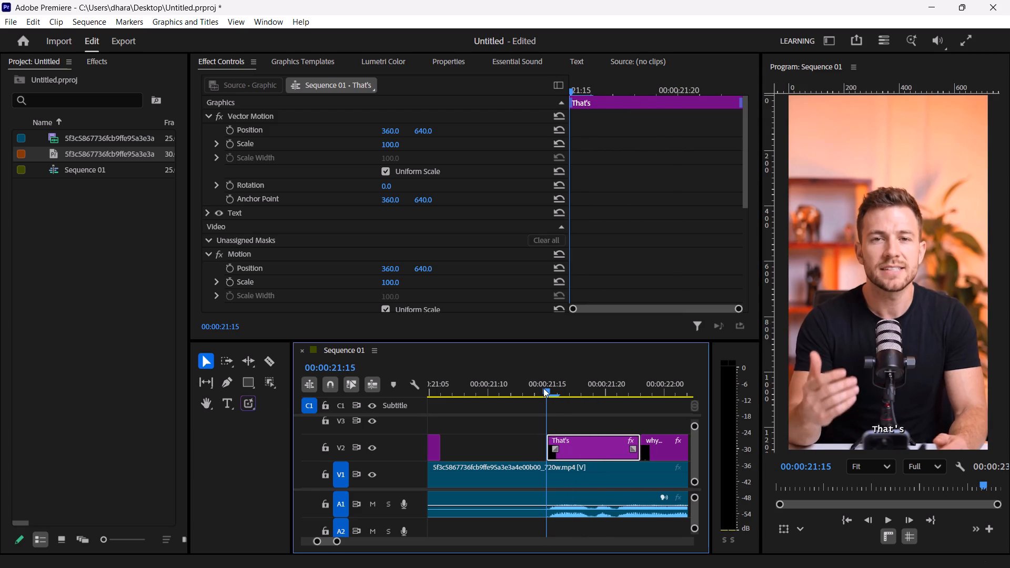
key(space)
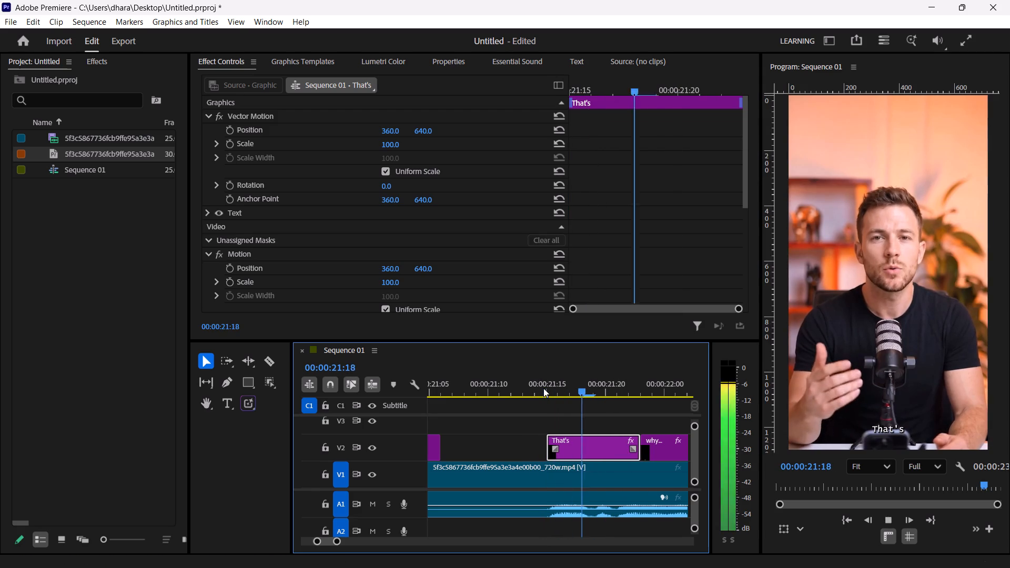
key(space)
key(Right)
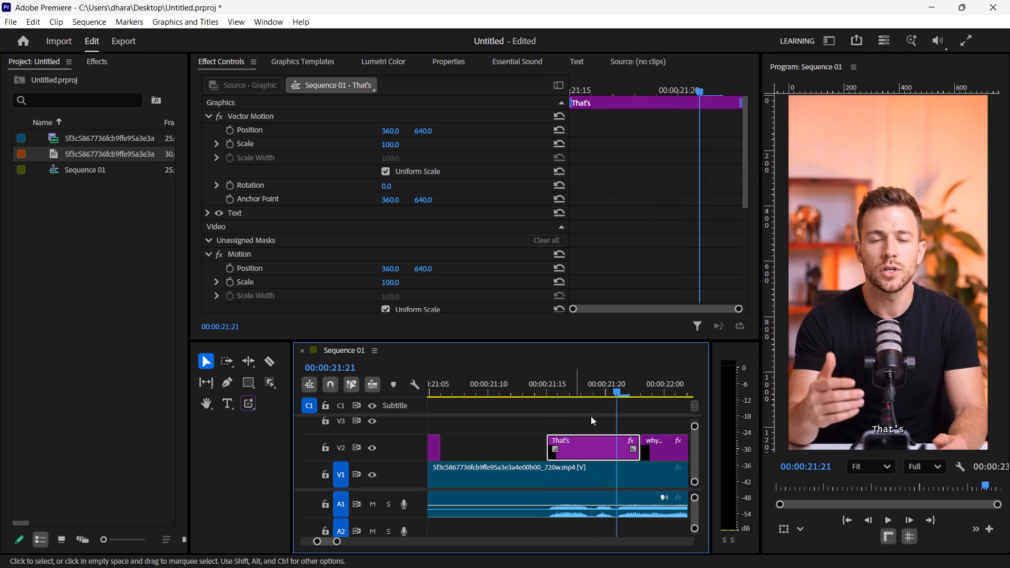
drag(639, 442, 620, 442)
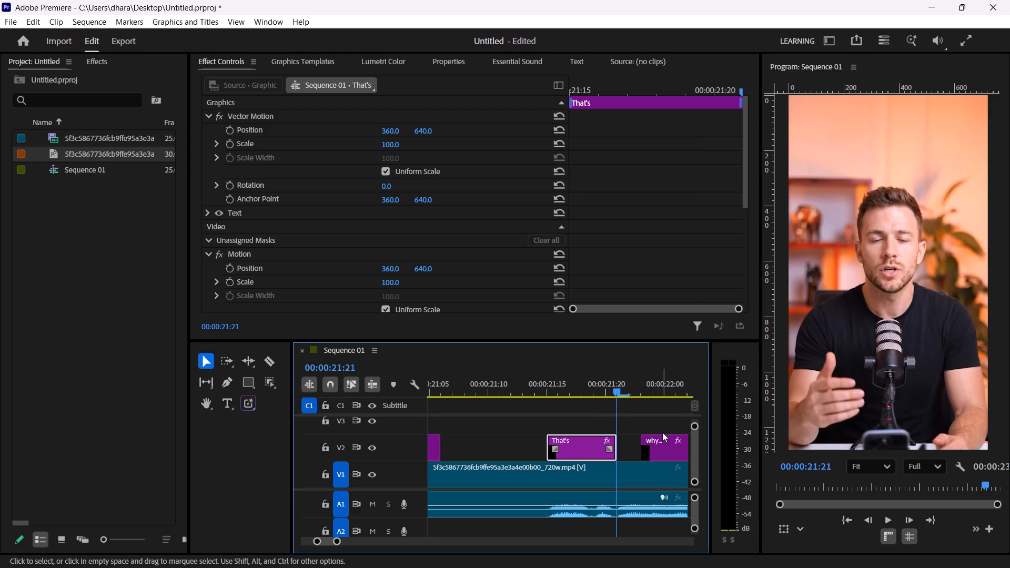
Move the "why you" graphic to start at 00:00:21:21 and split it at 00:00:21:24.
drag(660, 438, 641, 439)
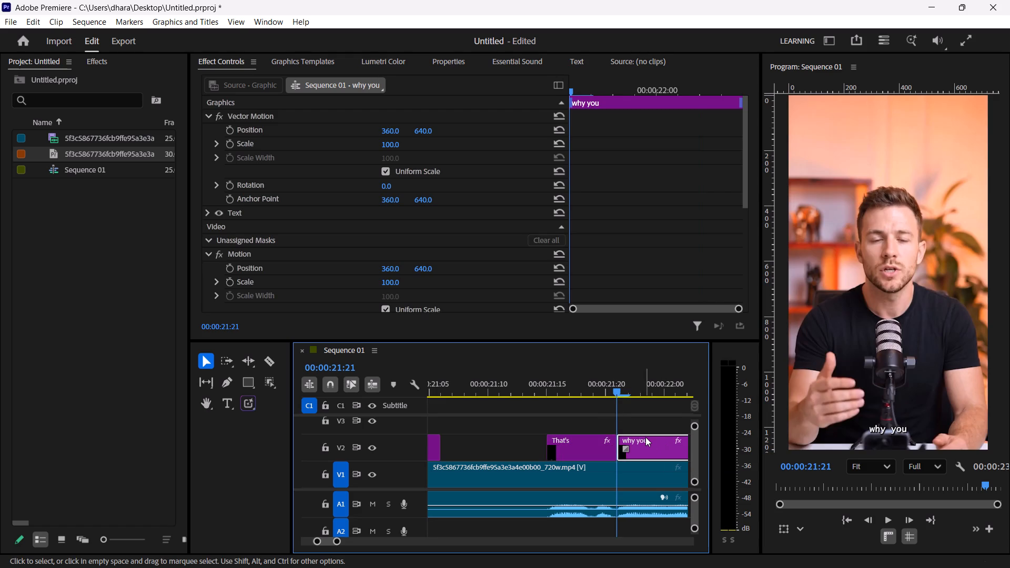
key(space)
key(space)
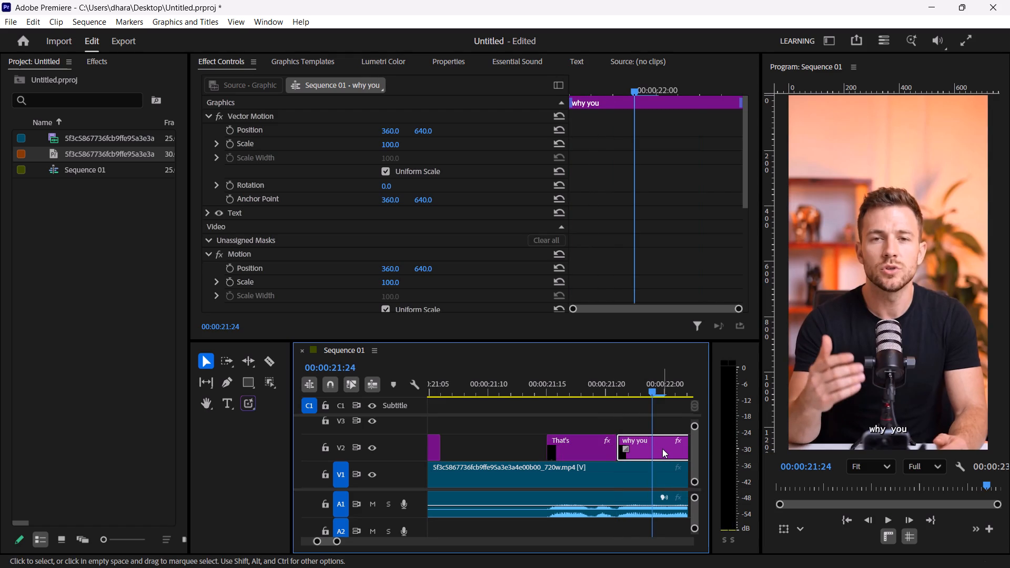
key(F1)
Play the captions following the "why you" split and move the "still feel" graphic to start at 00:00:22:05.
key(space)
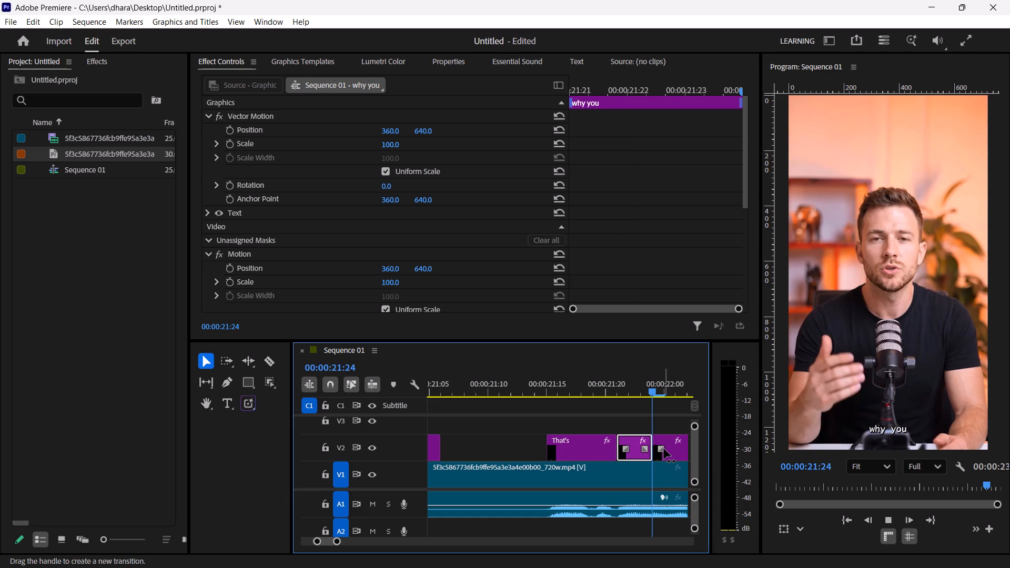
key(space)
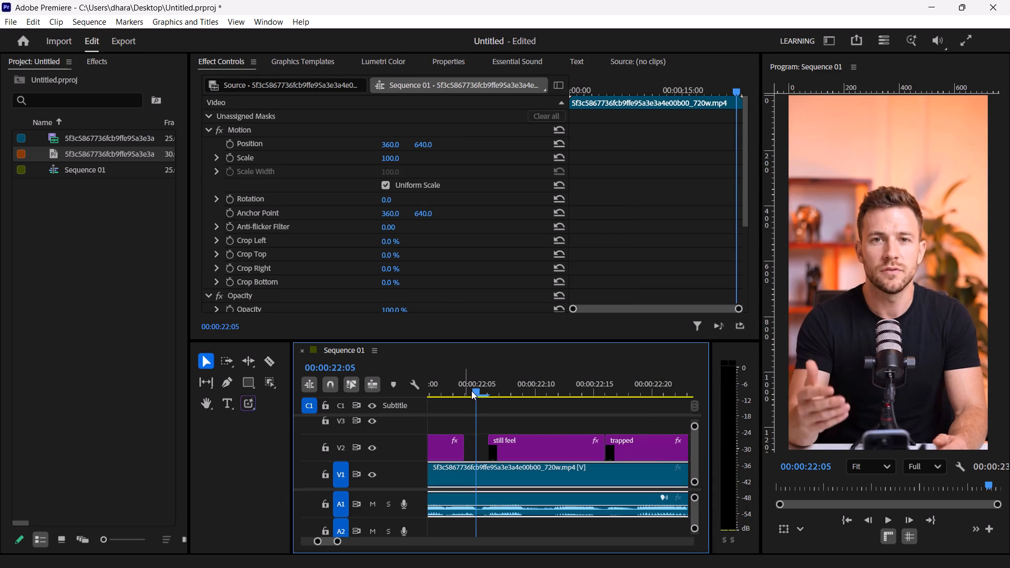
drag(472, 391, 433, 391)
key(space)
key(space)
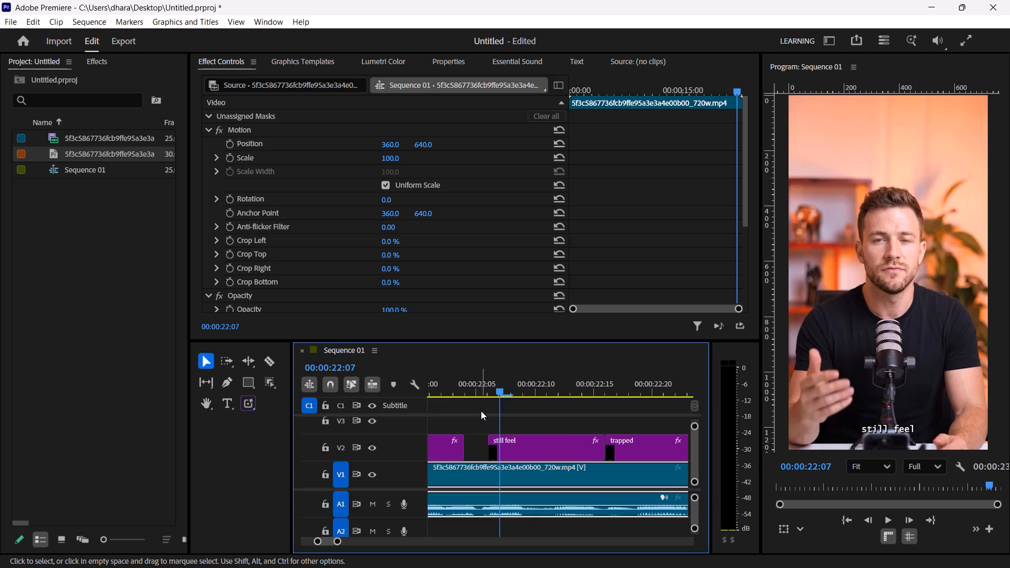
click(477, 397)
click(473, 390)
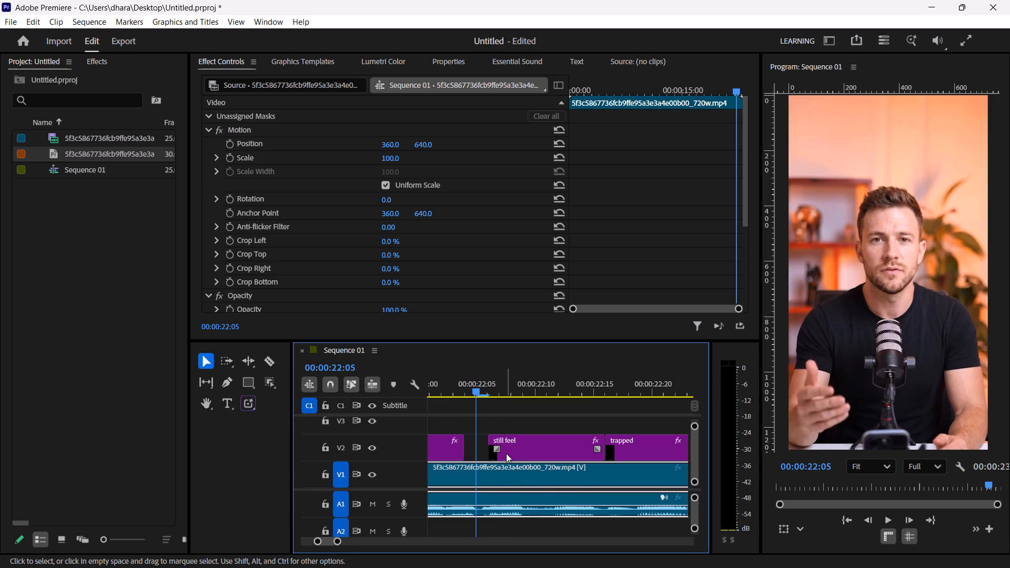
key(Right)
key(Left)
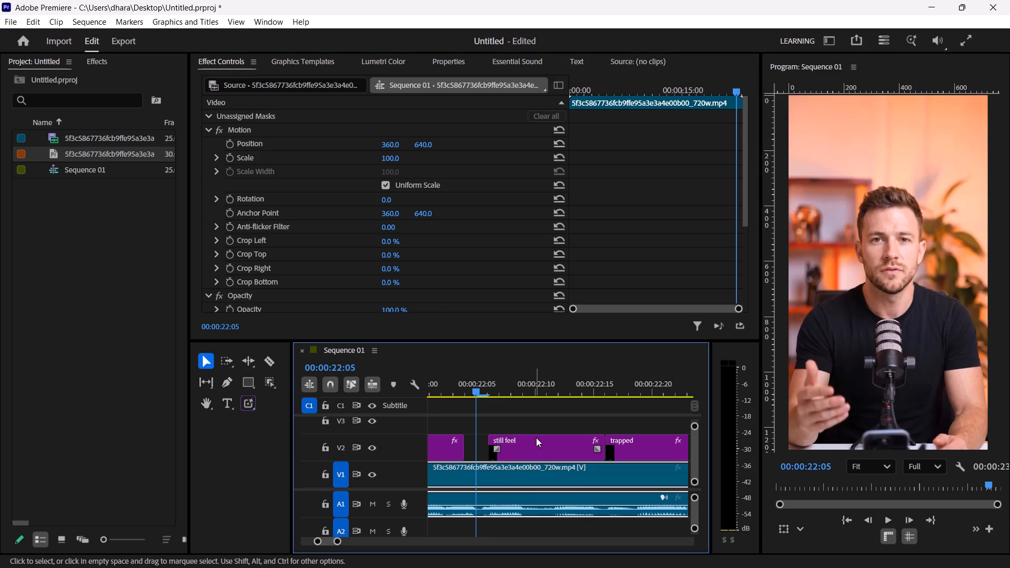
drag(537, 438, 526, 438)
Play the "still feel" graphic and split it at 00:00:22:10.
key(space)
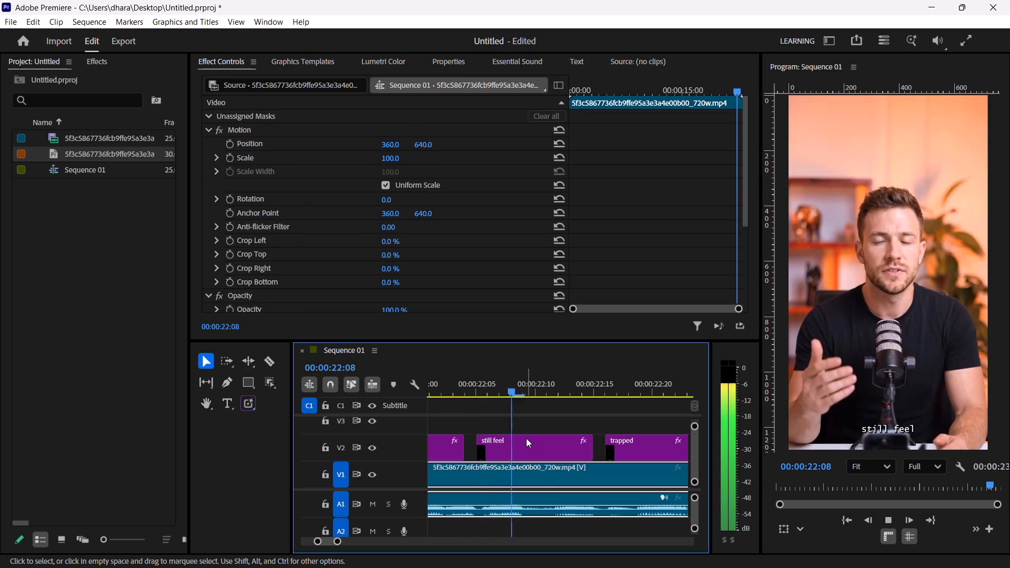
key(space)
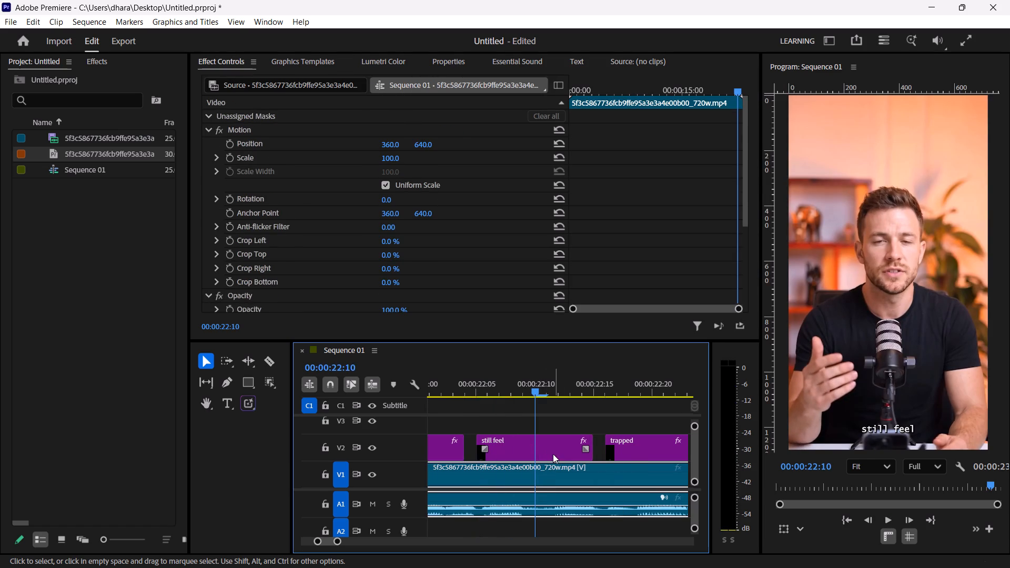
click(534, 393)
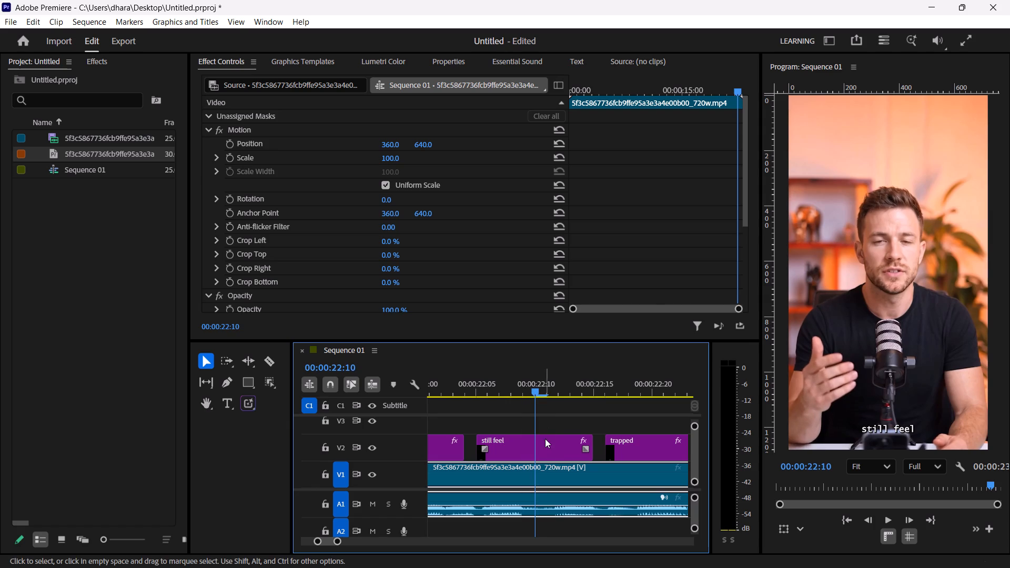
click(546, 452)
key(F1)
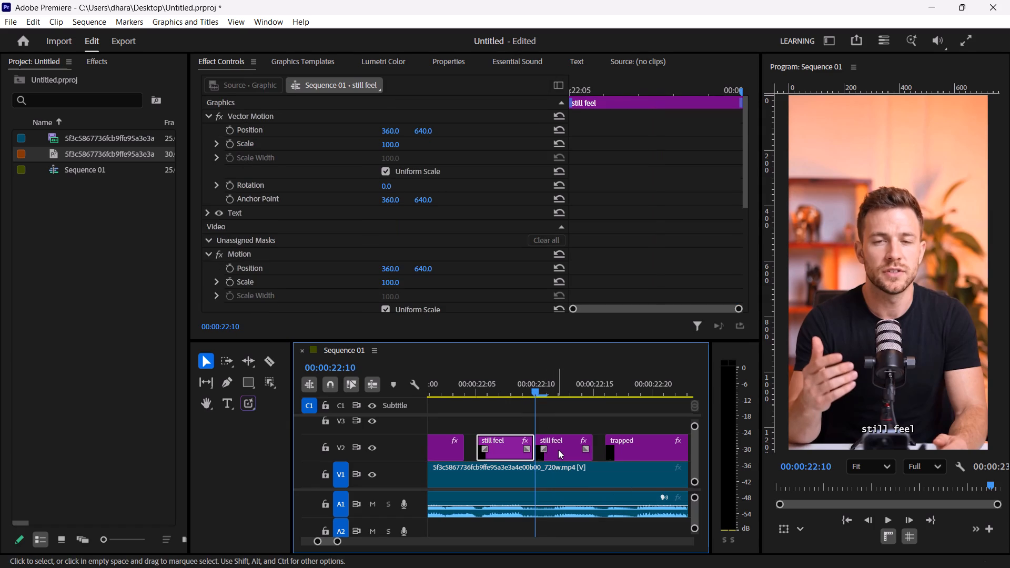
Split the second "still feel" piece at 00:00:22:11 and delete the one-frame piece between the two splits.
key(Right)
key(F1)
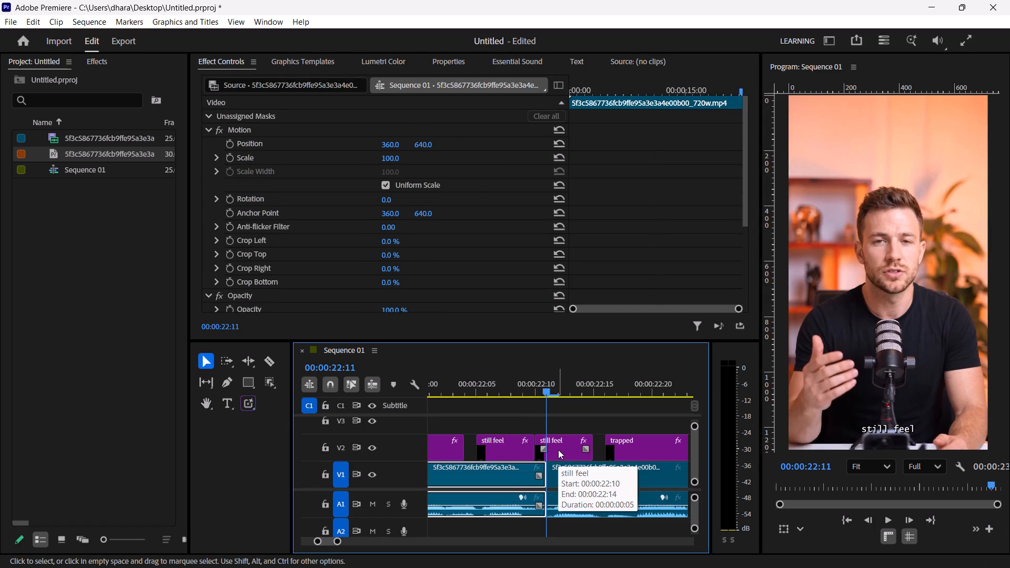
key(ctrl+z)
click(578, 452)
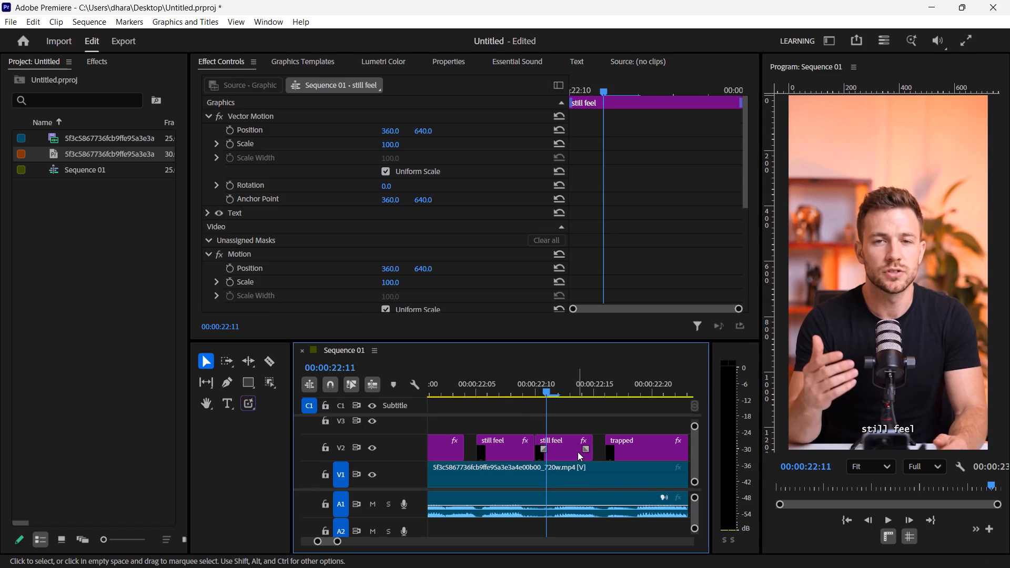
key(F1)
key(Delete)
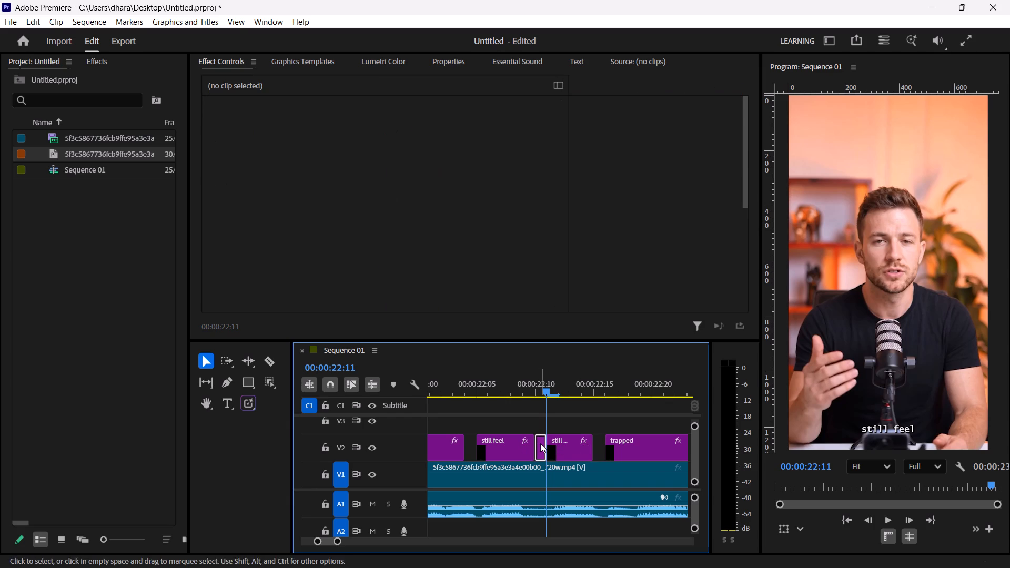
Play the second "still feel" piece and move the "trapped" graphic to start at 00:00:22:15.
key(space)
key(space)
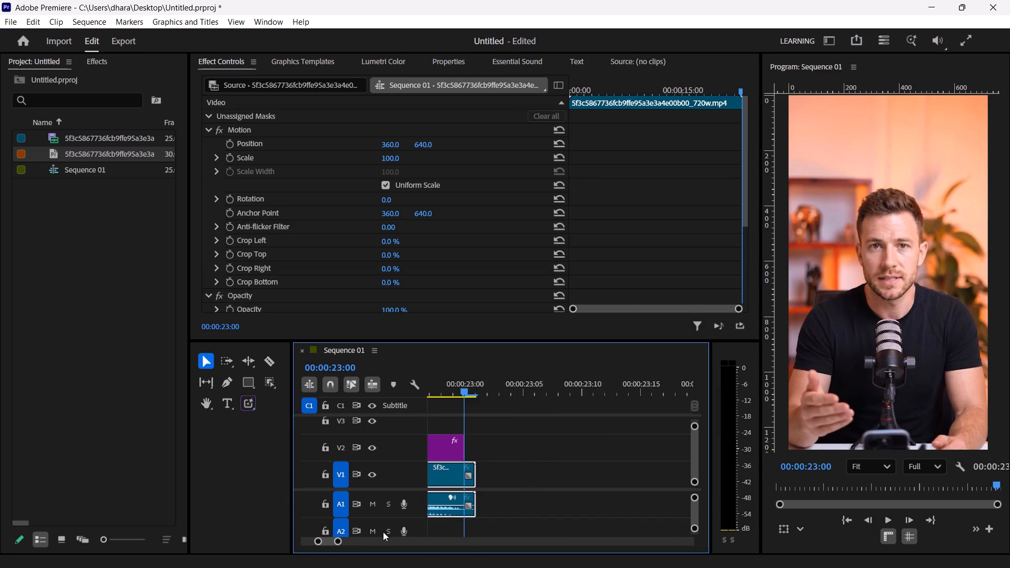
click(339, 540)
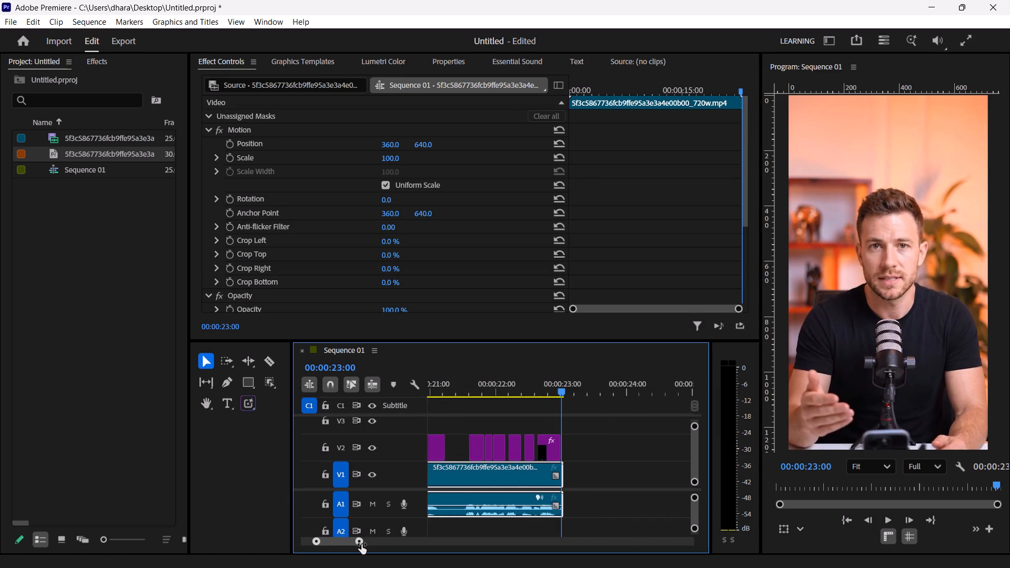
click(327, 545)
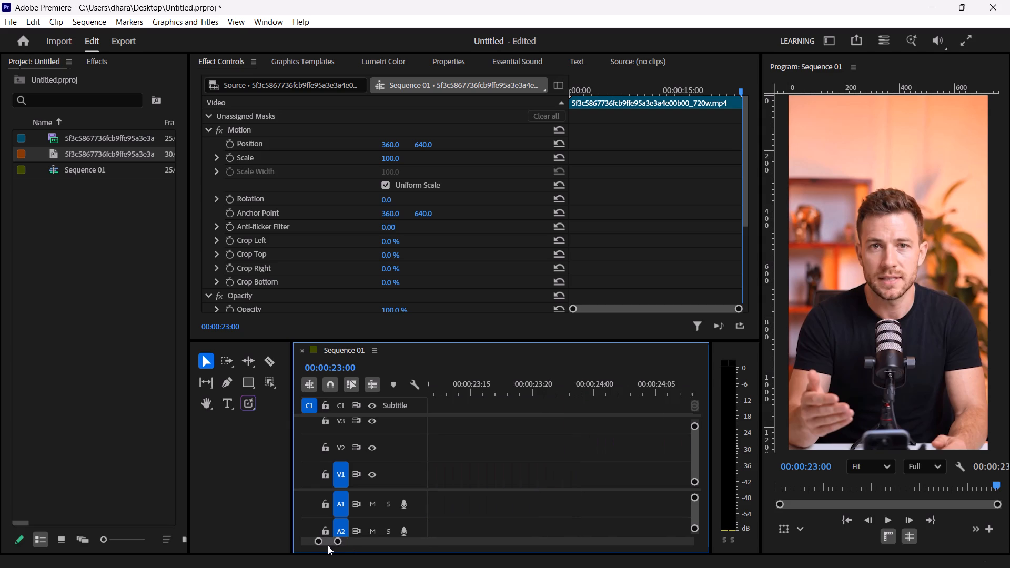
drag(319, 543, 315, 543)
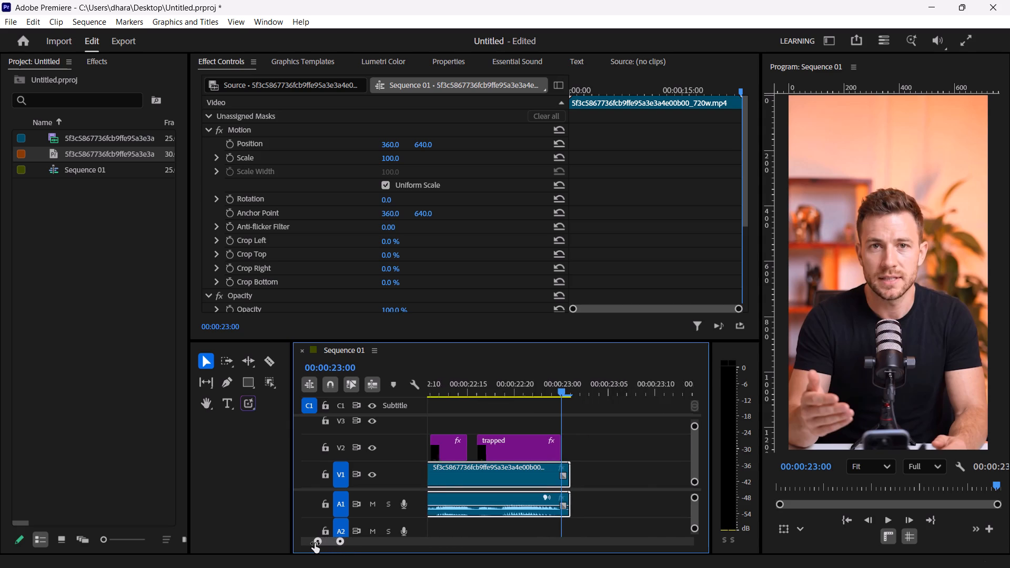
drag(315, 543, 314, 543)
click(432, 388)
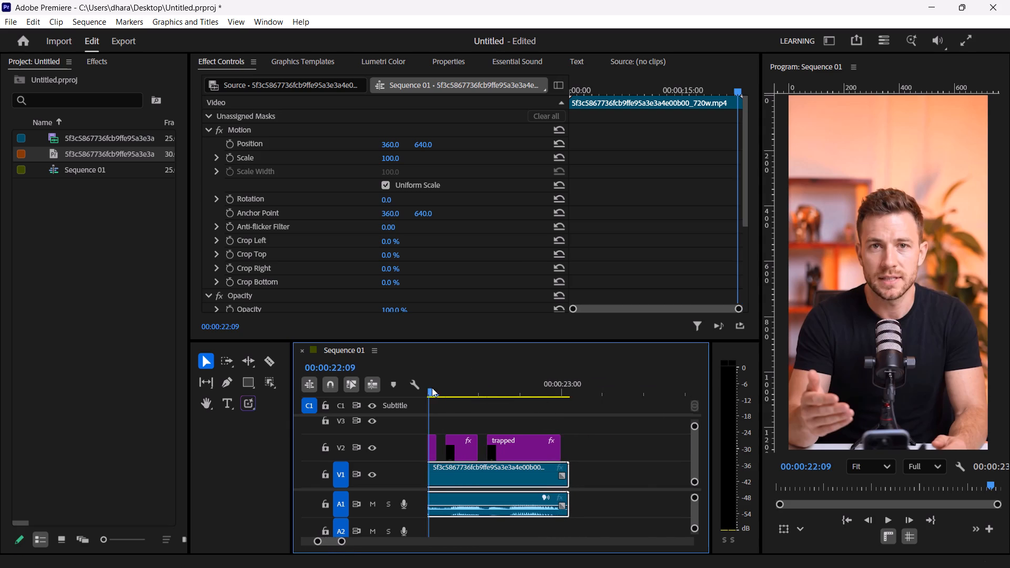
key(space)
key(space)
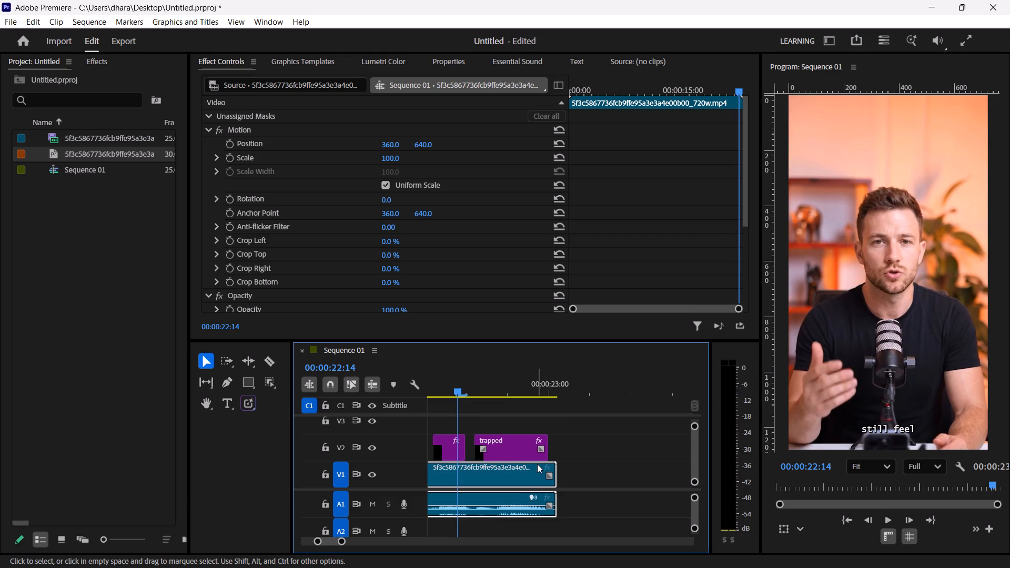
key(Right)
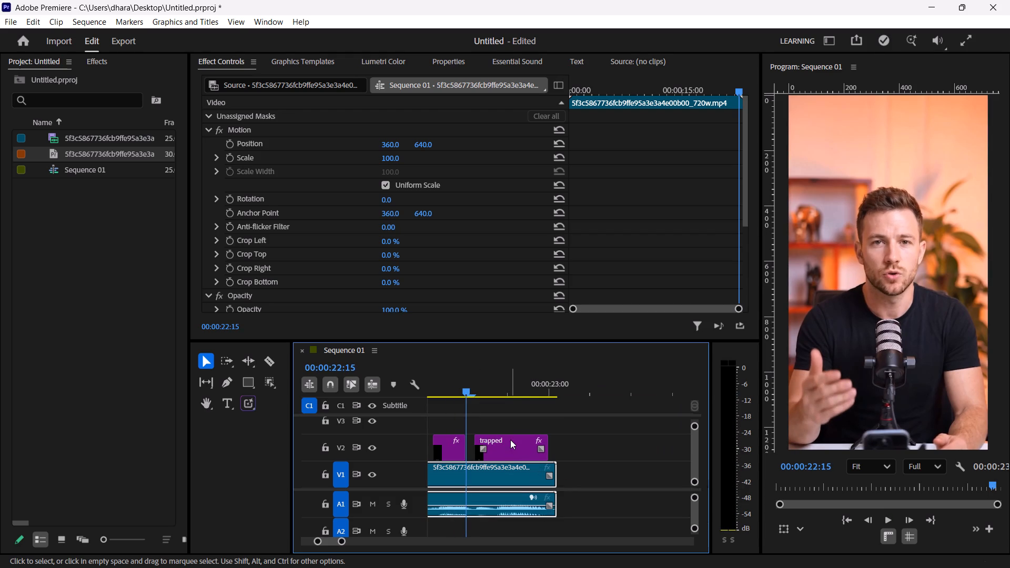
drag(510, 440, 499, 439)
Play the "trapped" graphic, extend its end to 00:00:23:00 and play the ending again.
key(space)
key(space)
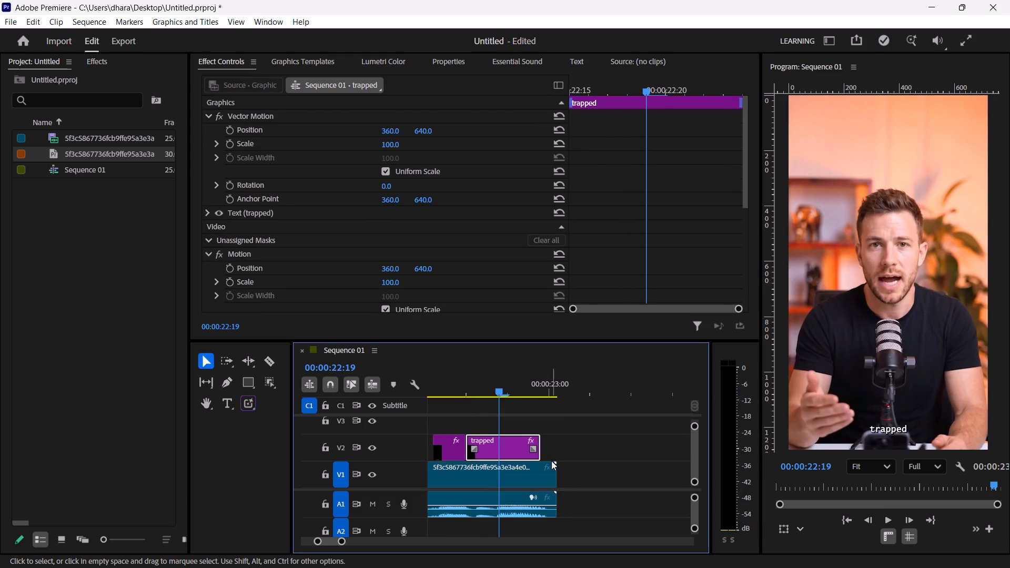
key(space)
key(space)
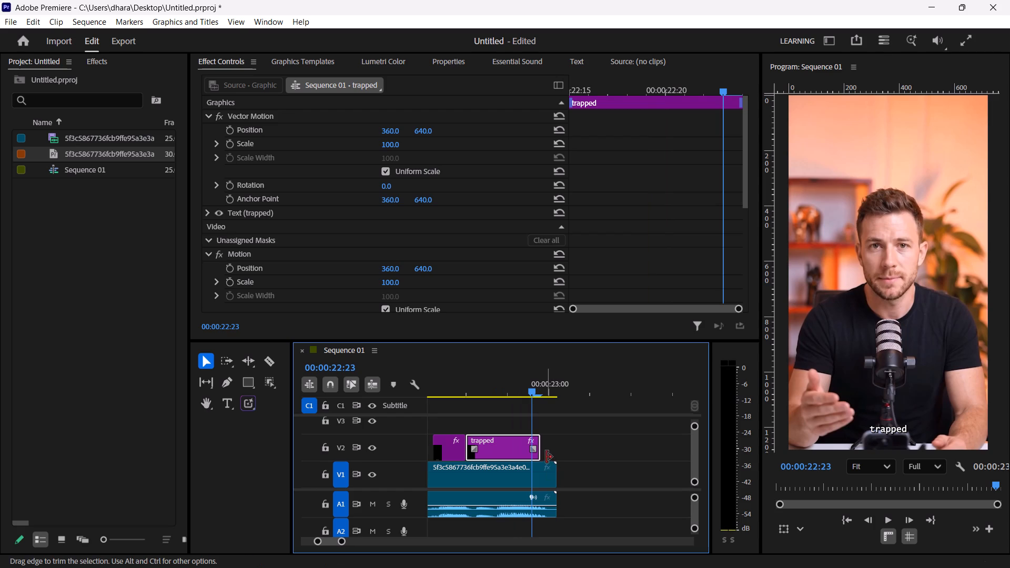
drag(538, 455, 548, 457)
key(space)
key(space)
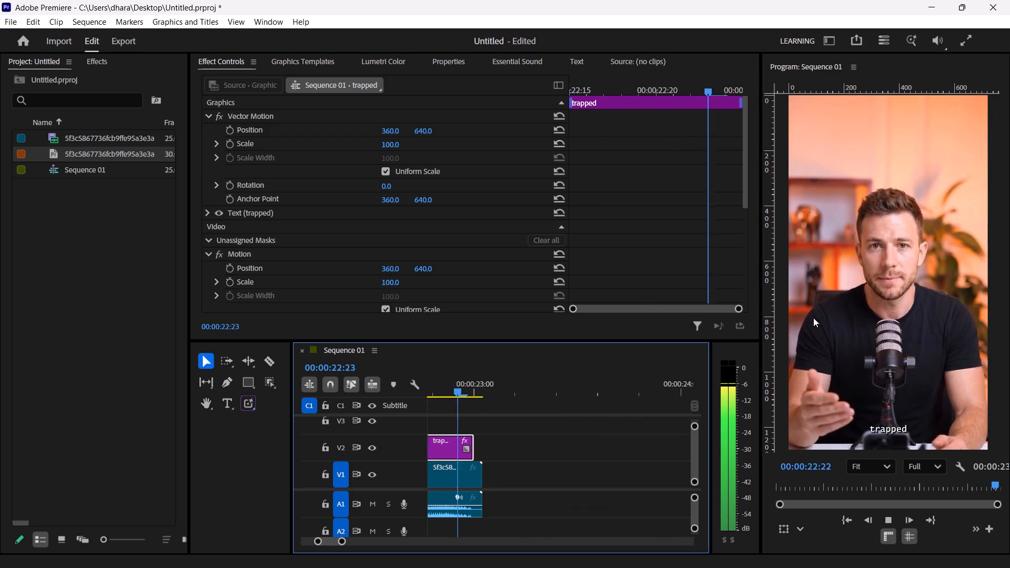
Return to the start of the sequence and change the text of the first "You're not" graphic to "You're".
drag(483, 393, 30, 329)
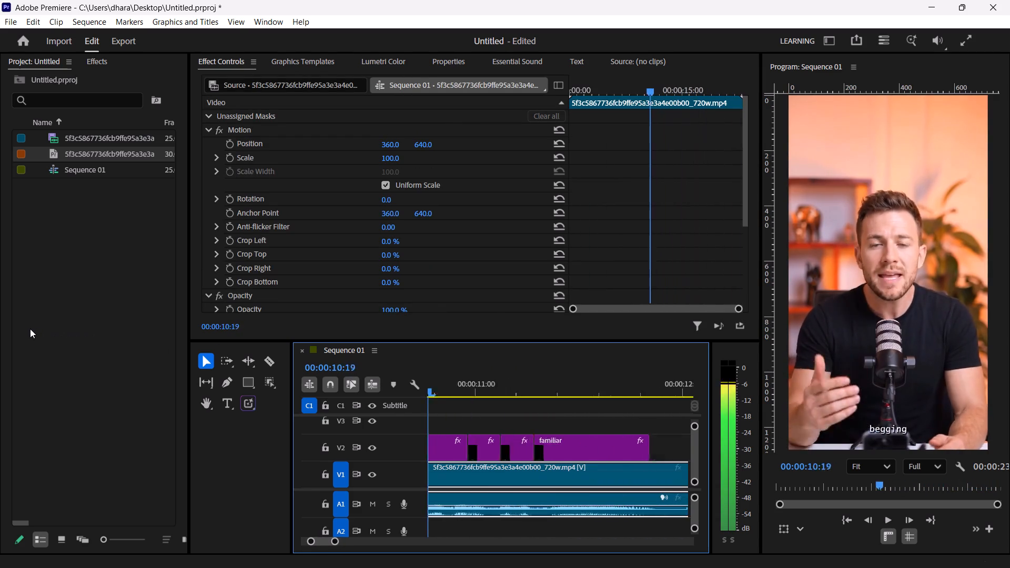
drag(30, 329, 14, 331)
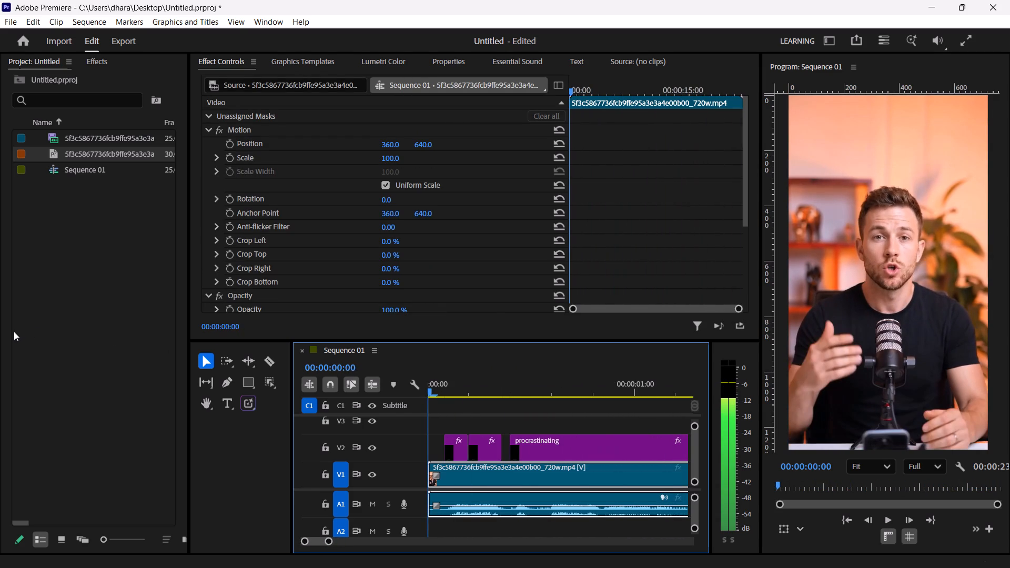
drag(14, 331, 23, 331)
click(576, 56)
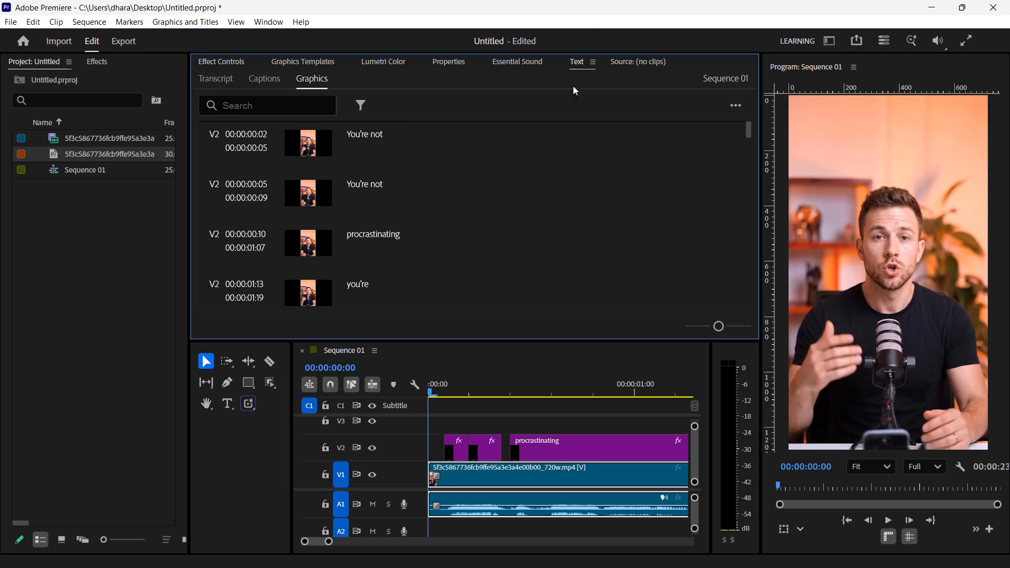
scroll(380, 150, down, 1)
scroll(380, 150, up, 3)
click(384, 128)
click(377, 137)
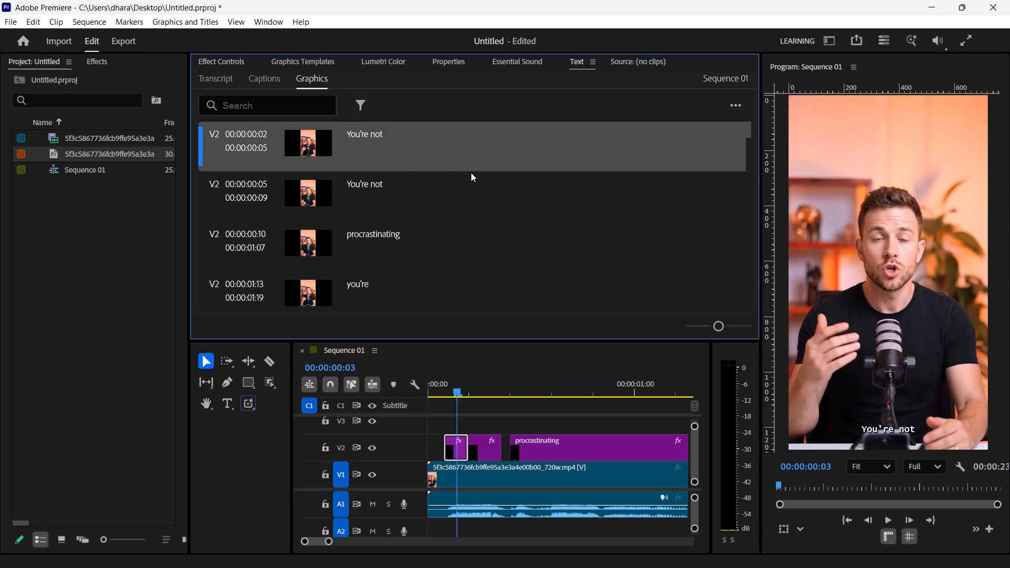
scroll(471, 173, up, 3)
double_click(389, 146)
double_click(358, 127)
click(434, 144)
key(BackSpace)
key(BackSpace)
key(BackSpace)
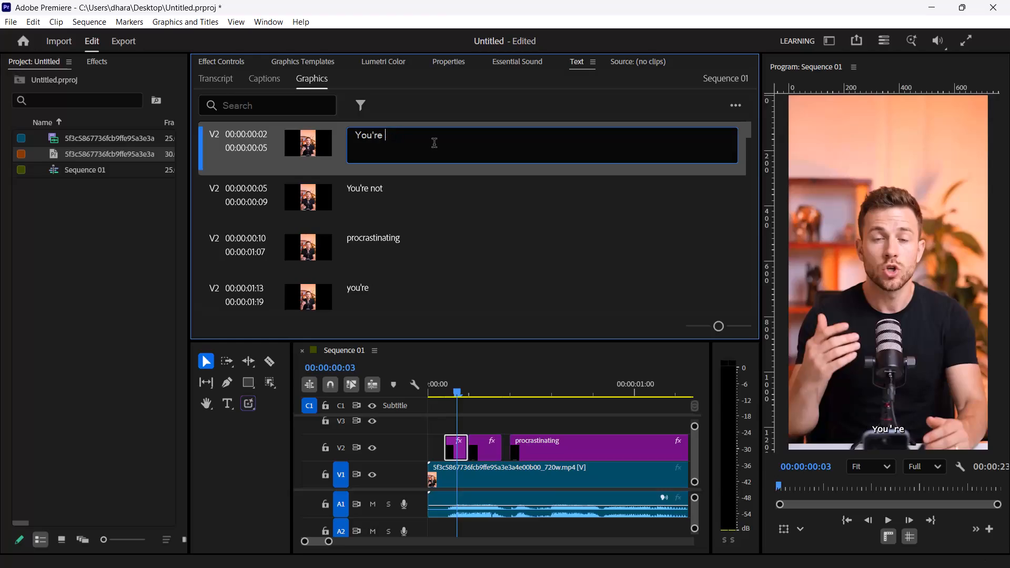
key(BackSpace)
Change the text of the second "You're not" graphic, at 00:00:00:05, to "not".
double_click(379, 192)
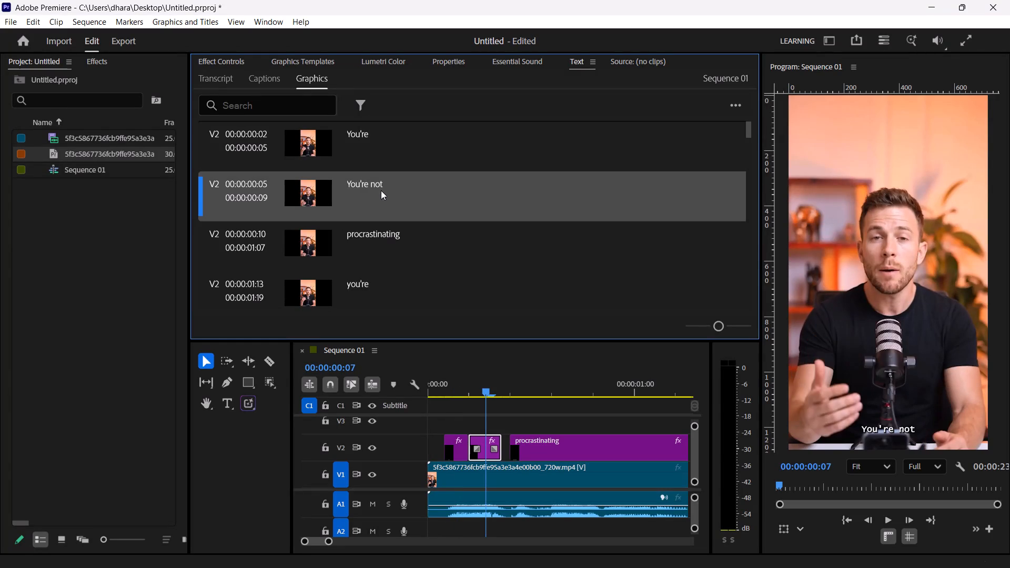
double_click(371, 182)
triple_click(368, 186)
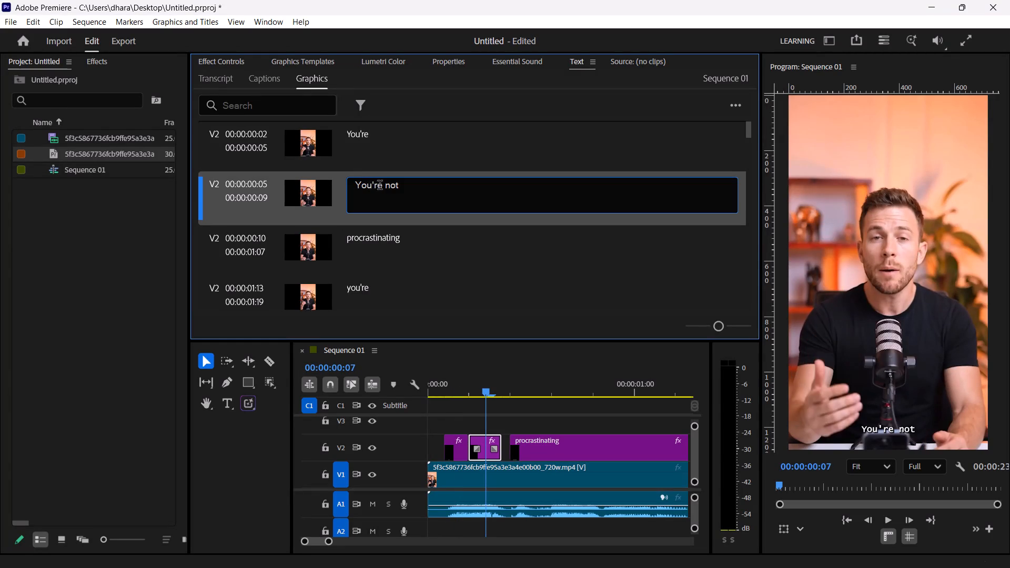
drag(387, 189, 324, 184)
key(BackSpace)
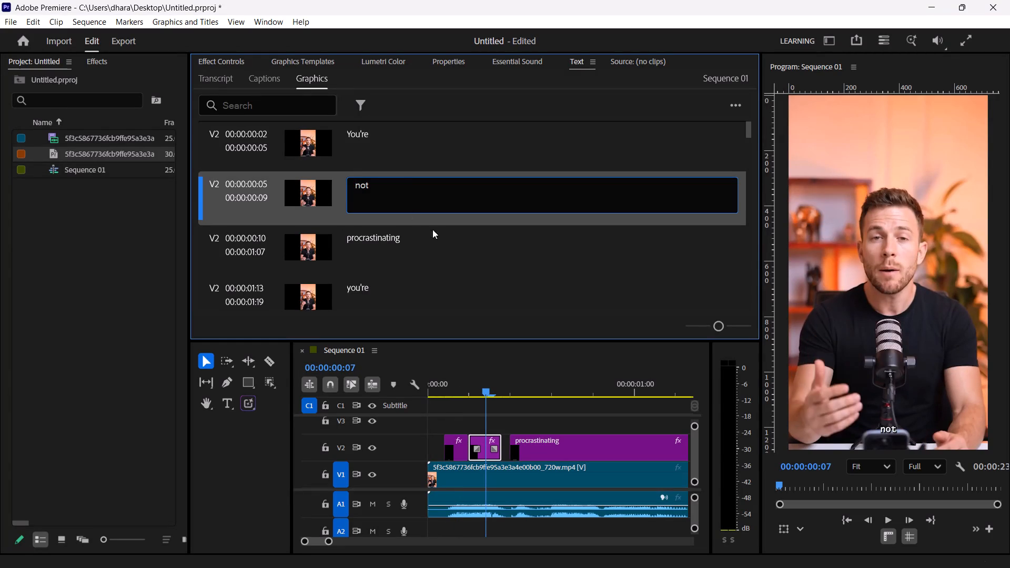
click(432, 253)
Change the text of the first "Sit down" graphic, at 00:00:02:21, to "Sit".
scroll(411, 258, down, 2)
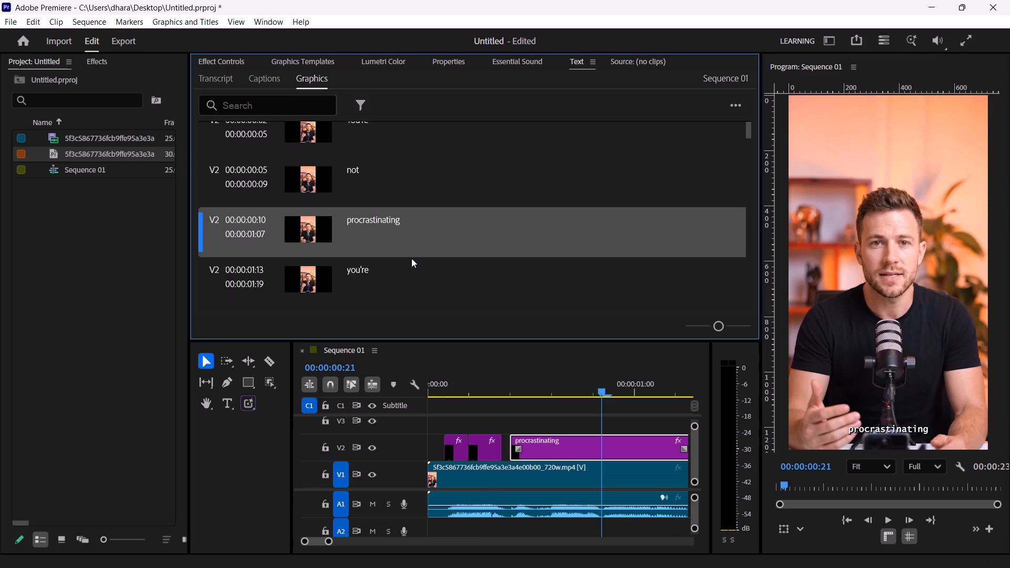
scroll(411, 258, down, 1)
scroll(410, 259, down, 20)
scroll(410, 259, down, 10)
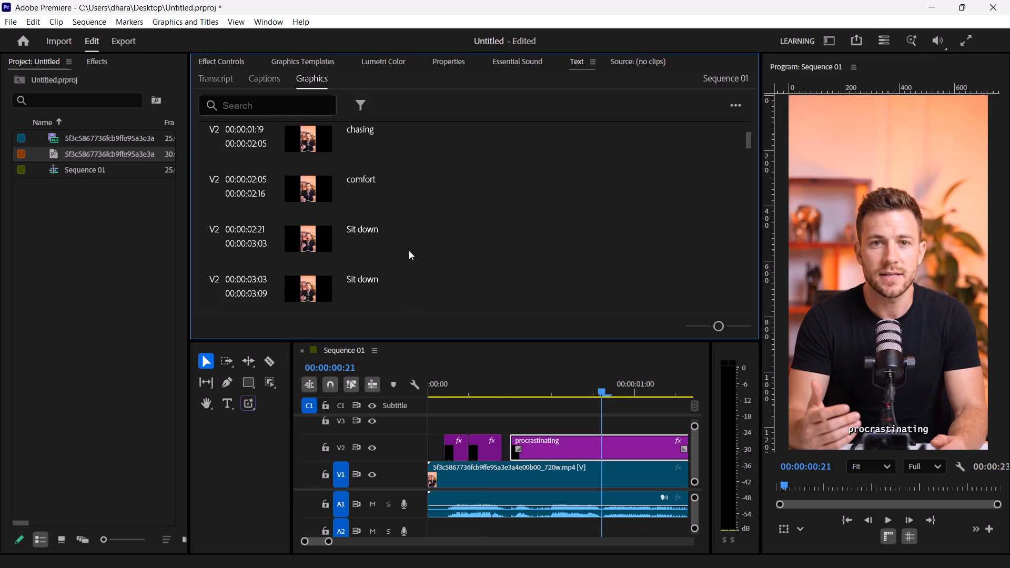
scroll(409, 250, down, 1)
double_click(400, 194)
click(411, 204)
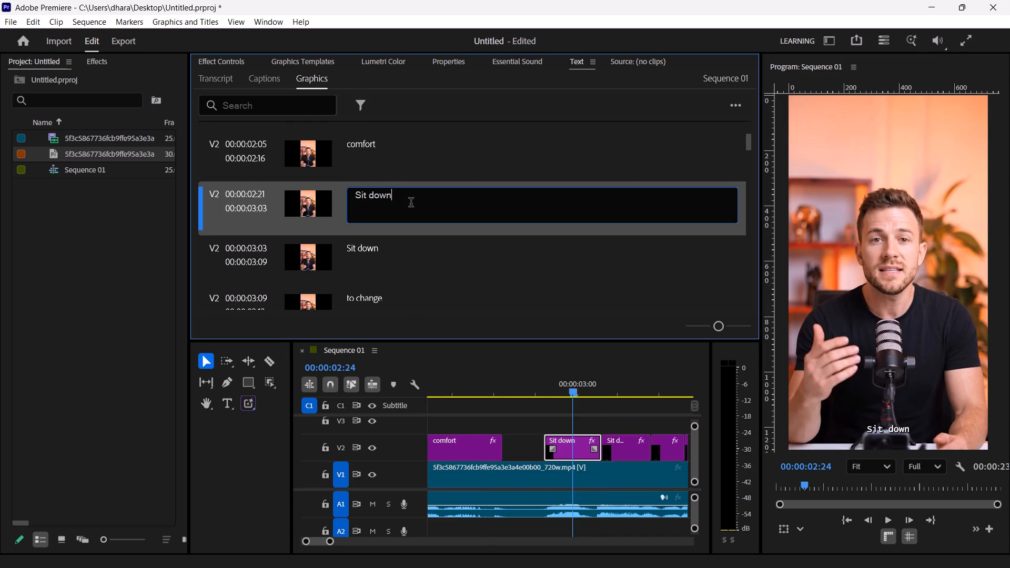
key(BackSpace)
key(BackSpace)
key(BackSpace)
key(BackSpace)
key(BackSpace)
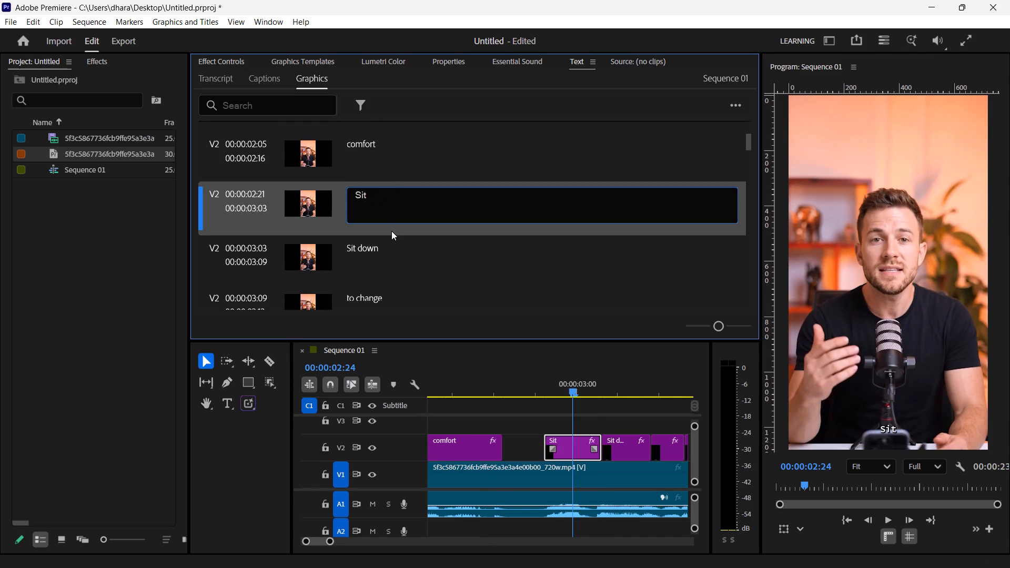
Change the text of the second "Sit down" graphic, at 00:00:03:03, to "Down".
click(390, 244)
right_click(390, 244)
right_click(390, 244)
right_click(390, 244)
triple_click(378, 242)
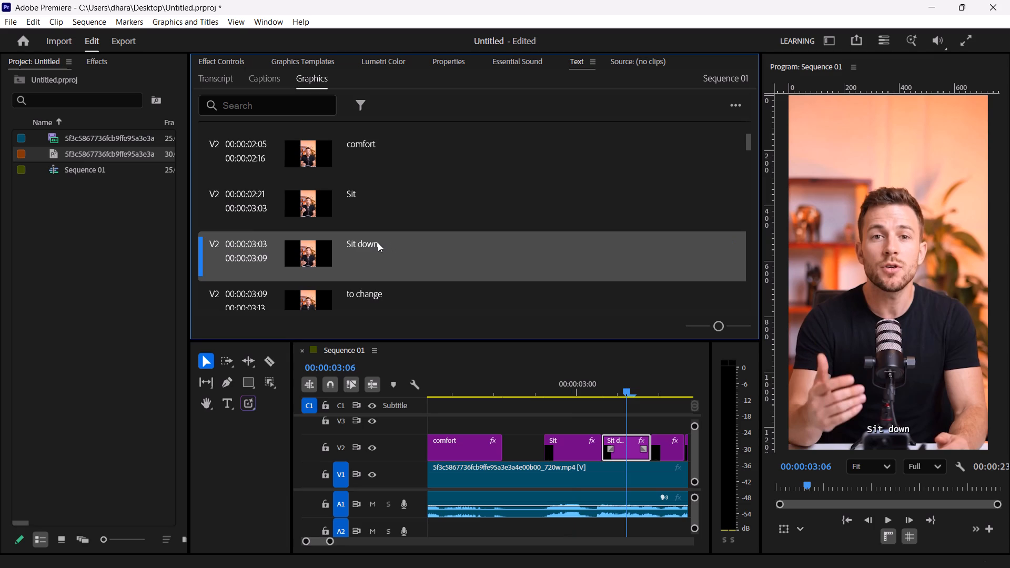
click(410, 247)
drag(371, 243, 331, 236)
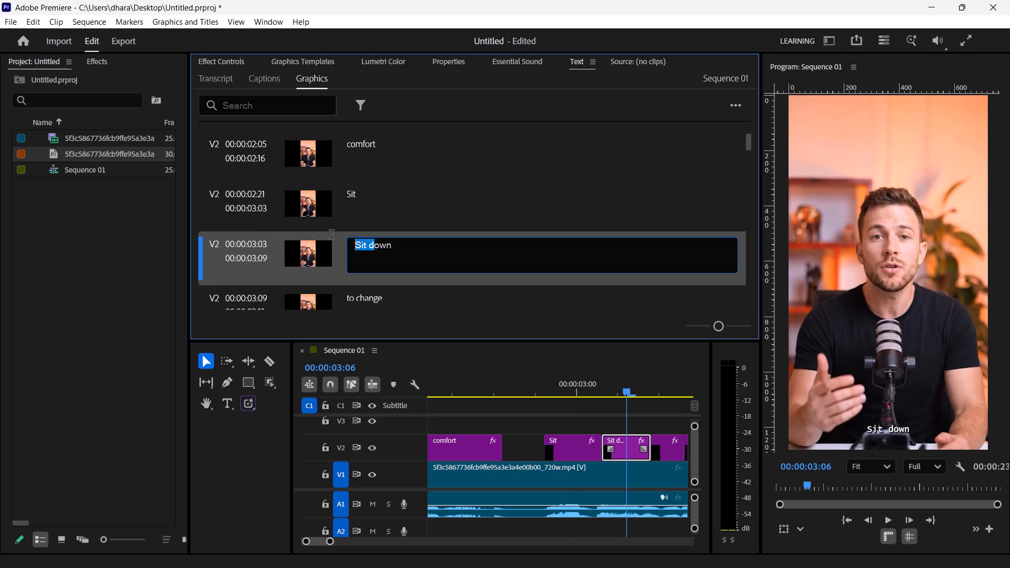
drag(331, 236, 315, 232)
key(BackSpace)
key(shift+d)
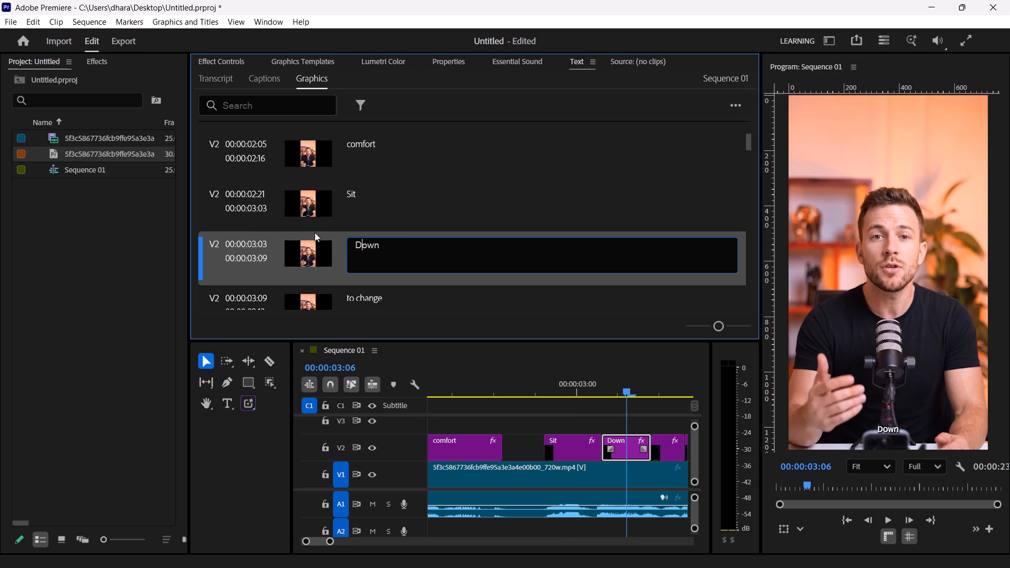
Change the text of the first "to change" graphic, at 00:00:03:09, to "to".
click(400, 292)
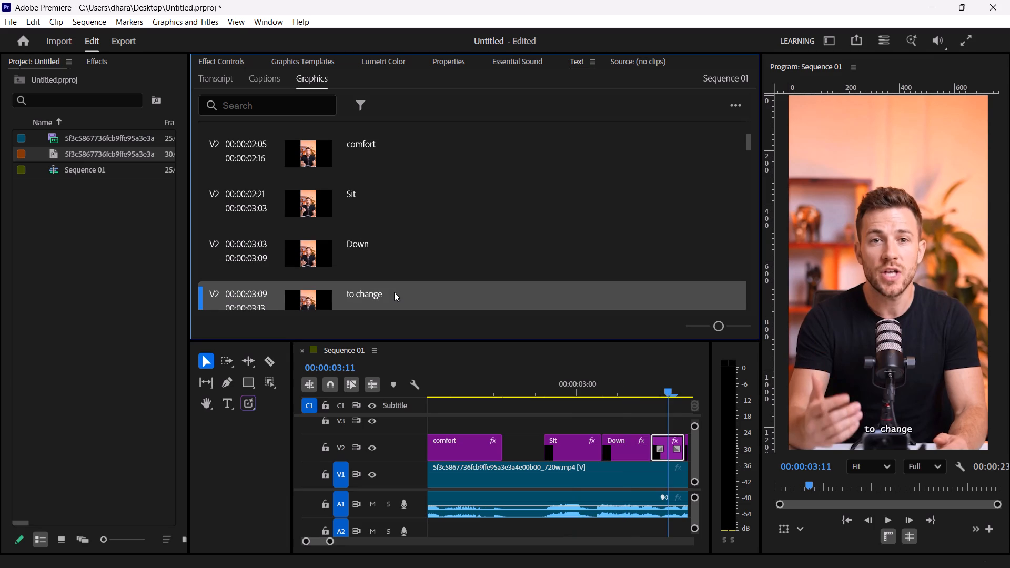
scroll(422, 225, down, 11)
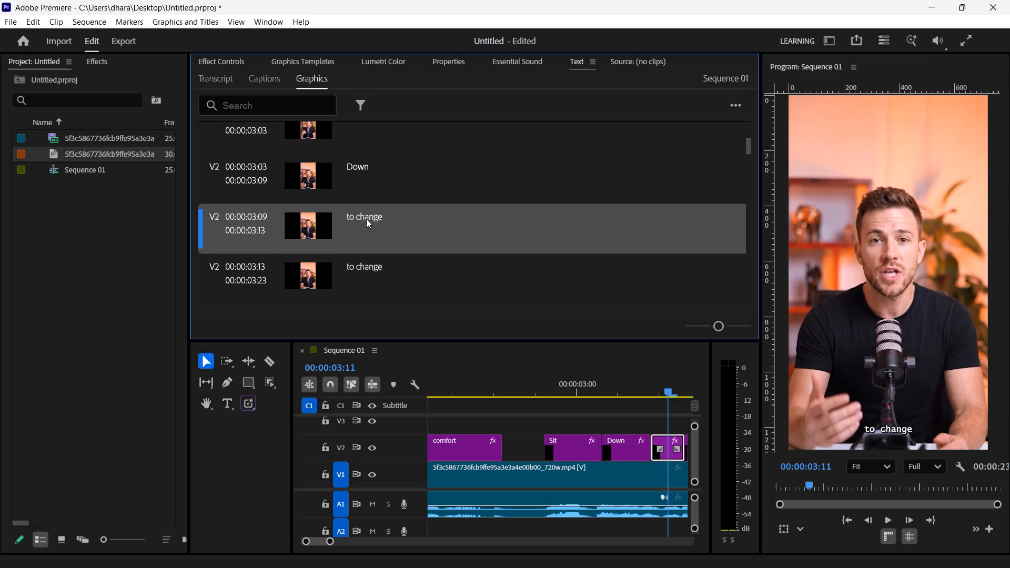
double_click(366, 219)
click(360, 219)
drag(405, 221, 373, 218)
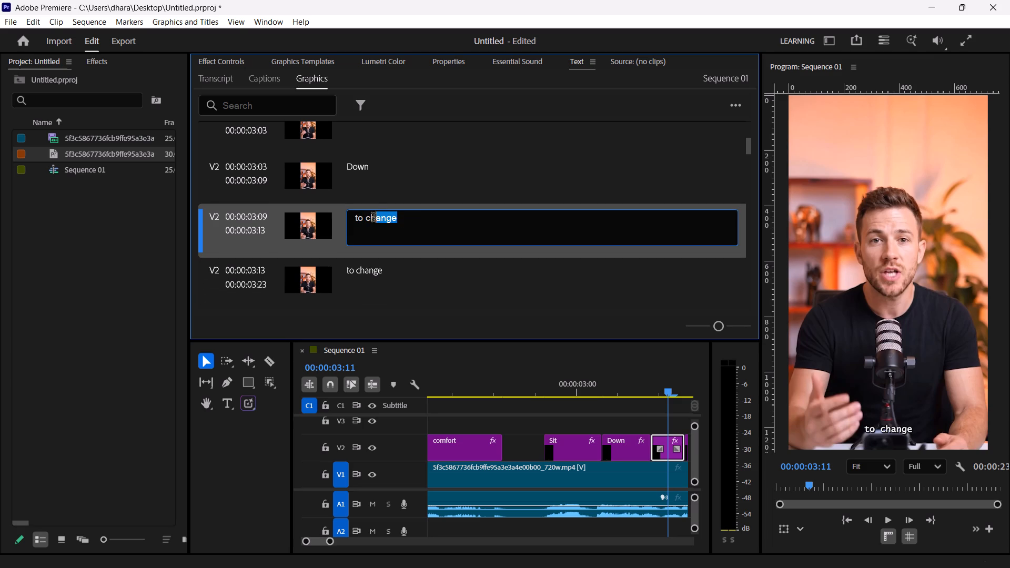
drag(373, 218, 368, 218)
key(BackSpace)
key(BackSpace)
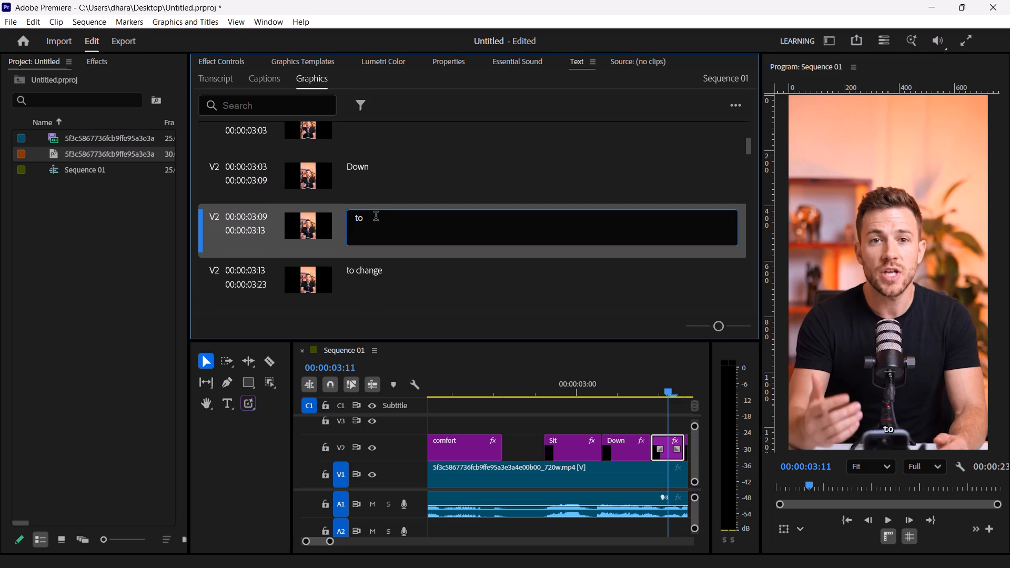
key(BackSpace)
Change the text of the second "to change" graphic, at 00:00:03:13, to "change".
double_click(365, 273)
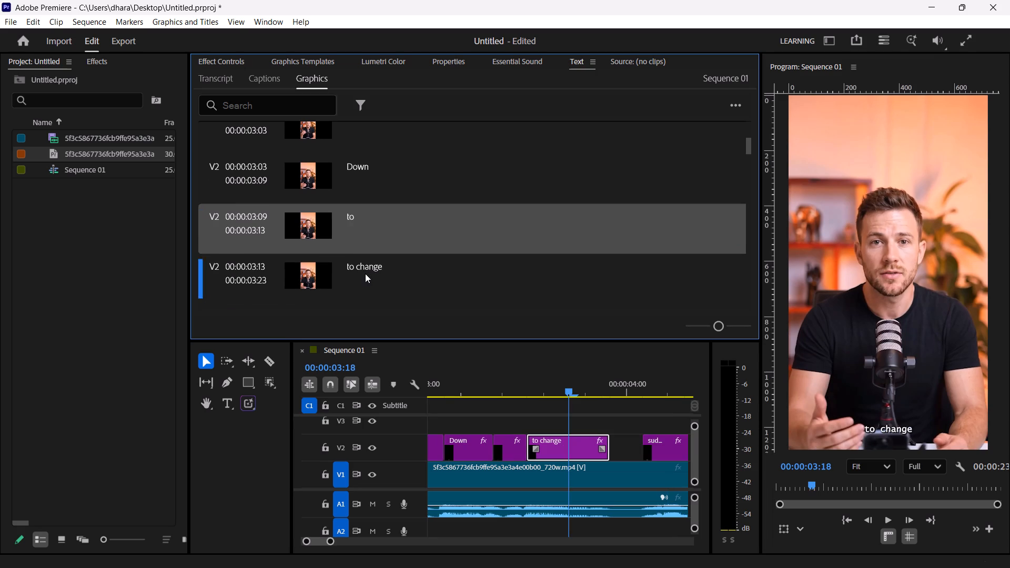
triple_click(356, 270)
drag(367, 269, 351, 269)
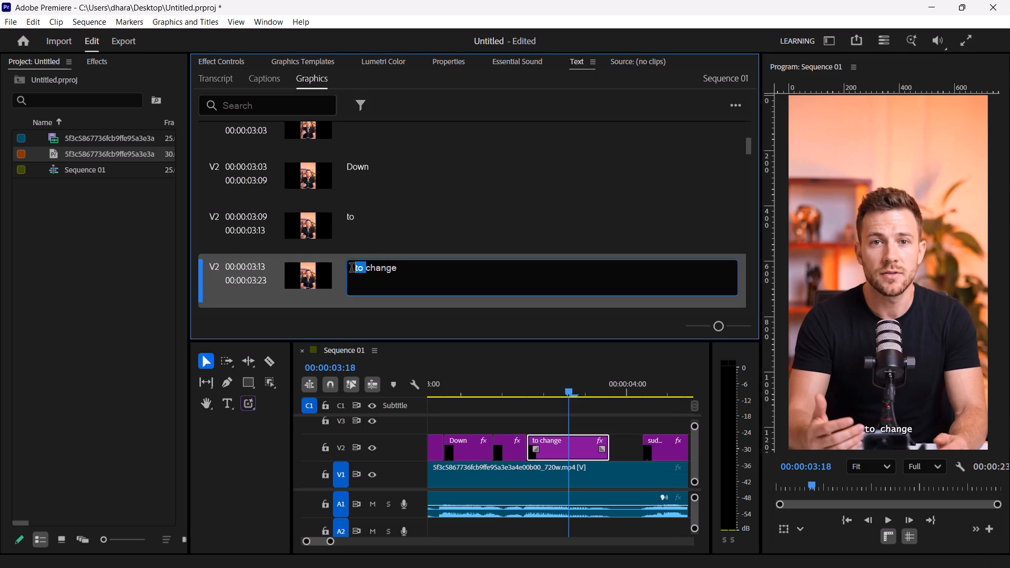
drag(351, 269, 334, 266)
key(BackSpace)
Change the text of the first "phone's in" graphic, at 00:00:05:16, to "phone's".
scroll(400, 260, down, 4)
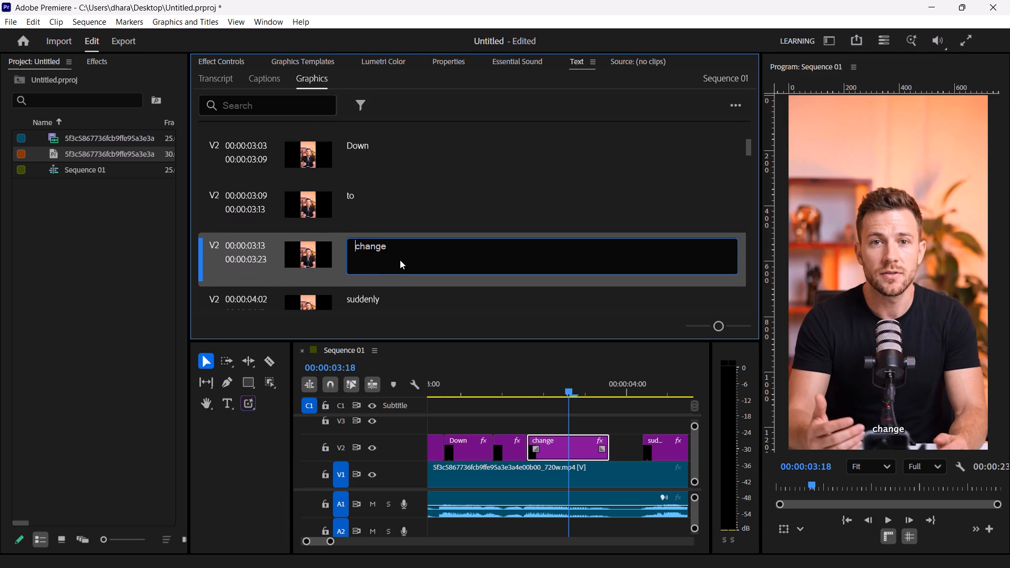
scroll(400, 260, down, 20)
scroll(400, 260, down, 11)
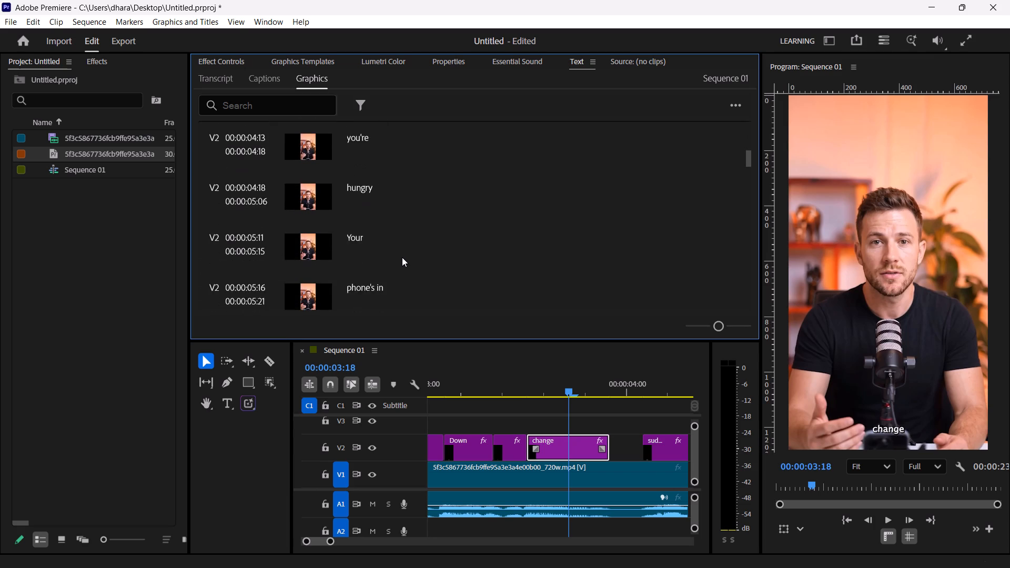
scroll(402, 257, down, 8)
double_click(398, 222)
double_click(391, 219)
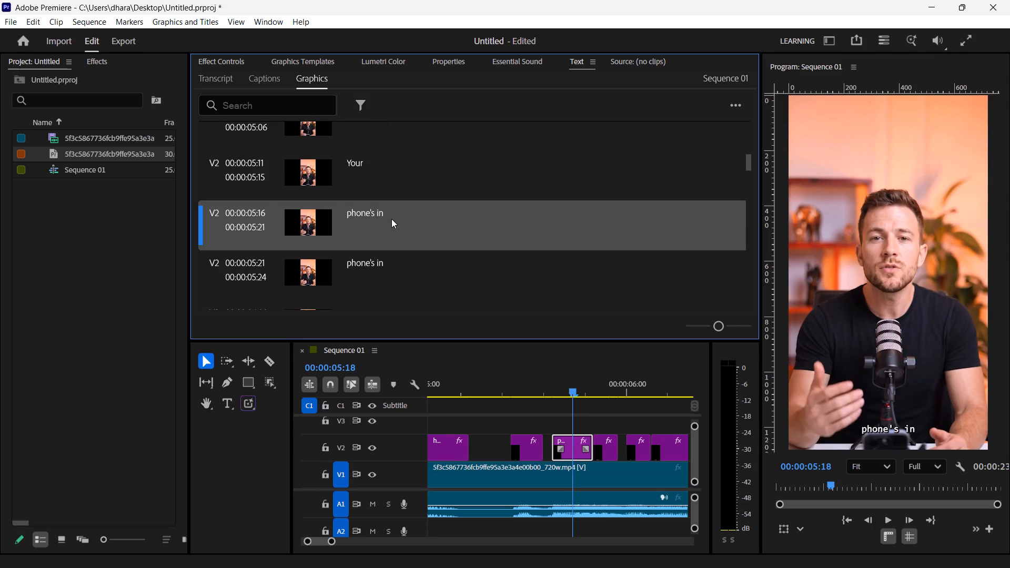
double_click(379, 219)
click(420, 220)
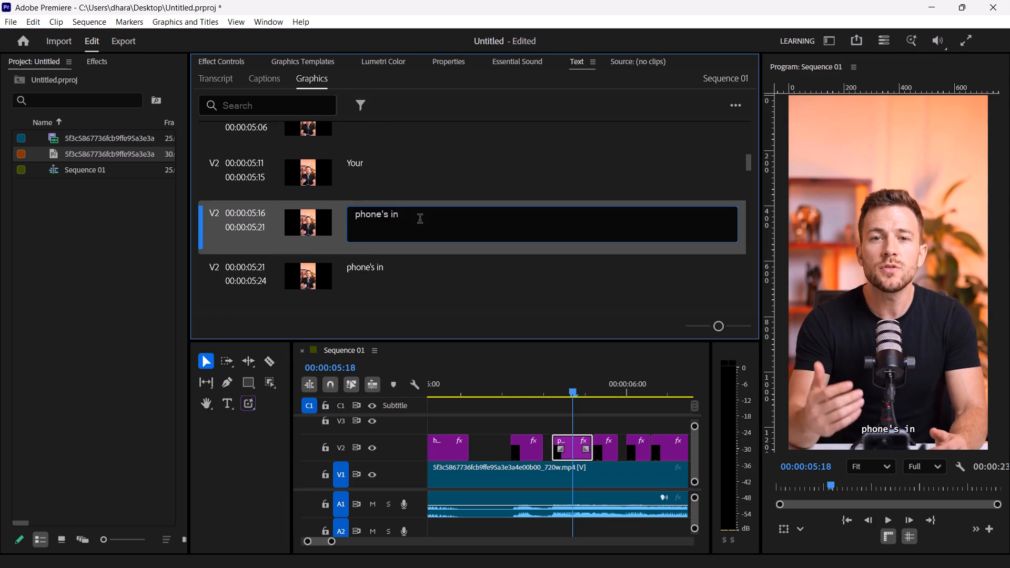
key(BackSpace)
key(BackSpace)
key(BackSpace)
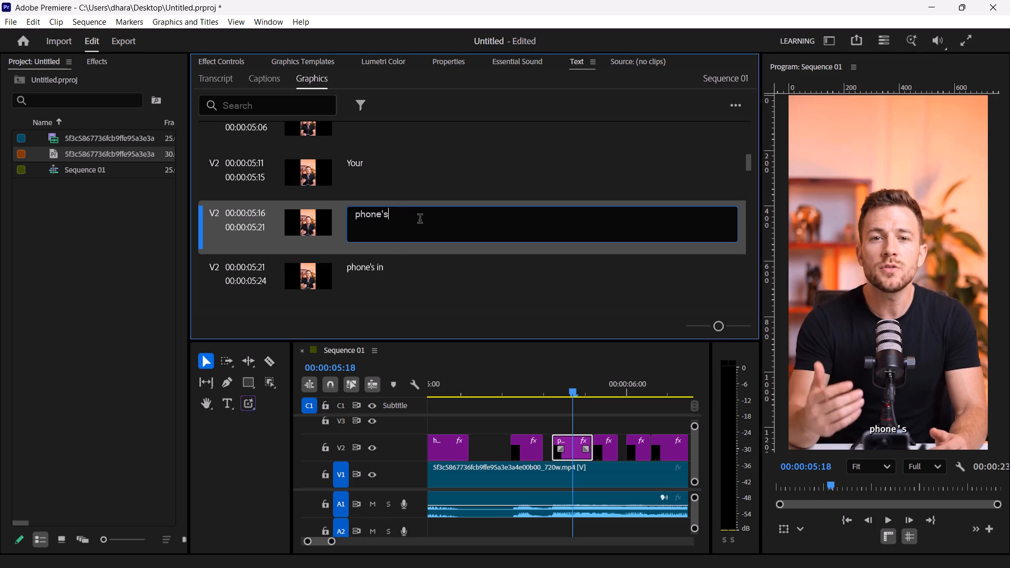
Change the text of the second "phone's in" graphic, at 00:00:05:21, to "in".
double_click(403, 270)
double_click(387, 262)
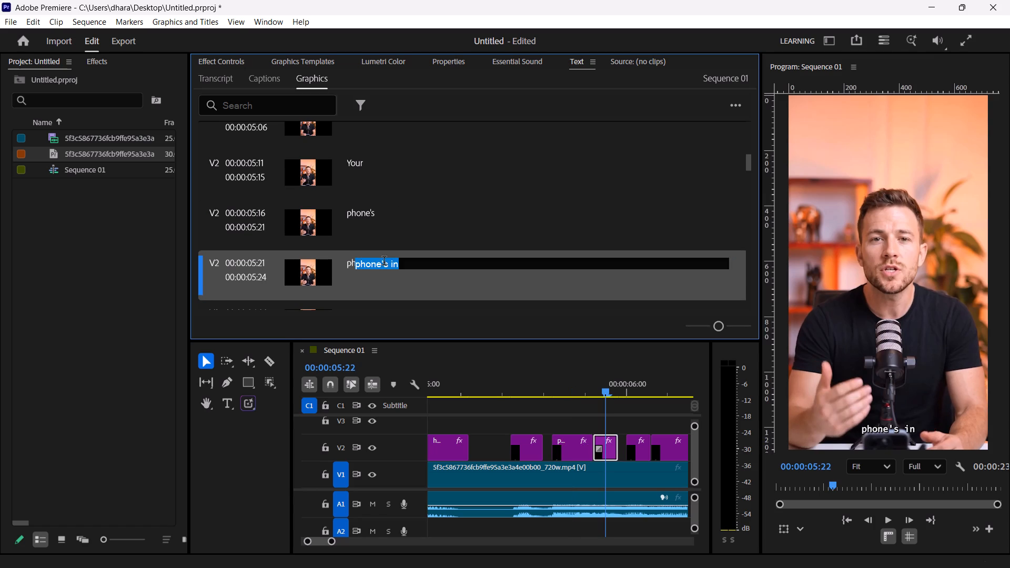
click(390, 265)
drag(390, 265, 342, 262)
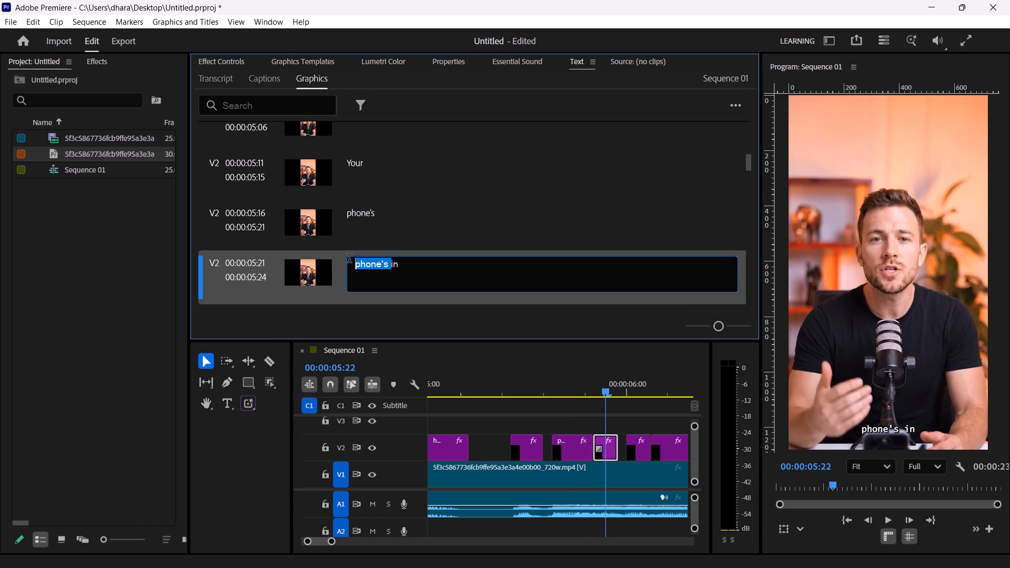
key(BackSpace)
click(412, 222)
Change the text of the first "That's not" graphic, at 00:00:08:21, to "That's".
scroll(413, 233, down, 2)
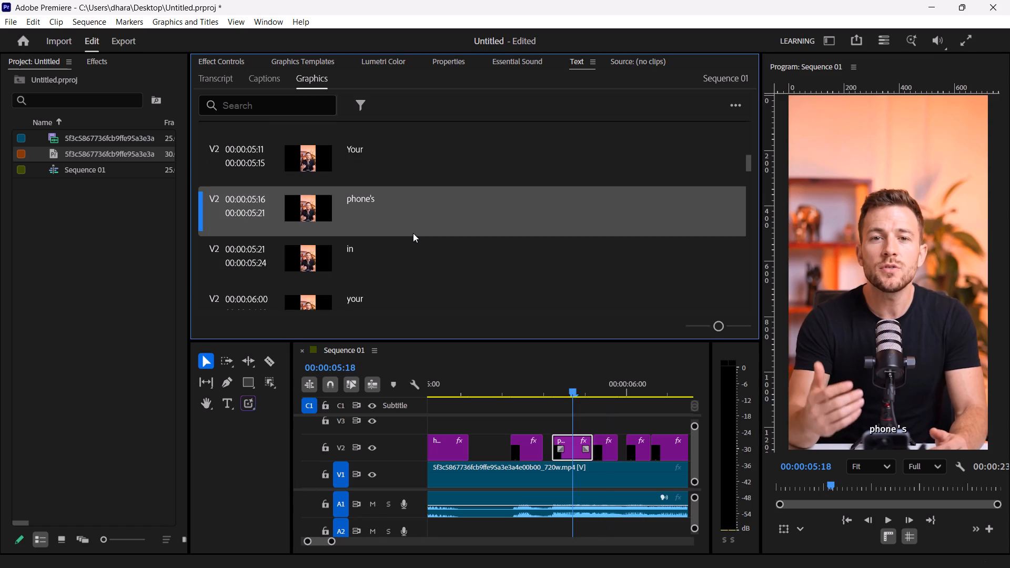
scroll(413, 233, down, 4)
scroll(413, 233, down, 20)
scroll(413, 233, down, 5)
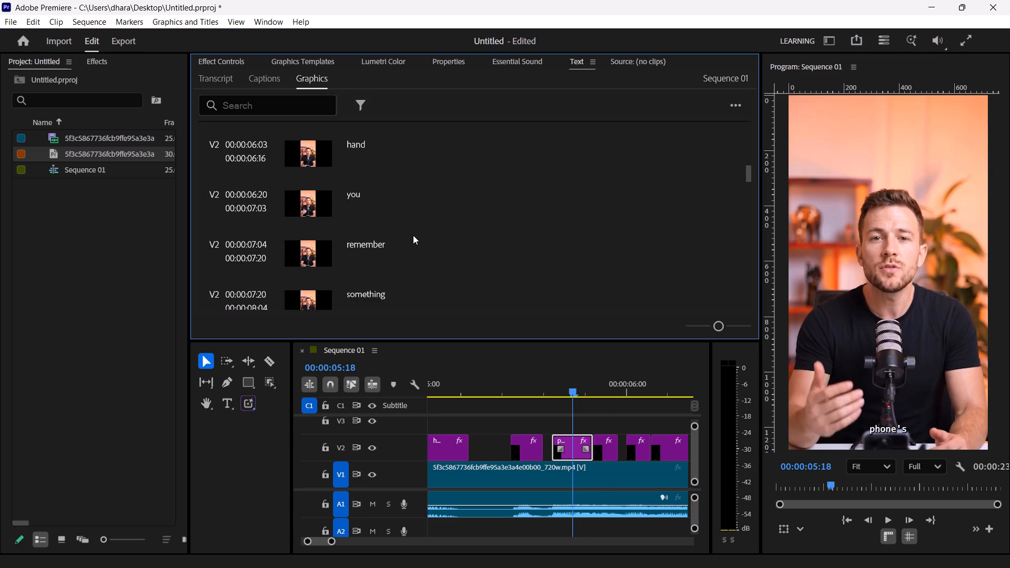
scroll(413, 235, down, 13)
scroll(413, 235, up, 1)
scroll(413, 235, down, 15)
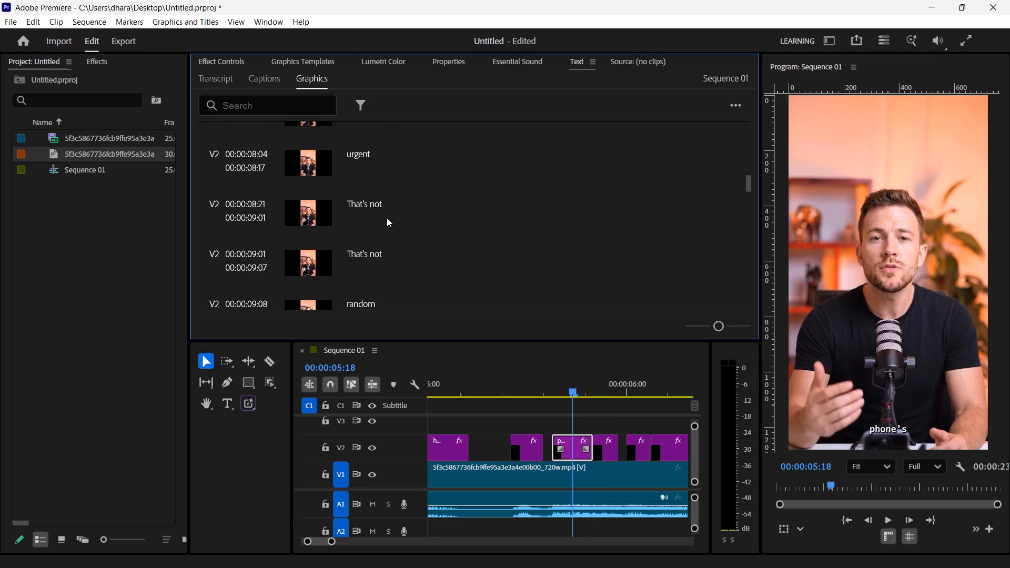
double_click(375, 201)
click(403, 209)
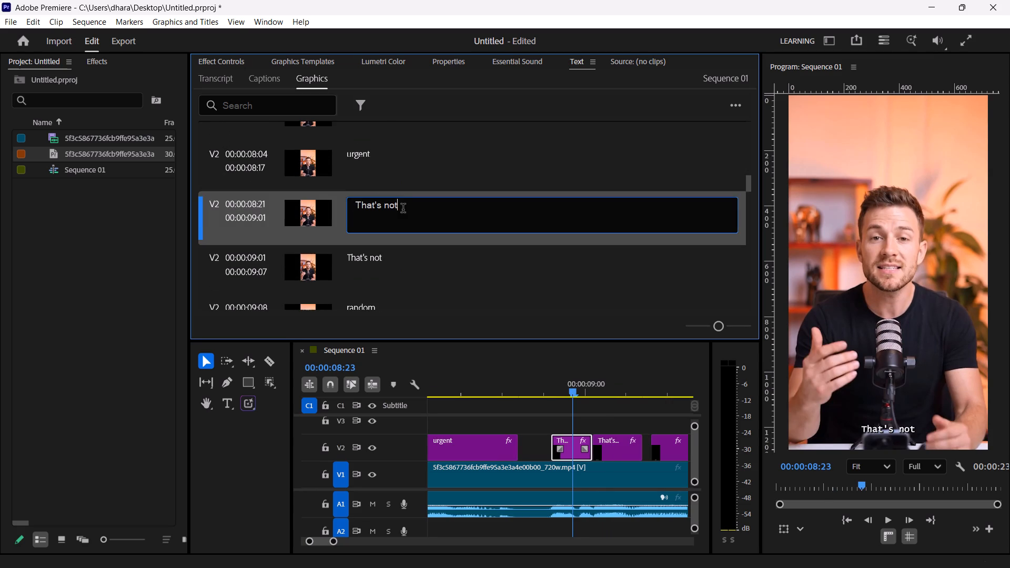
key(BackSpace)
key(BackSpace)
key(BackSpace)
key(BackSpace)
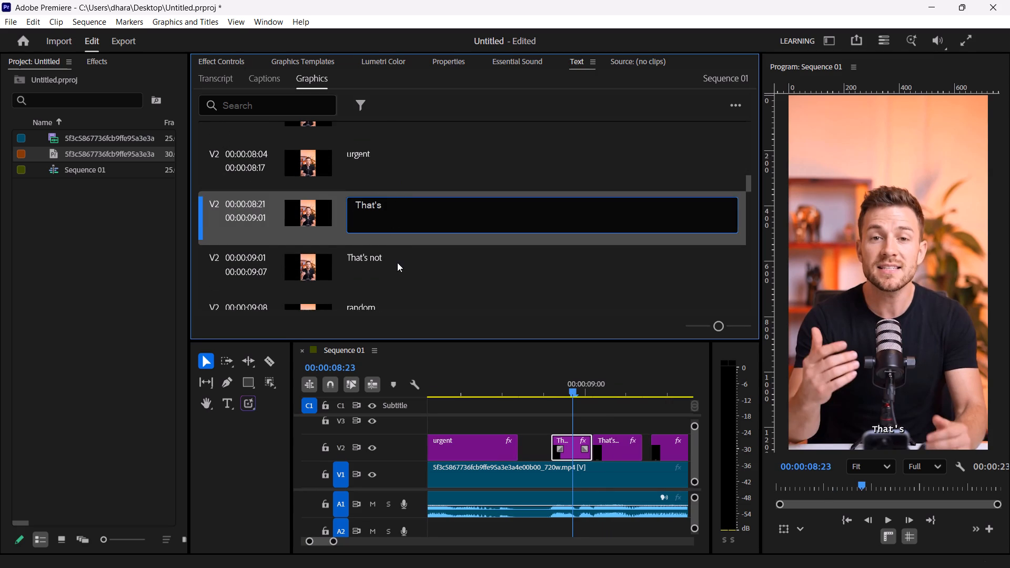
Change the text of the second "That's not" graphic, at 00:00:09:01, to "not".
click(397, 262)
double_click(389, 257)
click(387, 258)
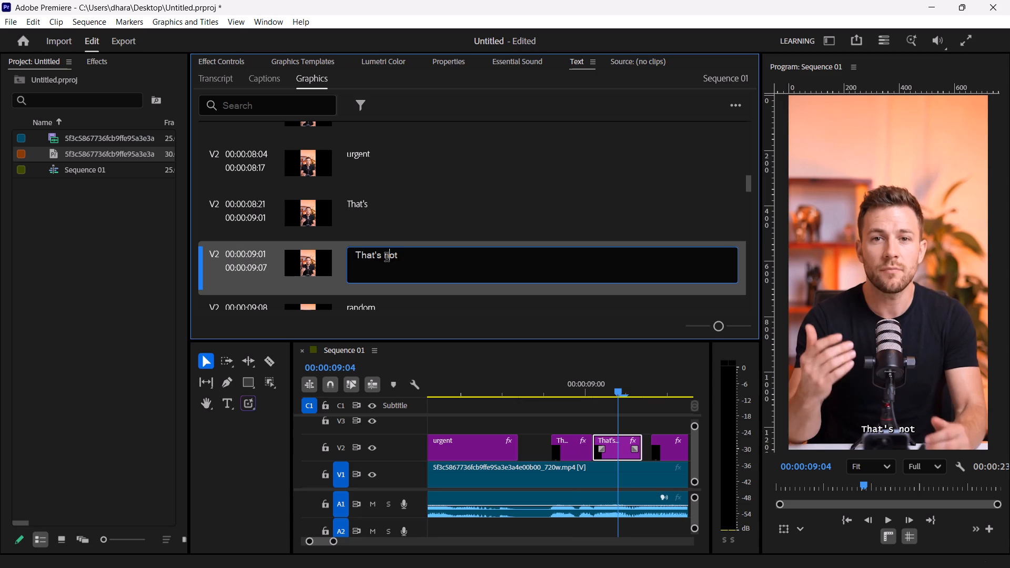
drag(386, 258, 291, 240)
key(BackSpace)
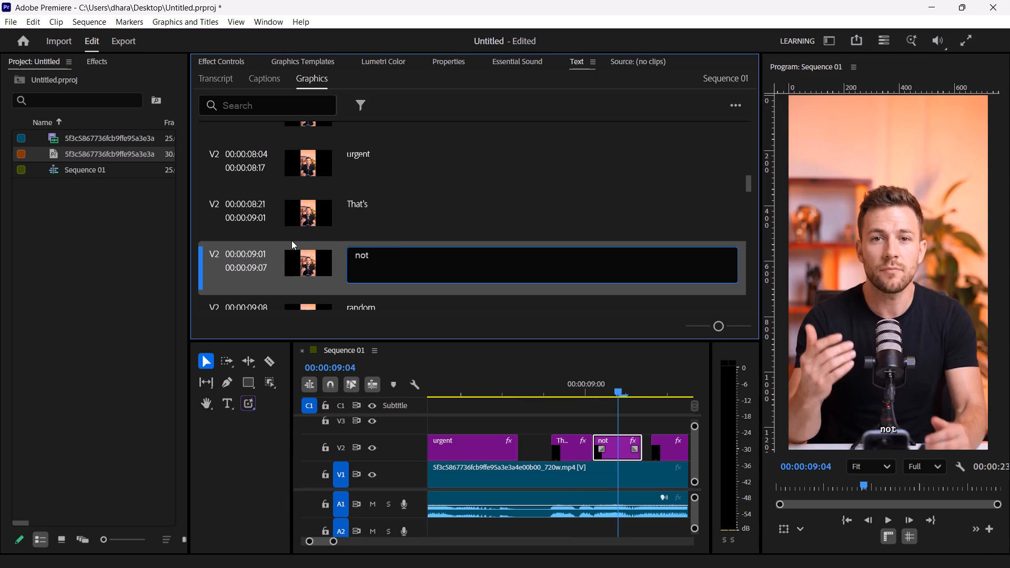
click(417, 202)
Change the text of the first "it's your" graphic, at 00:00:09:24, to "it's".
scroll(423, 202, down, 11)
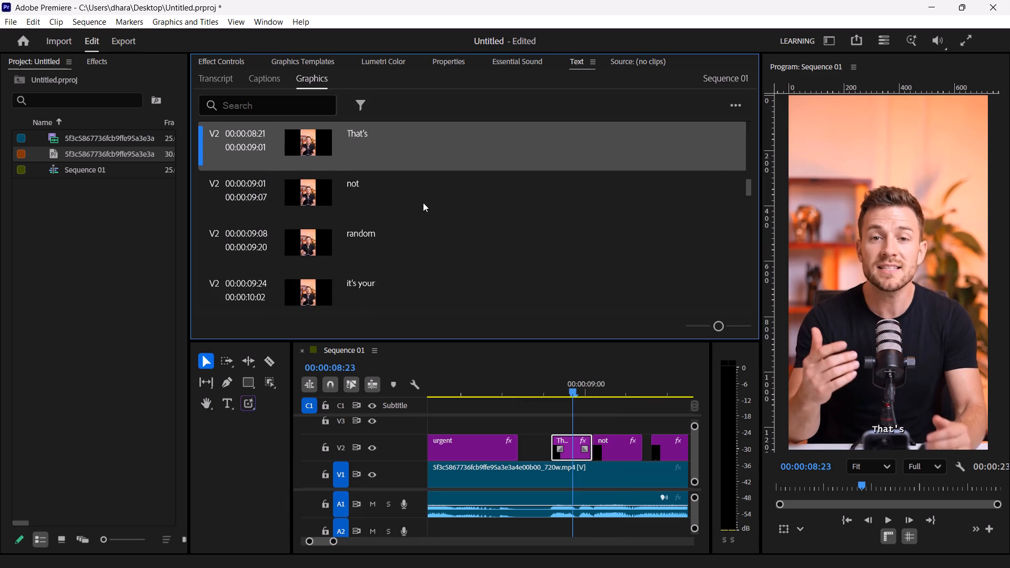
scroll(423, 202, down, 9)
double_click(388, 213)
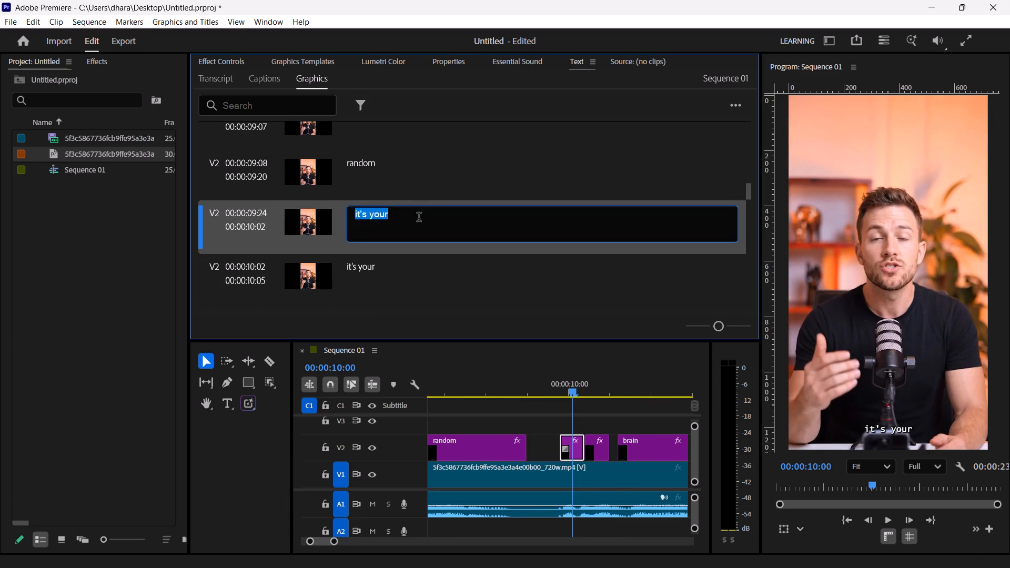
click(419, 218)
key(BackSpace)
key(BackSpace)
key(BackSpace)
key(BackSpace)
key(BackSpace)
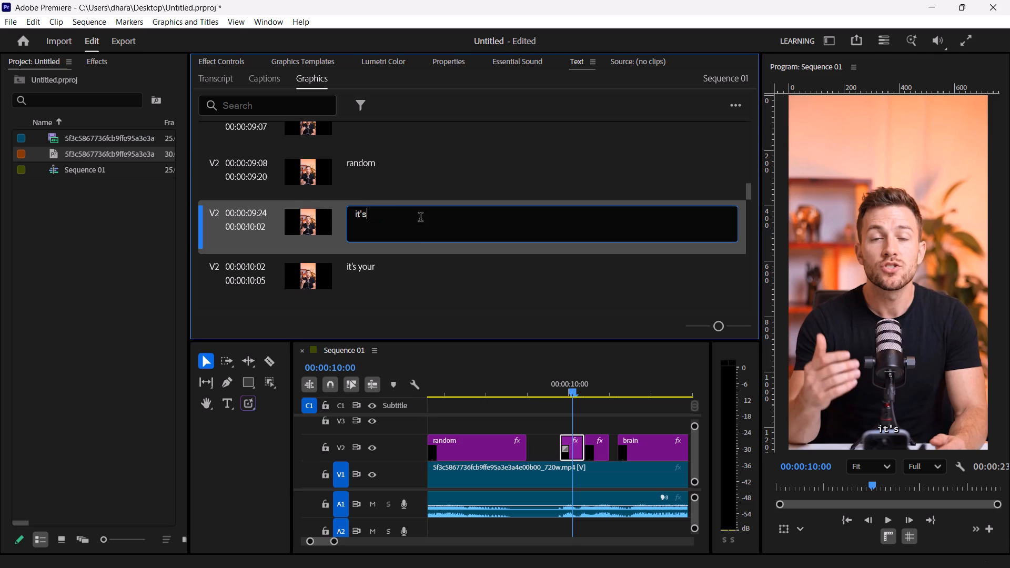
Change the text of the second "it's your" graphic, at 00:00:10:02, to "your".
double_click(396, 275)
double_click(391, 269)
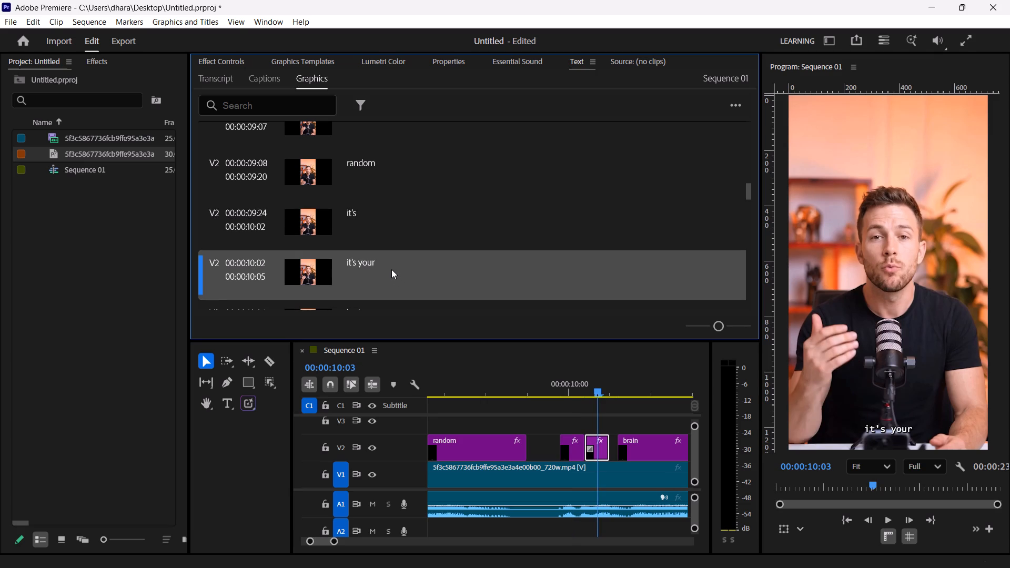
triple_click(359, 265)
drag(370, 265, 327, 265)
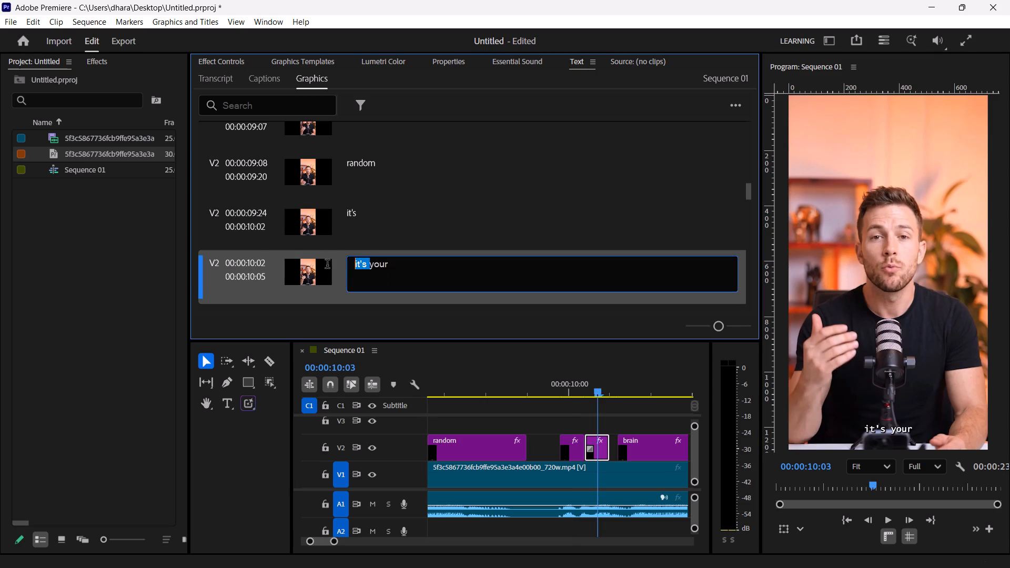
drag(327, 265, 296, 265)
key(BackSpace)
click(451, 216)
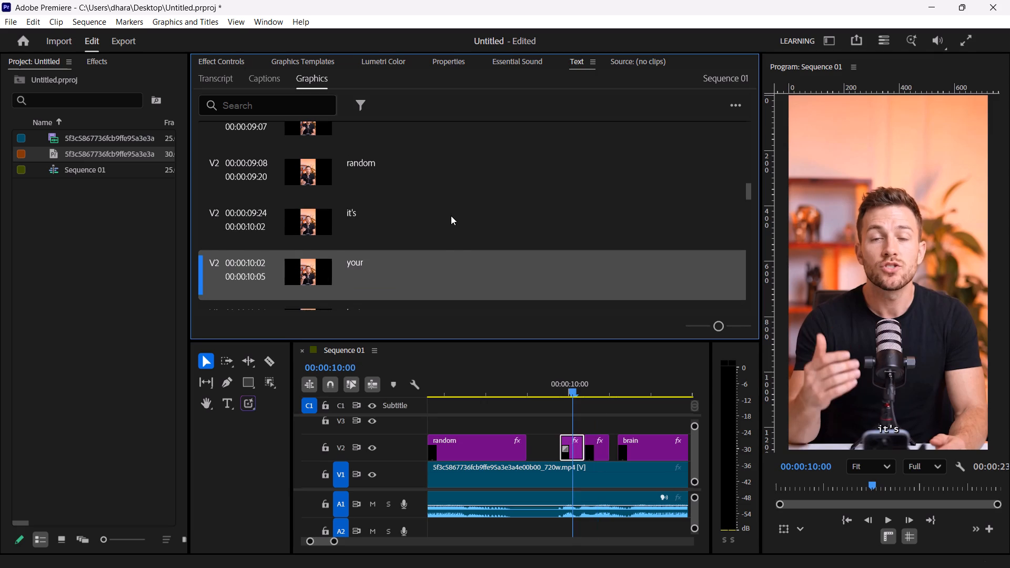
Change the text of the first "for the" graphic, at 00:00:10:24, to "for".
scroll(451, 217, down, 20)
scroll(451, 217, down, 8)
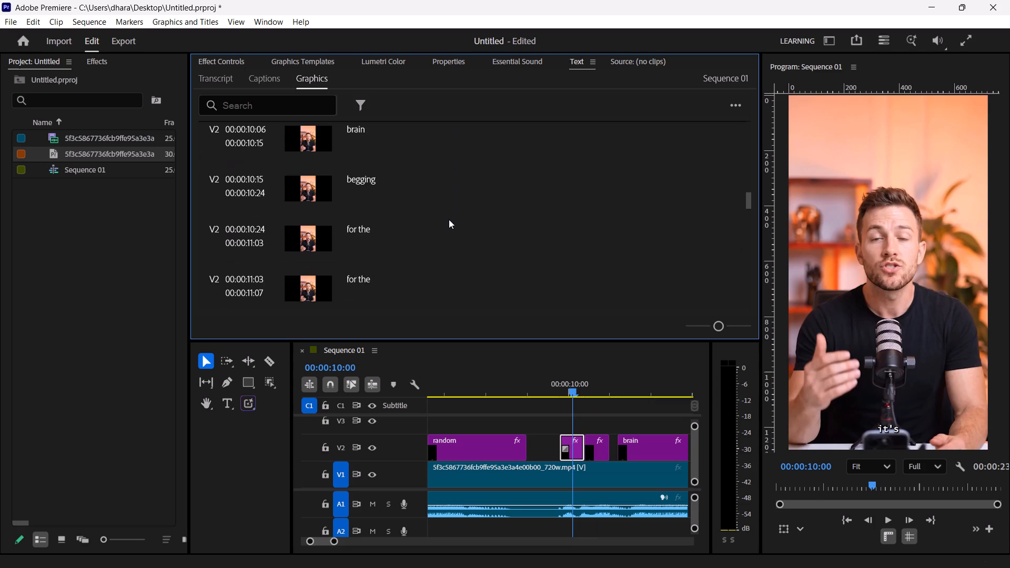
scroll(449, 219, down, 2)
triple_click(375, 210)
double_click(363, 204)
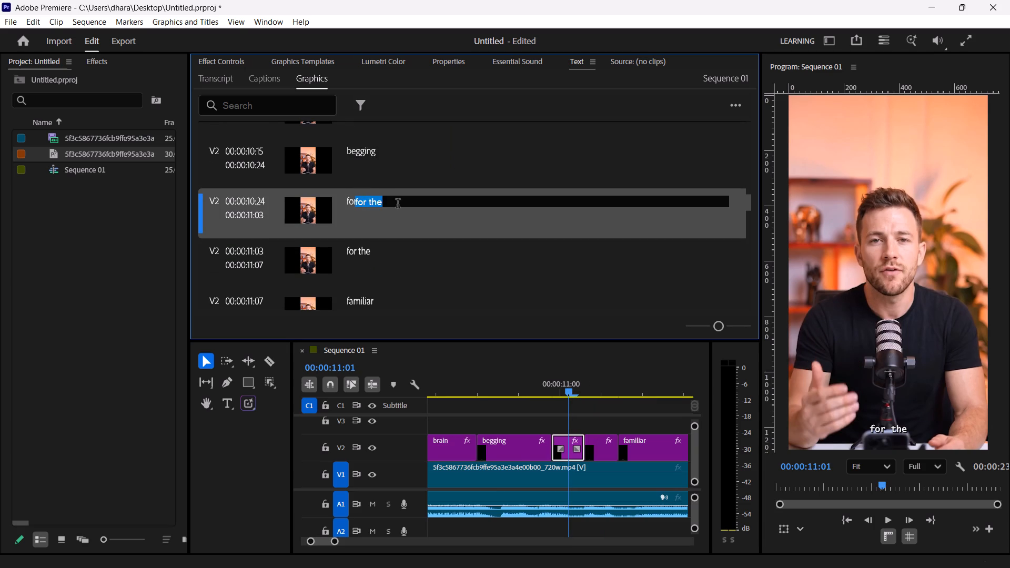
click(409, 207)
key(BackSpace)
key(BackSpace)
key(BackSpace)
key(BackSpace)
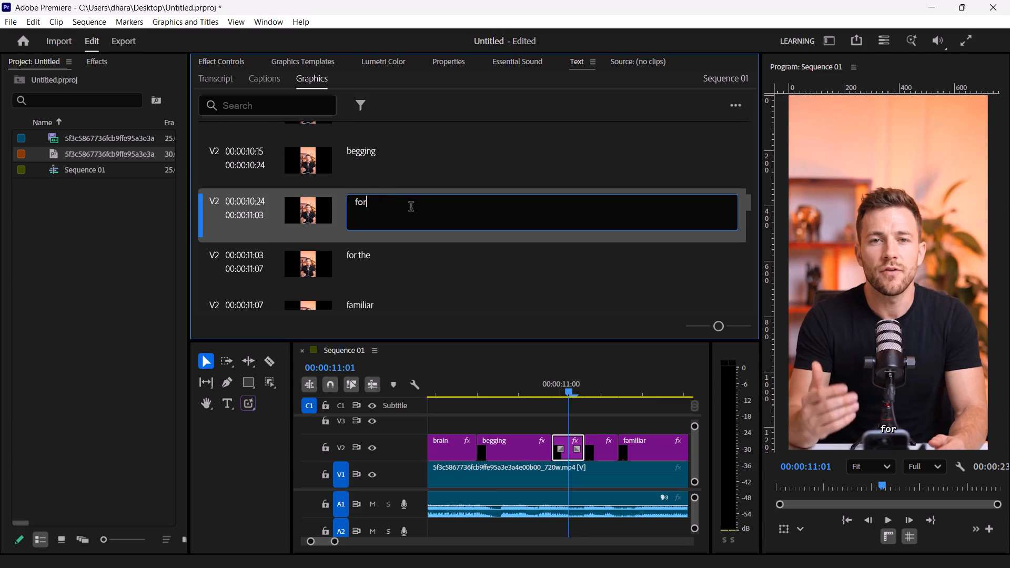
Change the text of the second "for the" graphic, at 00:00:11:03, to "the".
double_click(413, 256)
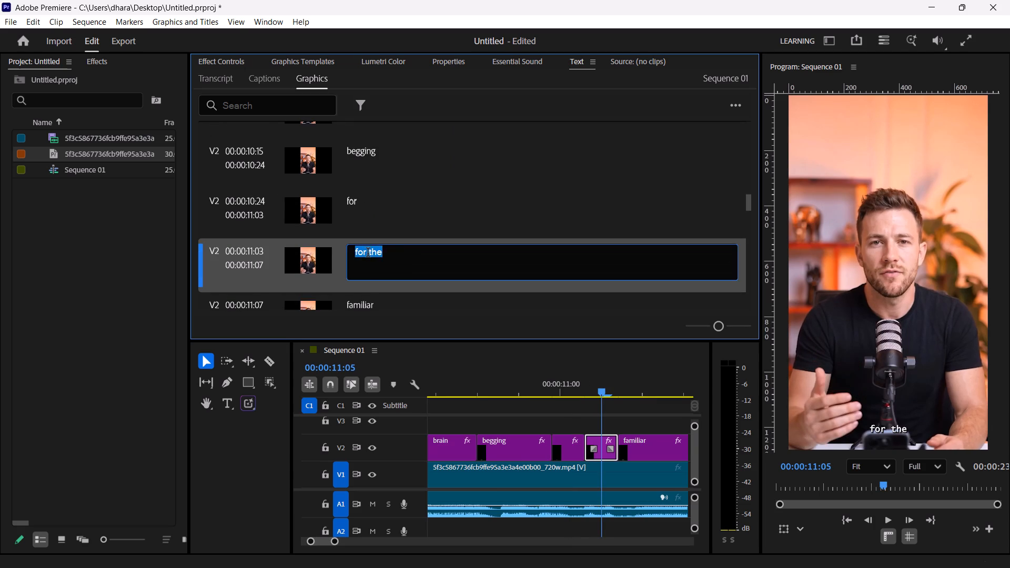
click(368, 253)
key(BackSpace)
key(BackSpace)
key(BackSpace)
key(BackSpace)
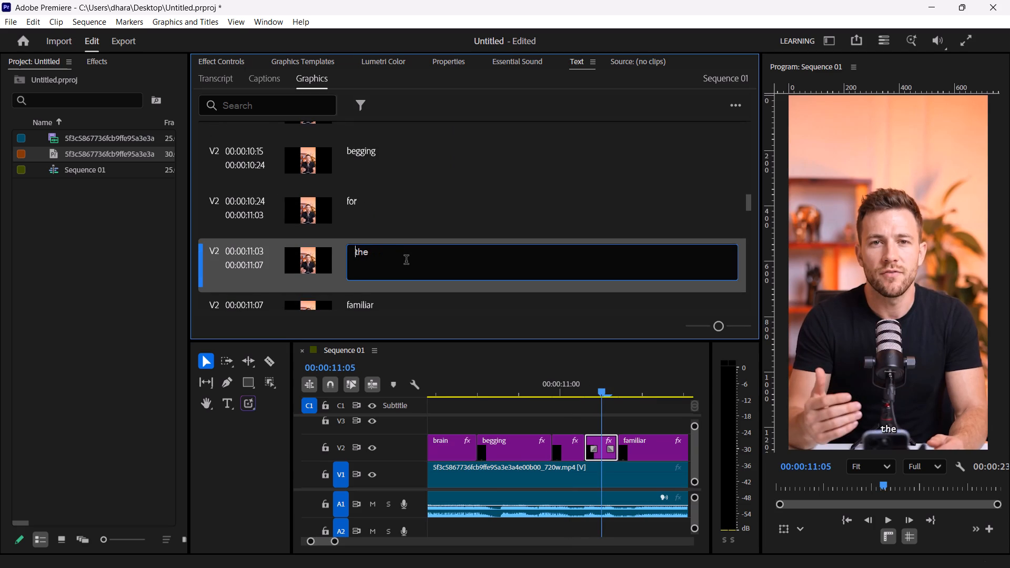
scroll(406, 261, down, 6)
click(471, 229)
Change the text of the first "You're not" graphic, at 00:00:13:08, to "You're".
scroll(464, 236, down, 12)
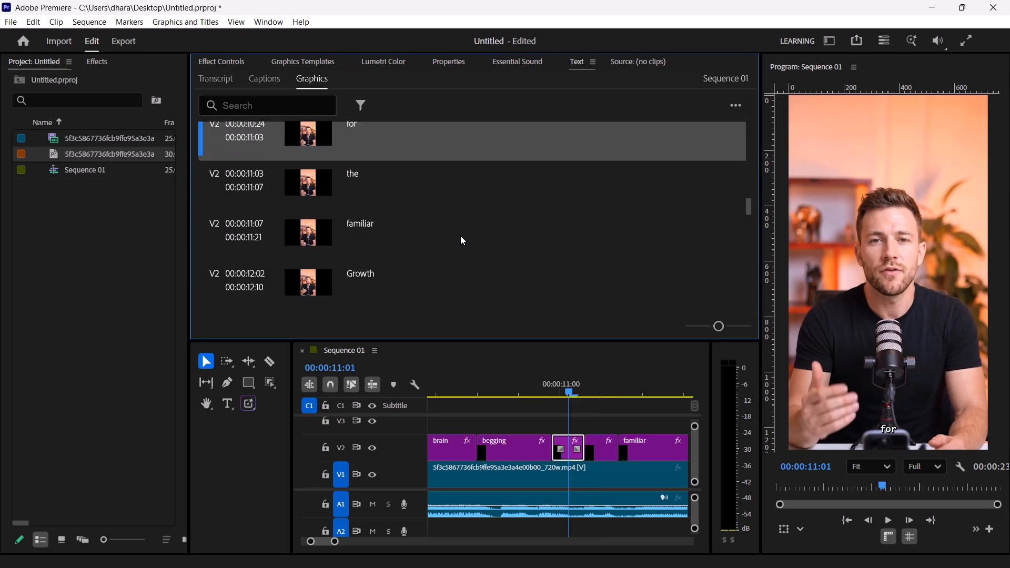
scroll(460, 236, down, 20)
scroll(460, 236, down, 8)
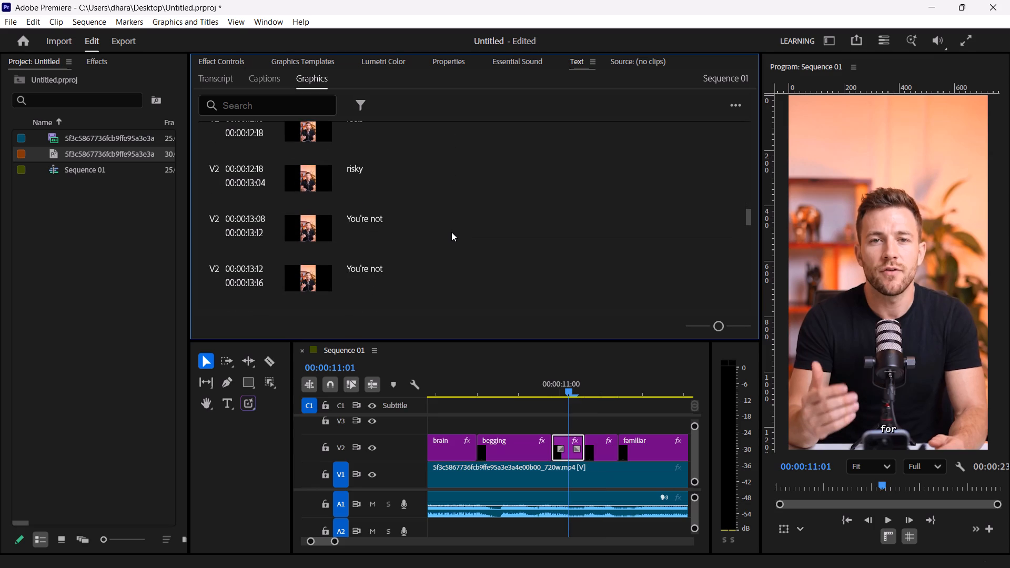
triple_click(431, 227)
triple_click(368, 216)
drag(438, 229, 427, 228)
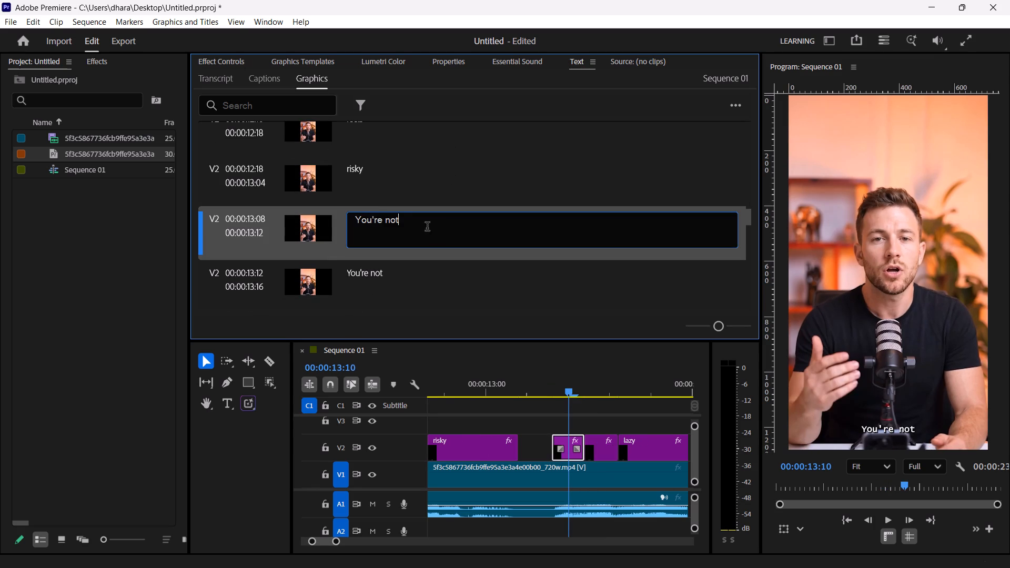
drag(427, 228, 386, 228)
key(BackSpace)
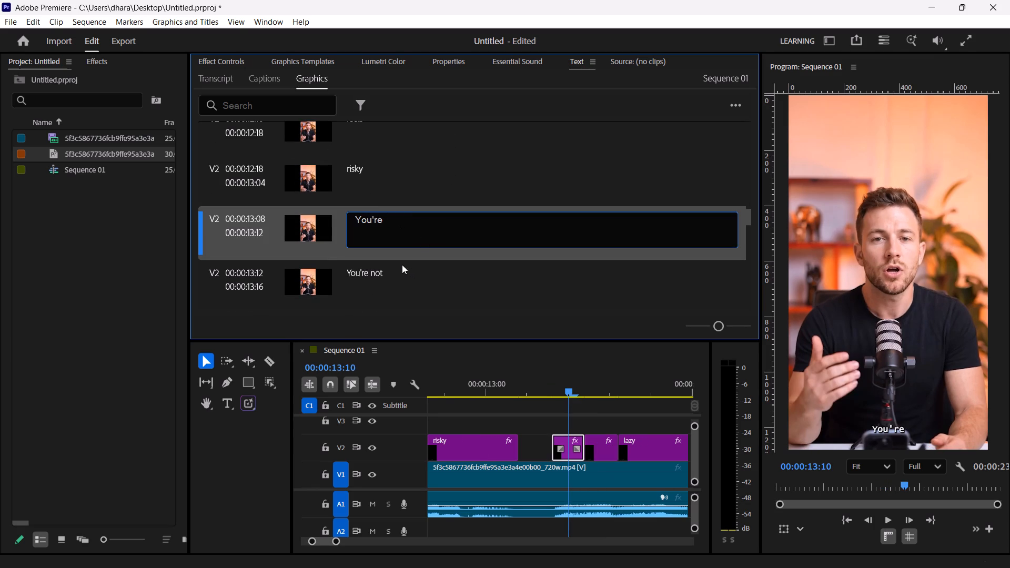
key(BackSpace)
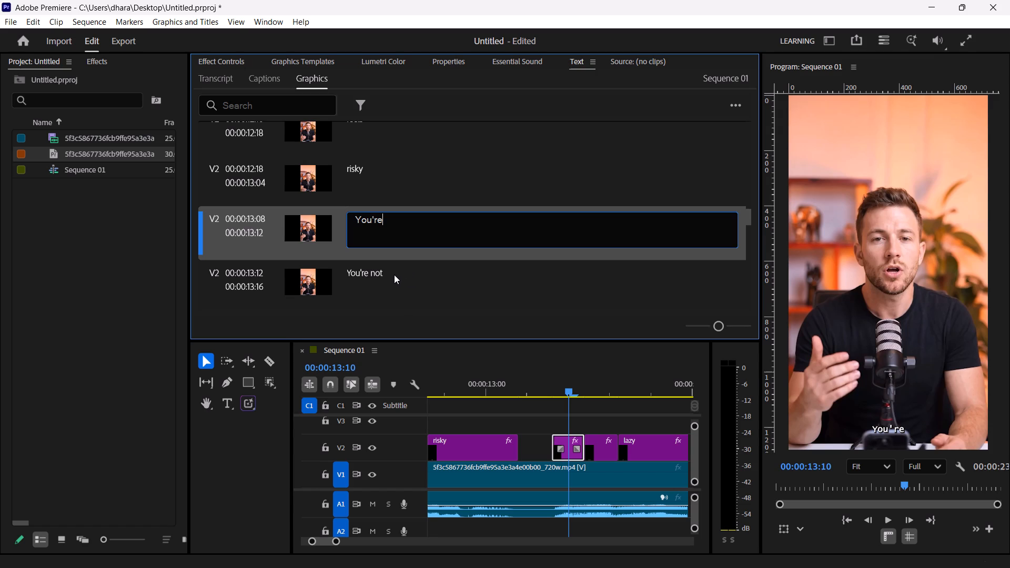
Change the text of the second "You're not" graphic, at 00:00:13:12, to "not".
click(394, 275)
double_click(377, 267)
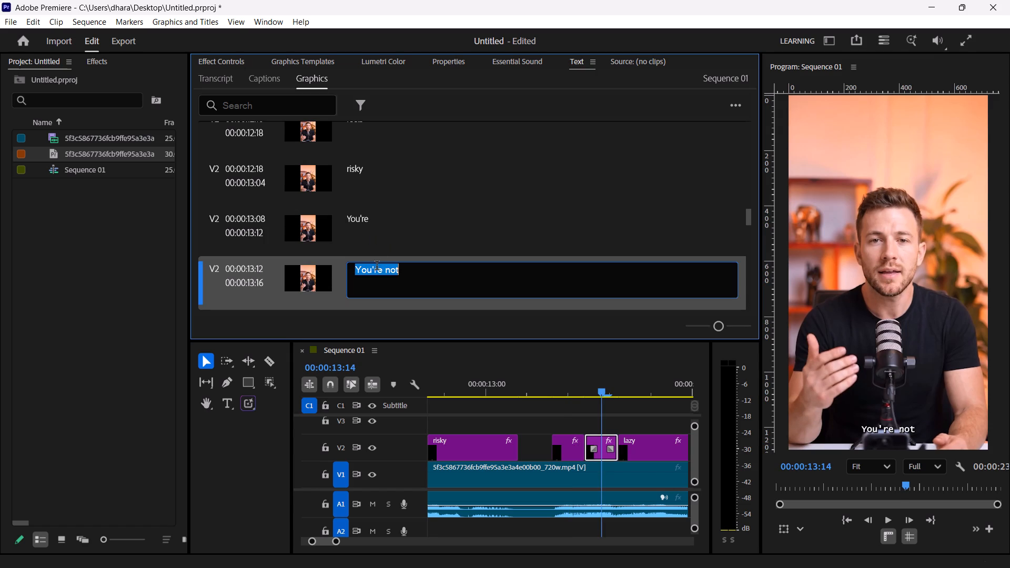
click(386, 271)
drag(386, 271, 337, 259)
key(BackSpace)
scroll(466, 286, down, 4)
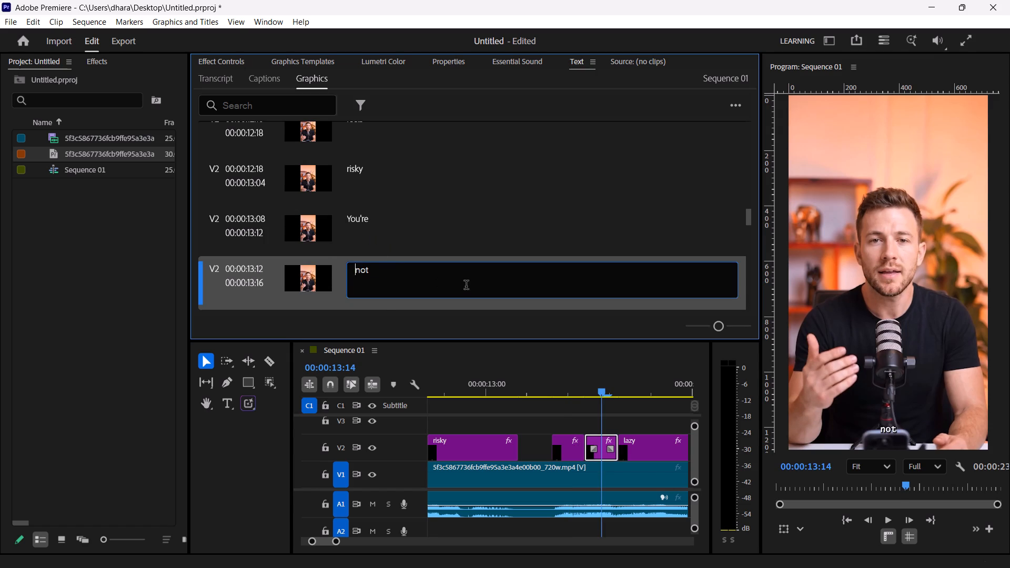
click(466, 225)
Change the text of the first "hooked on" graphic, at 00:00:14:12, to "hooked".
scroll(468, 227, down, 18)
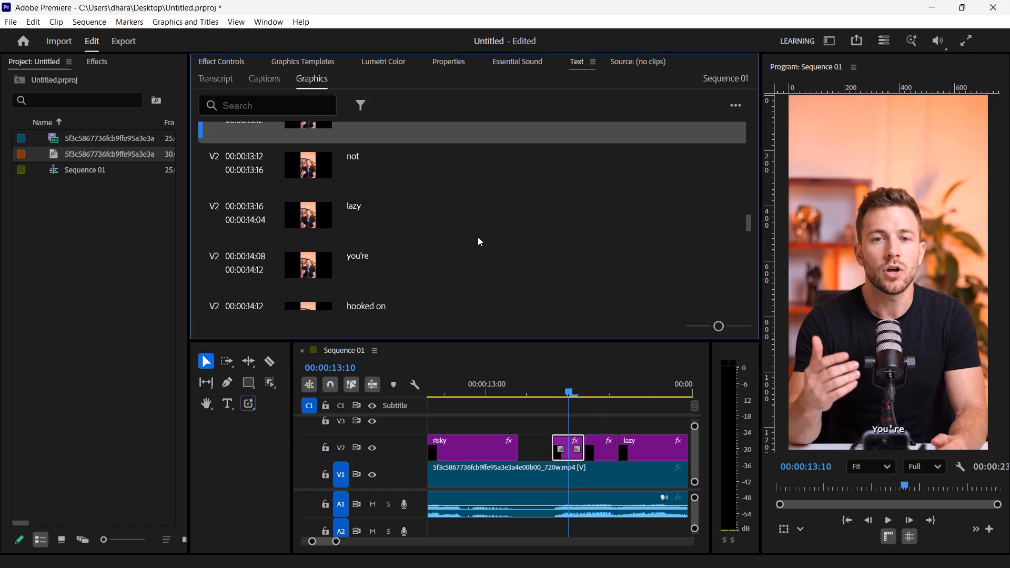
scroll(478, 237, down, 7)
triple_click(398, 241)
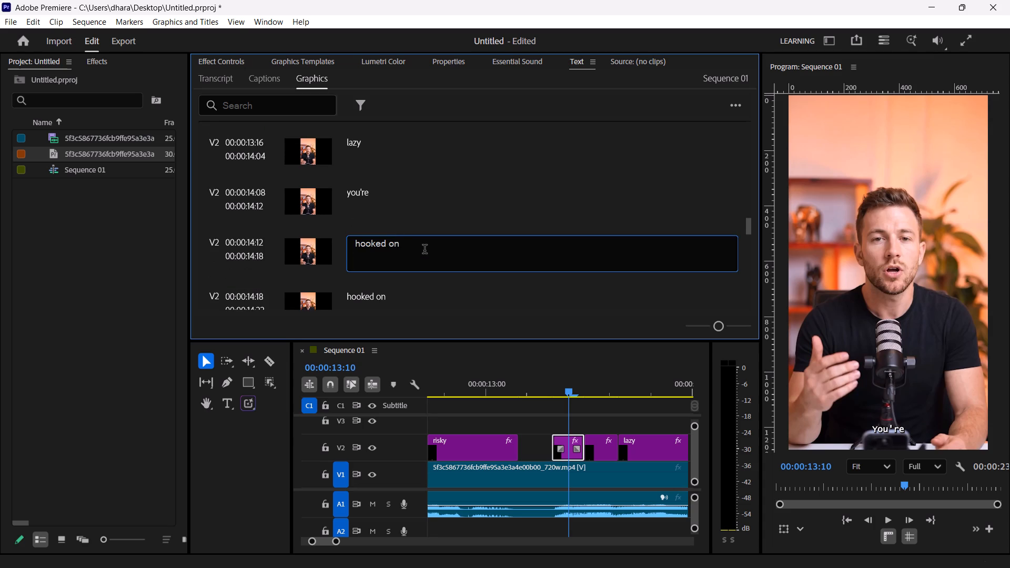
key(BackSpace)
key(BackSpace)
key(BackSpace)
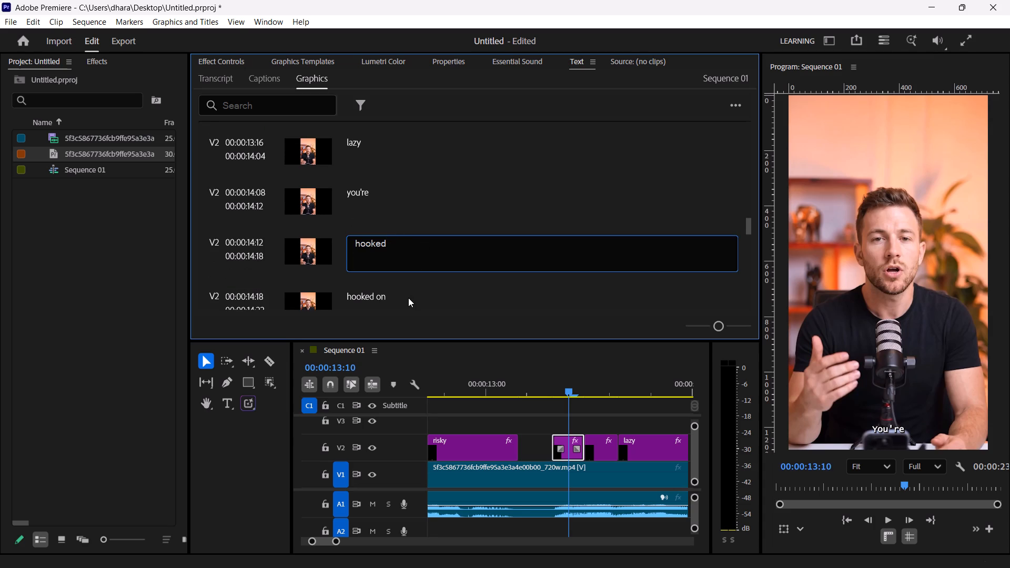
Change the text of the second "hooked on" graphic, at 00:00:14:18, to "on".
double_click(408, 297)
drag(390, 281, 302, 283)
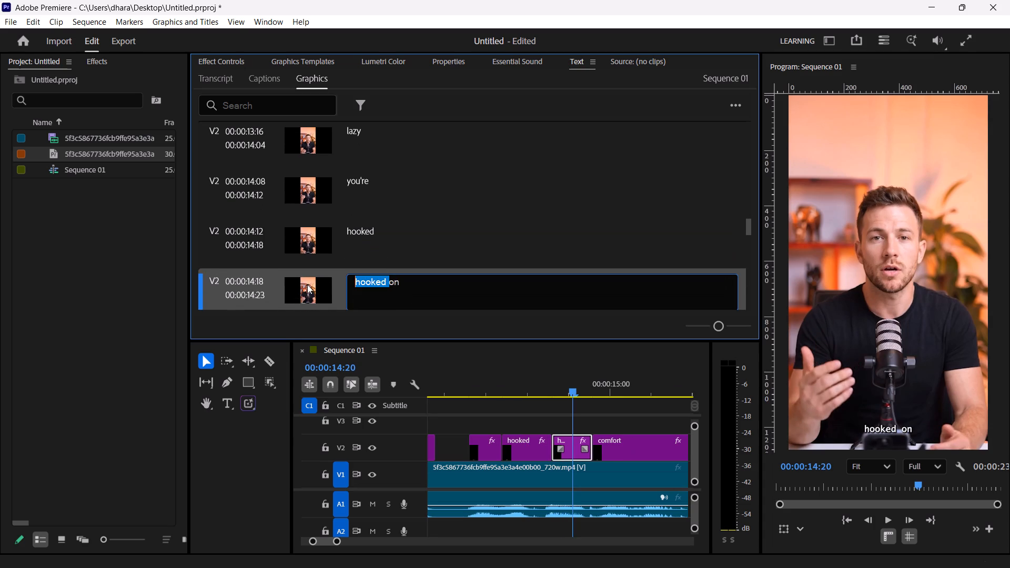
key(BackSpace)
click(454, 246)
Change the text of the first "As long as" graphic, at 00:00:15:12, to "As".
scroll(454, 246, down, 5)
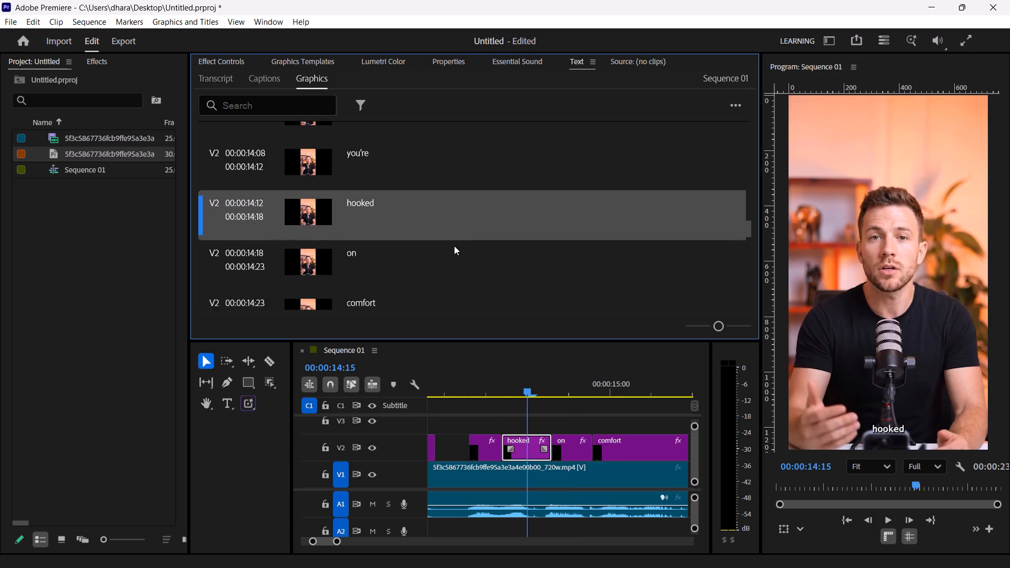
scroll(454, 246, down, 20)
scroll(454, 246, down, 2)
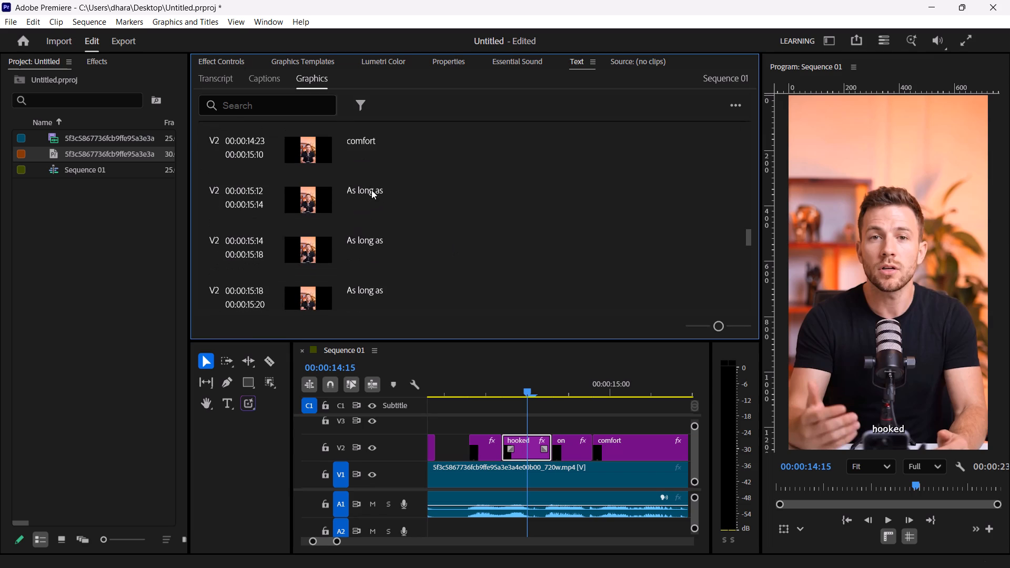
double_click(375, 192)
click(427, 200)
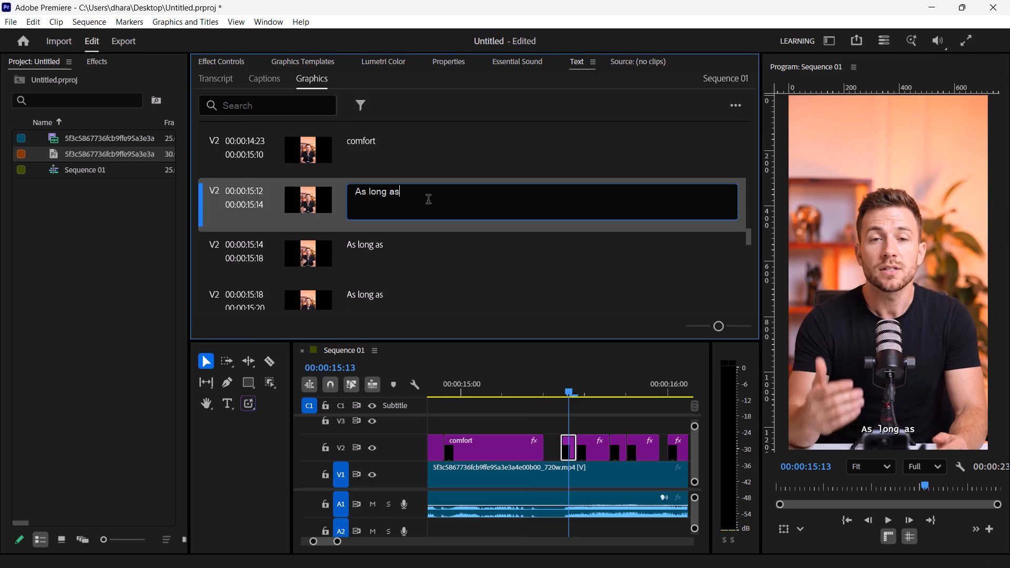
key(BackSpace)
key(BackSpace)
key(BackSpace)
key(BackSpace)
key(BackSpace)
key(BackSpace)
key(BackSpace)
key(BackSpace)
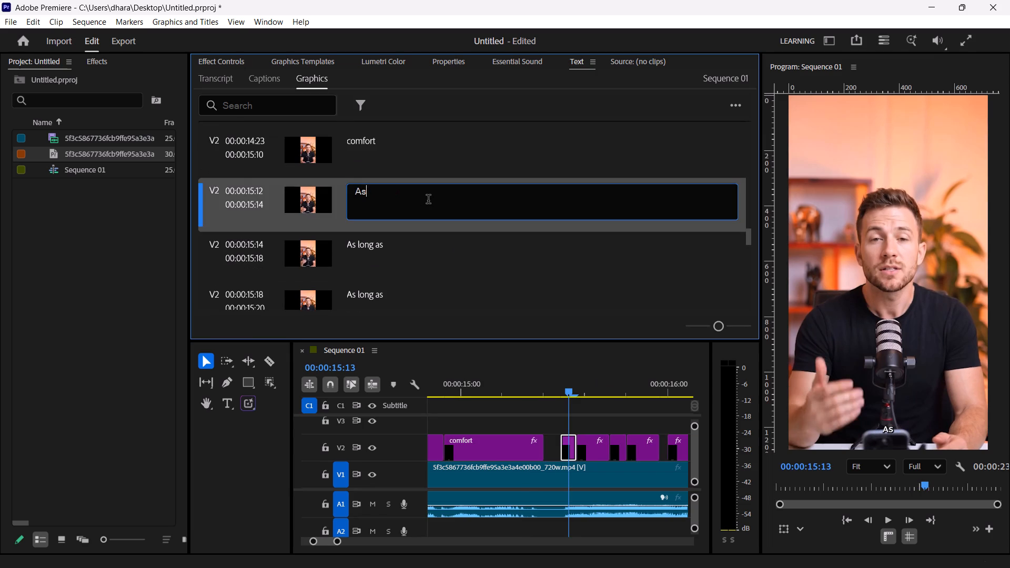
Change the text of the second "As long as" graphic, at 00:00:15:14, to "Long".
click(450, 239)
double_click(446, 248)
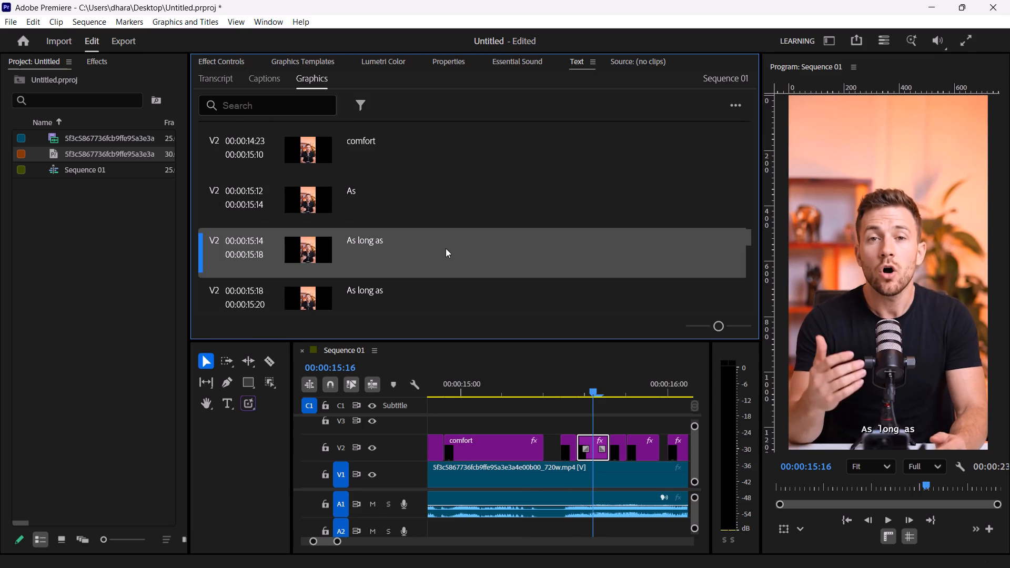
double_click(409, 249)
double_click(402, 247)
triple_click(367, 243)
drag(425, 245, 325, 239)
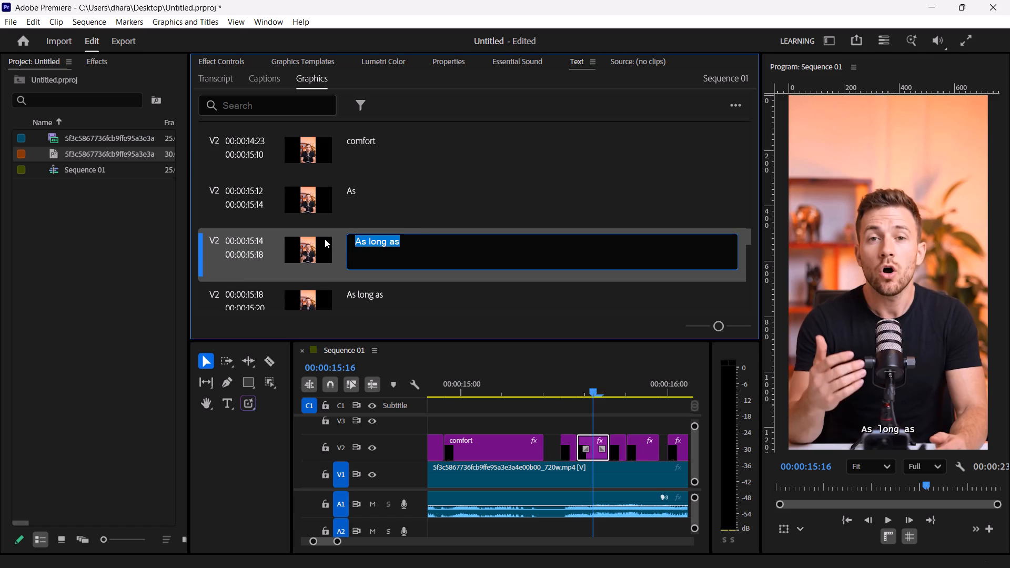
text(Long)
key(Return)
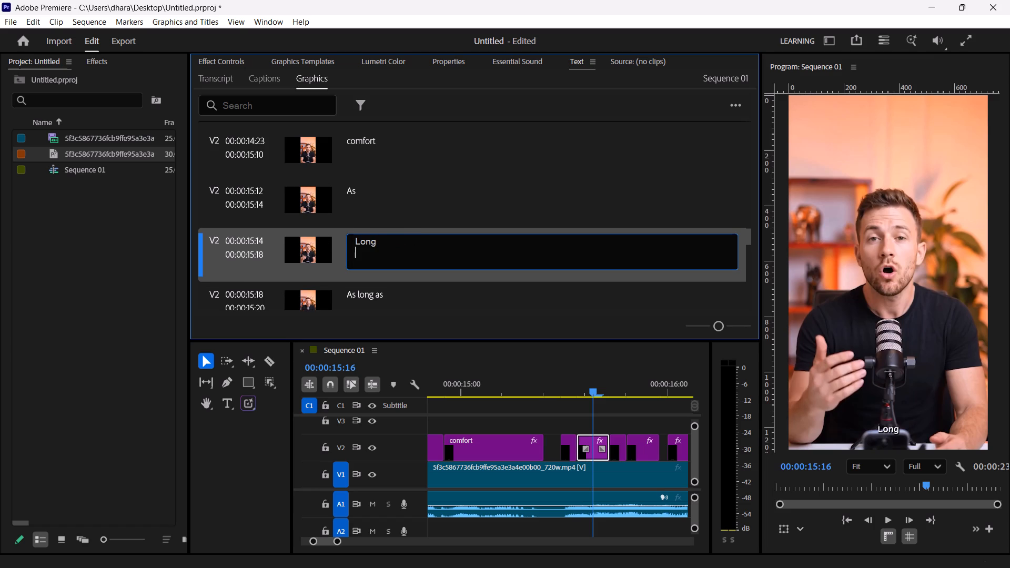
key(BackSpace)
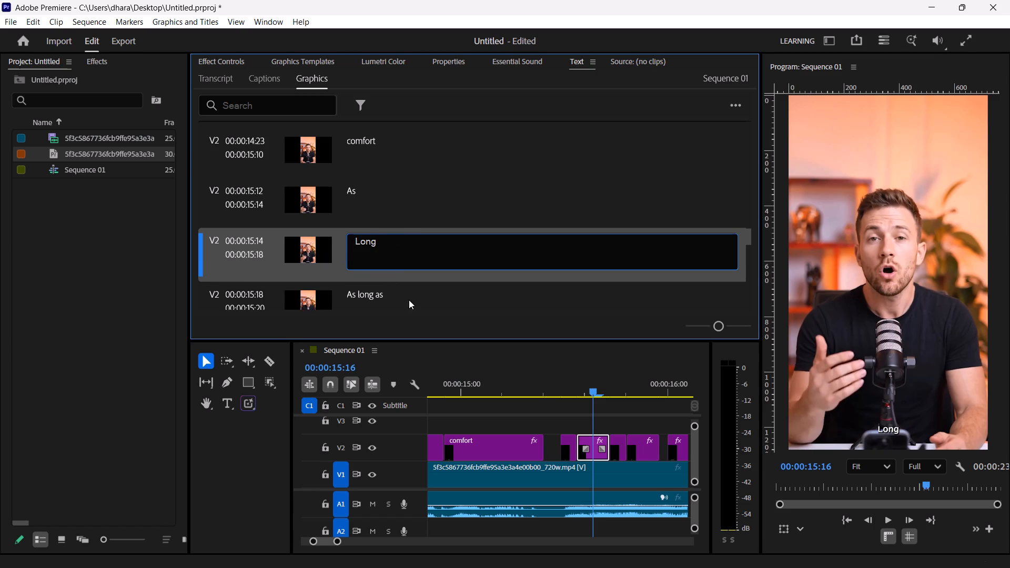
Change the text of the third "As long as" graphic, at 00:00:15:18, to "As".
click(407, 292)
double_click(407, 292)
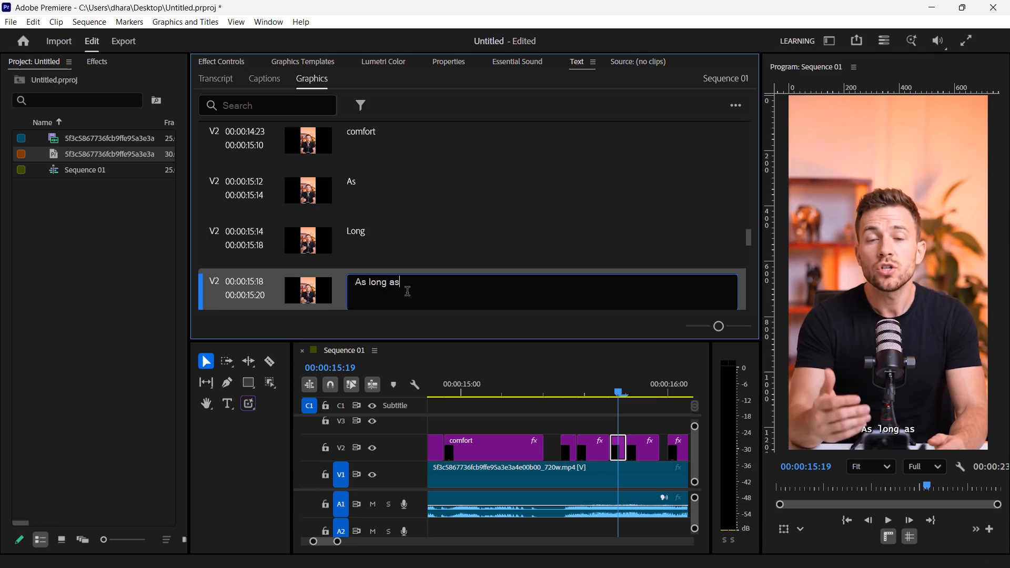
key(BackSpace)
key(BackSpace)
key(BackSpace)
key(BackSpace)
key(BackSpace)
key(BackSpace)
key(BackSpace)
key(BackSpace)
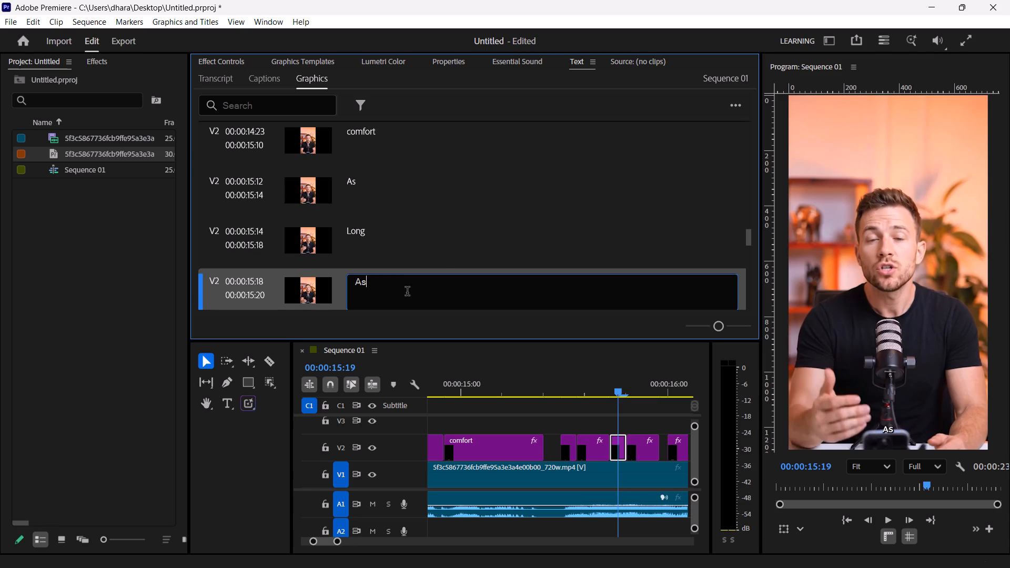
click(442, 237)
Change the text of the first "answer the" graphic, at 00:00:16:00, to "answer".
scroll(449, 240, down, 12)
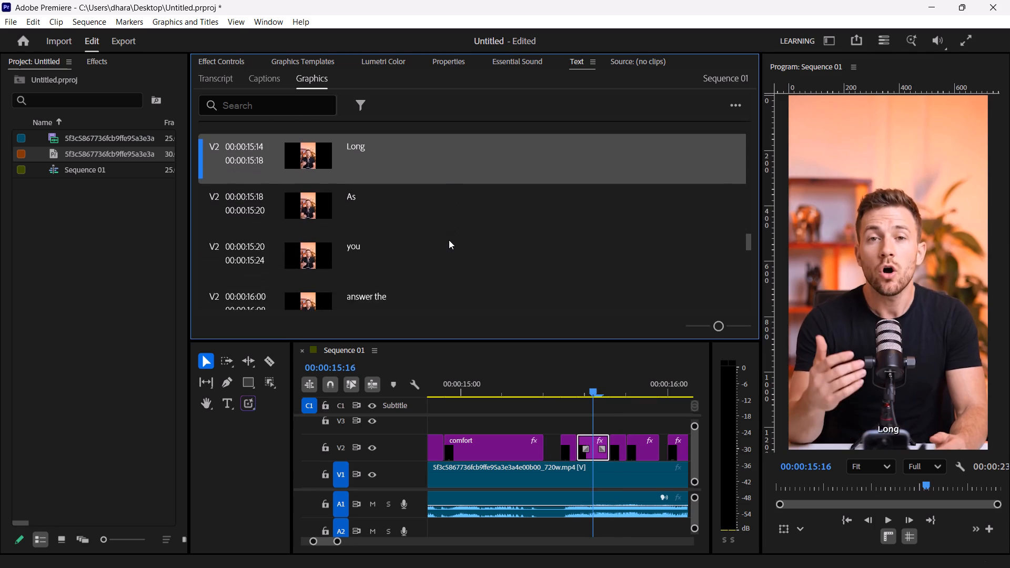
scroll(449, 240, down, 13)
triple_click(379, 204)
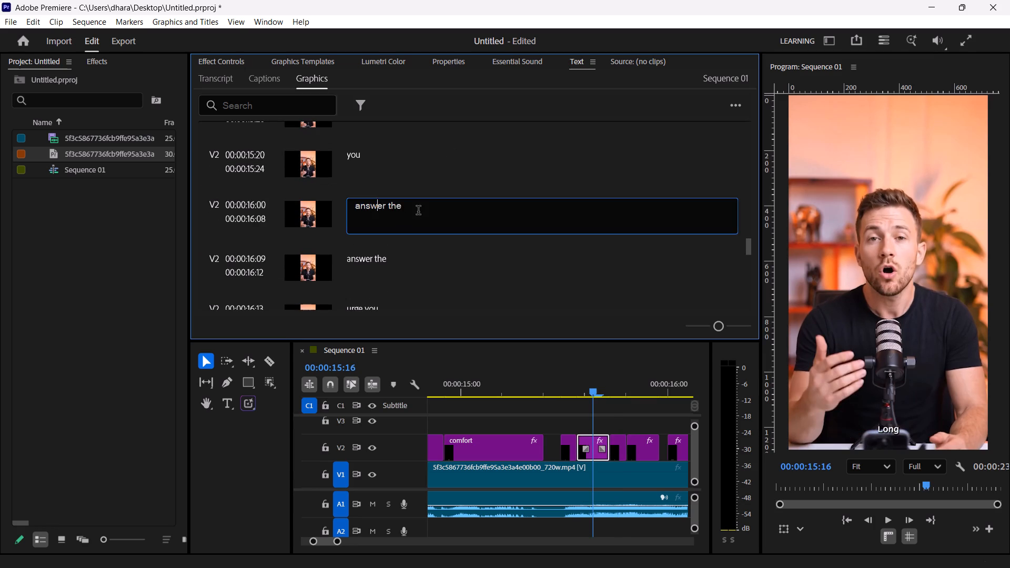
drag(422, 212, 388, 209)
key(BackSpace)
key(BackSpace)
Change the text of the second "answer the" graphic, at 00:00:16:09, to "the".
click(403, 265)
double_click(392, 256)
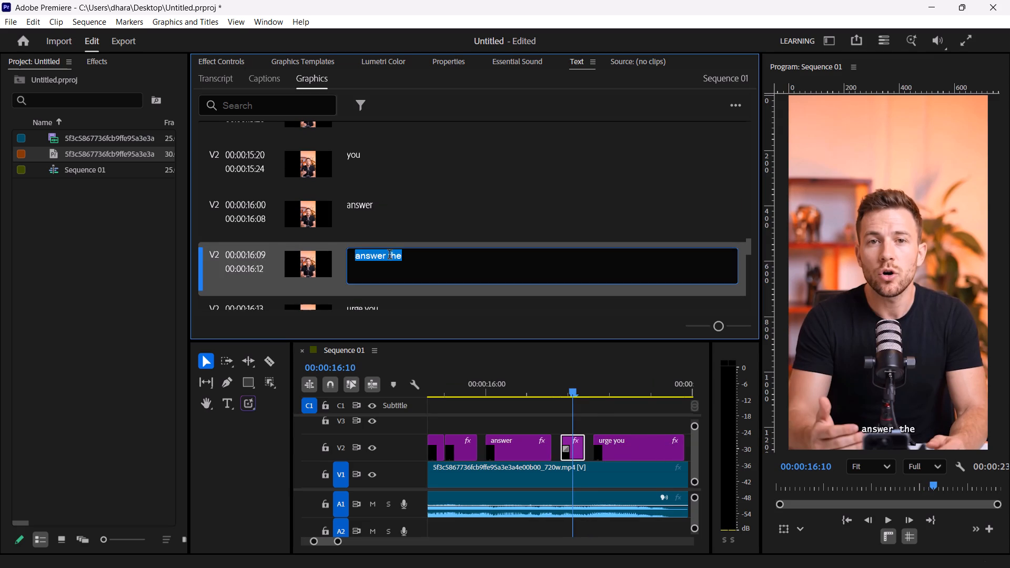
click(389, 256)
drag(389, 256, 286, 244)
key(BackSpace)
click(454, 228)
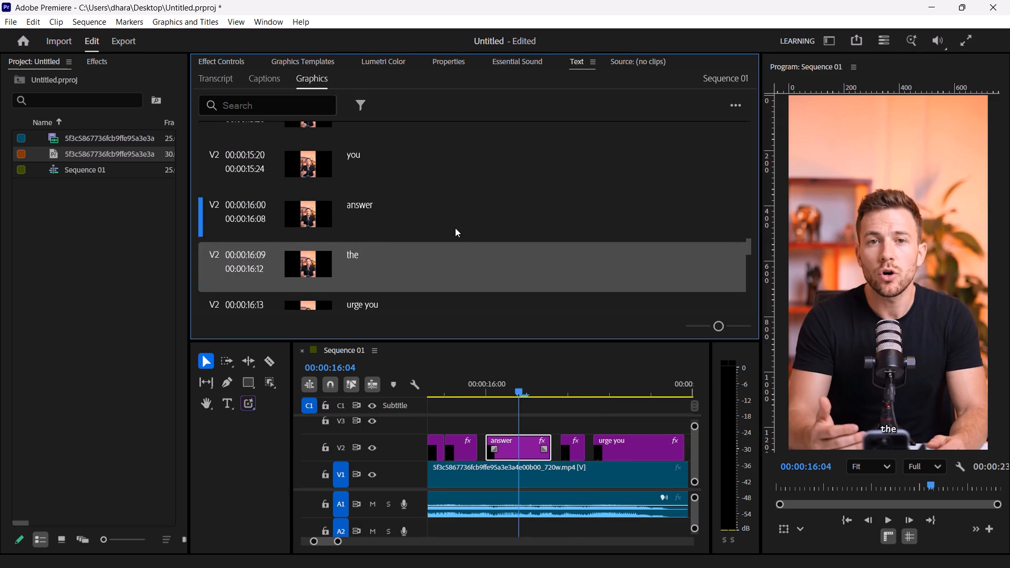
Change the text of the first "urge you" graphic, at 00:00:16:13, to "urge".
scroll(458, 236, down, 10)
triple_click(443, 243)
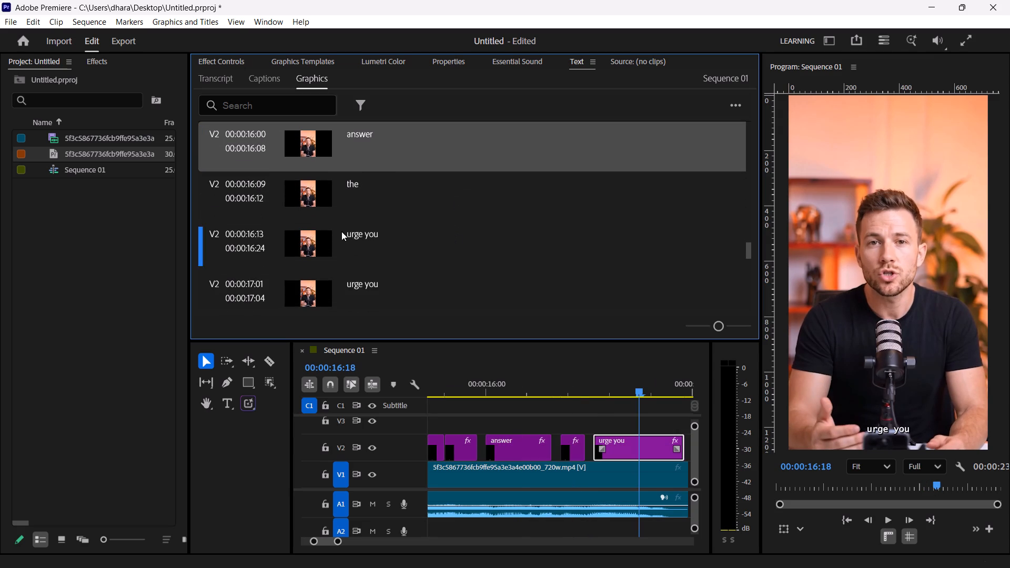
double_click(341, 231)
click(422, 239)
key(BackSpace)
key(BackSpace)
key(BackSpace)
key(BackSpace)
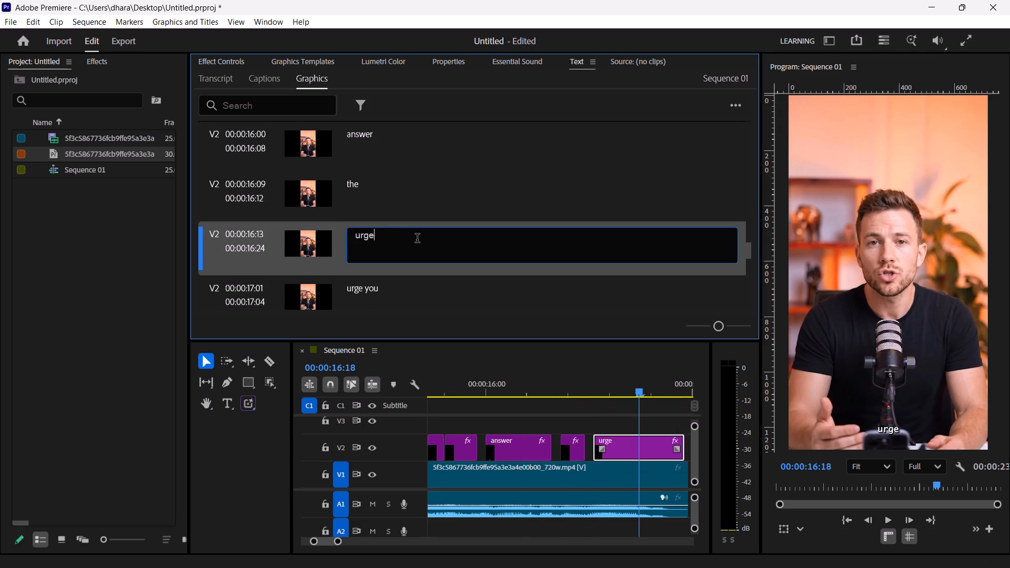
Change the text of the second "urge you" graphic, at 00:00:17:01, to "you".
click(403, 289)
click(403, 289)
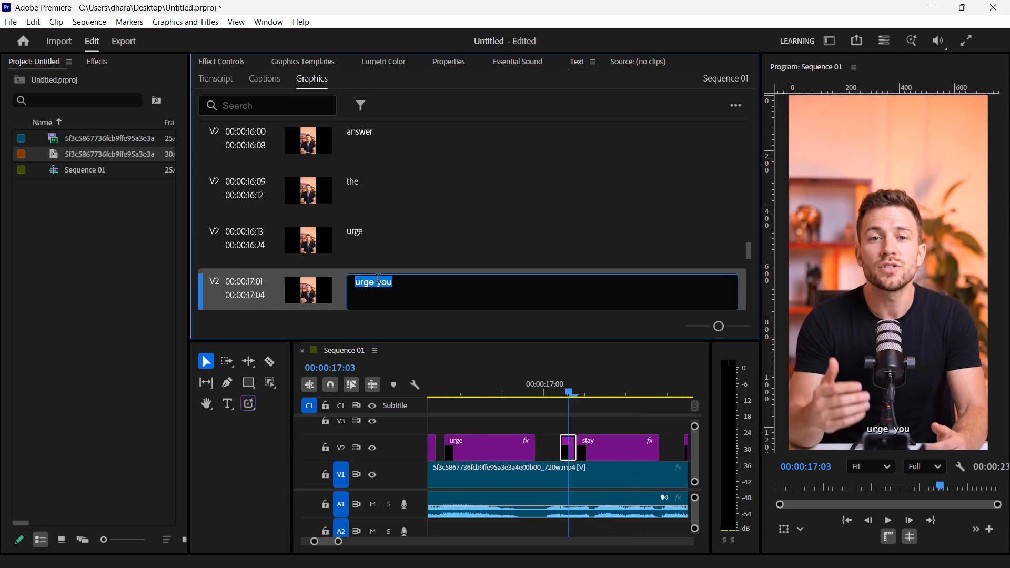
click(378, 280)
key(BackSpace)
key(BackSpace)
key(BackSpace)
key(BackSpace)
key(BackSpace)
key(BackSpace)
key(BackSpace)
click(440, 242)
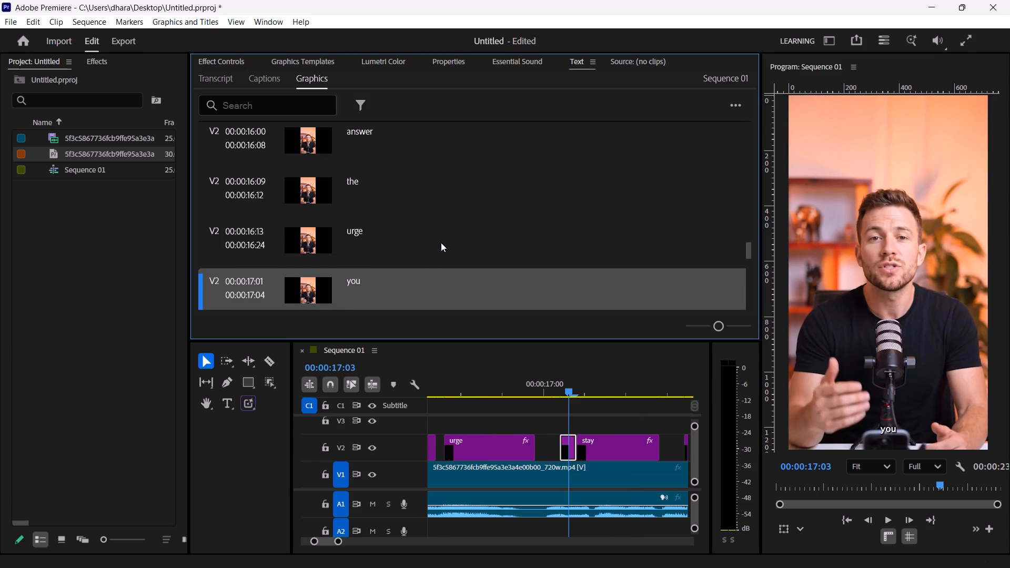
Change the text of the first "stuck You" graphic, at 00:00:17:17, to "stuck".
scroll(441, 242, down, 20)
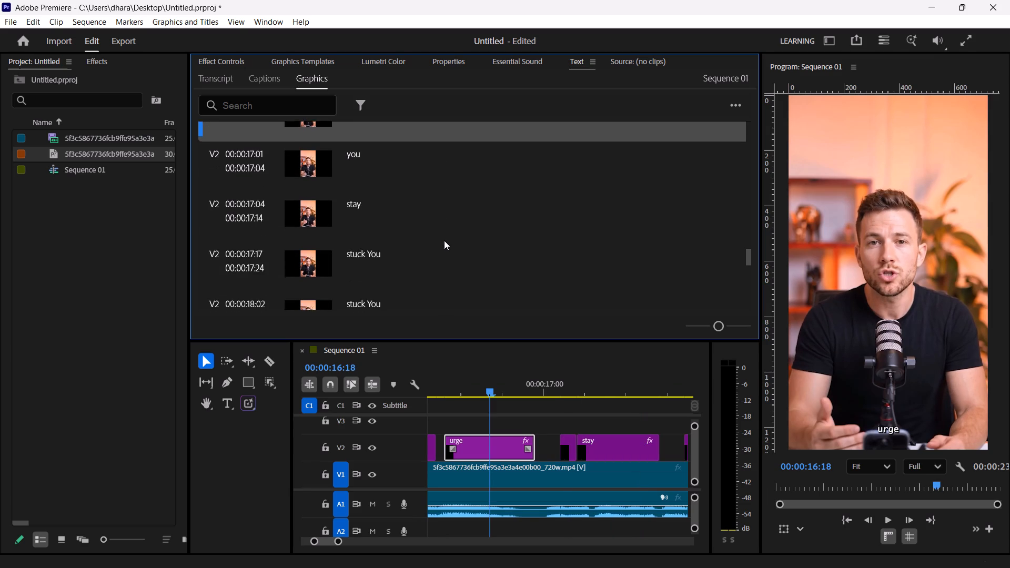
scroll(444, 240, down, 2)
double_click(401, 235)
double_click(380, 235)
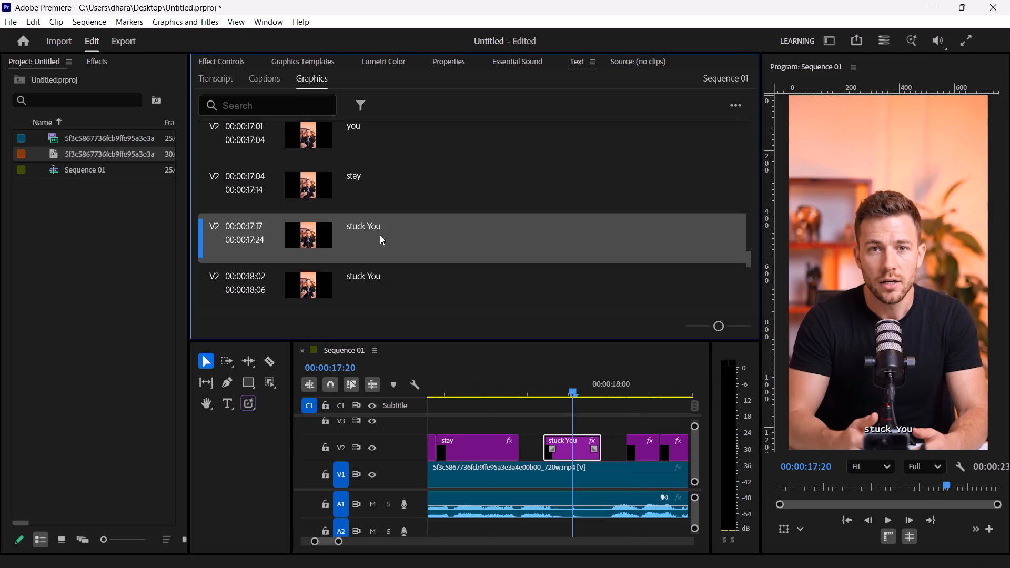
double_click(377, 235)
triple_click(369, 227)
click(405, 230)
key(BackSpace)
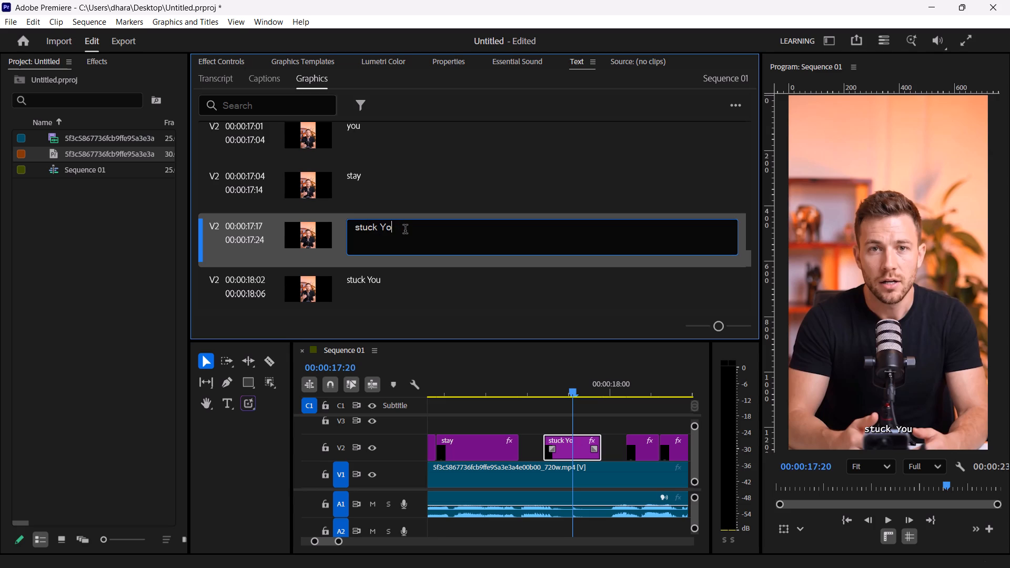
key(BackSpace)
key(BackSpace)
key(BackSpace)
Change the text of the second "stuck You" graphic, at 00:00:18:02, to "You".
double_click(398, 285)
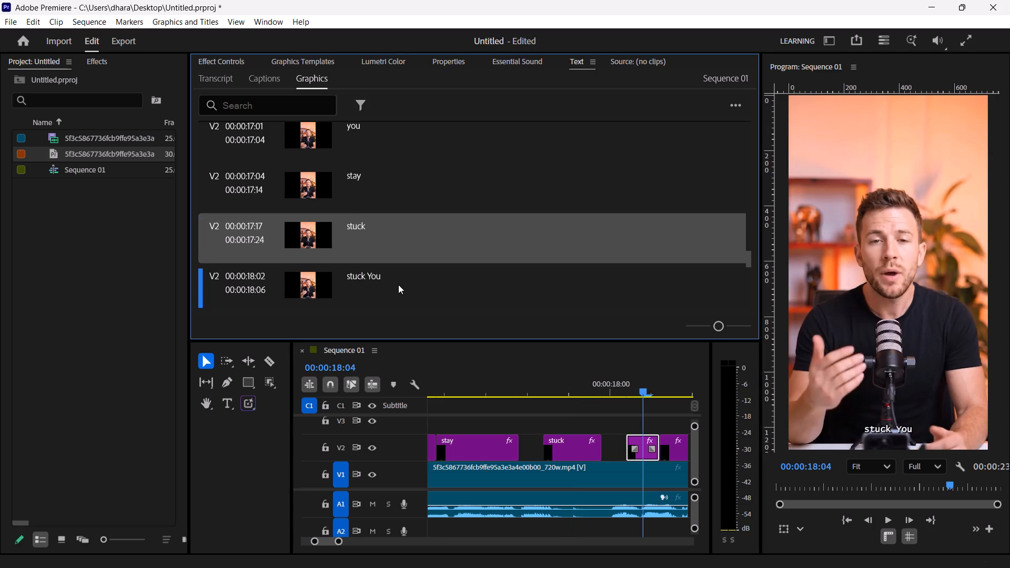
triple_click(380, 278)
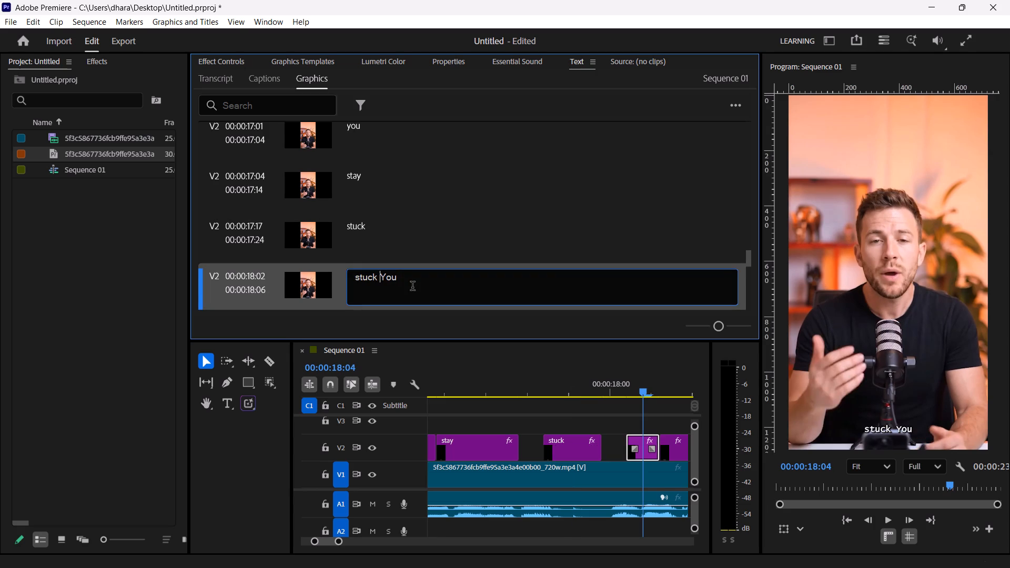
key(BackSpace)
key(BackSpace)
key(BackSpace)
key(BackSpace)
key(BackSpace)
key(BackSpace)
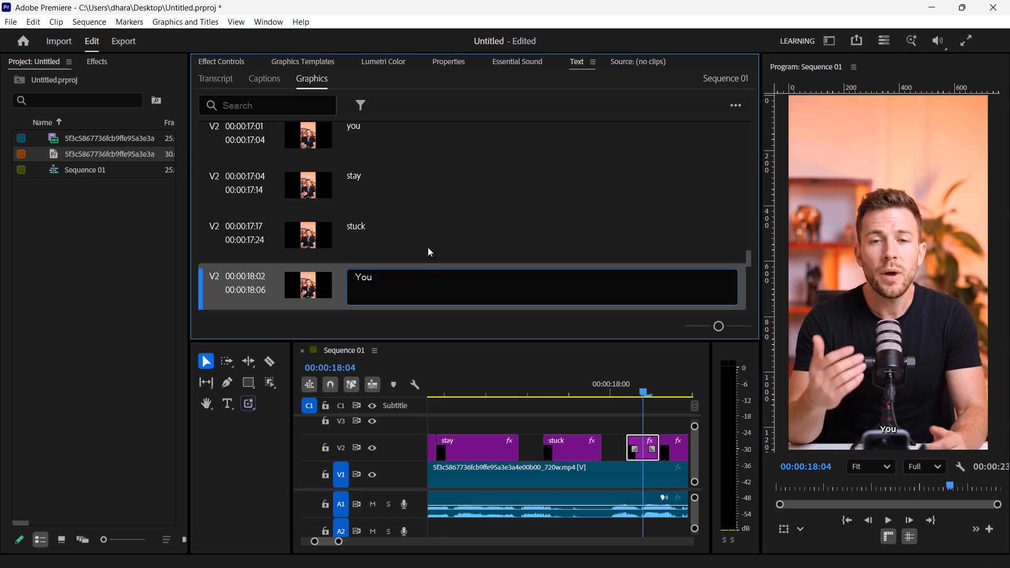
click(438, 230)
Change the text of the first "only when" graphic, at 00:00:18:16, to "only".
scroll(438, 230, down, 17)
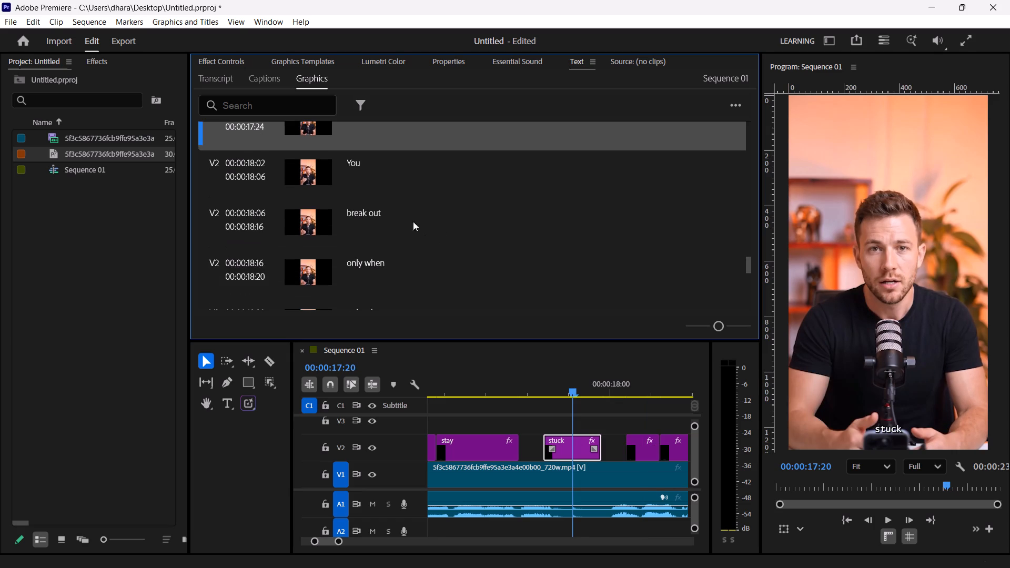
scroll(409, 223, down, 8)
triple_click(376, 197)
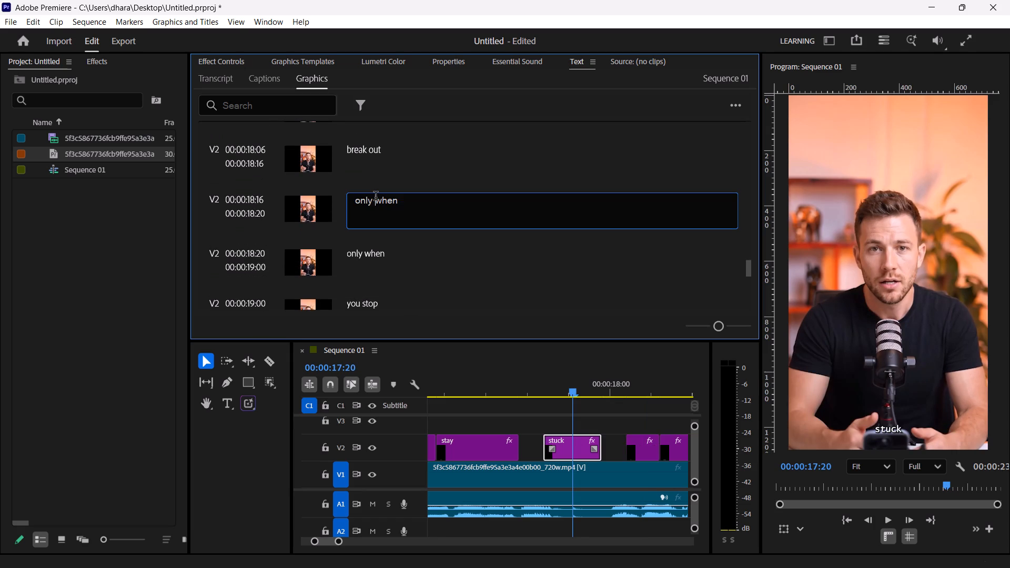
drag(405, 200, 378, 199)
key(BackSpace)
key(BackSpace)
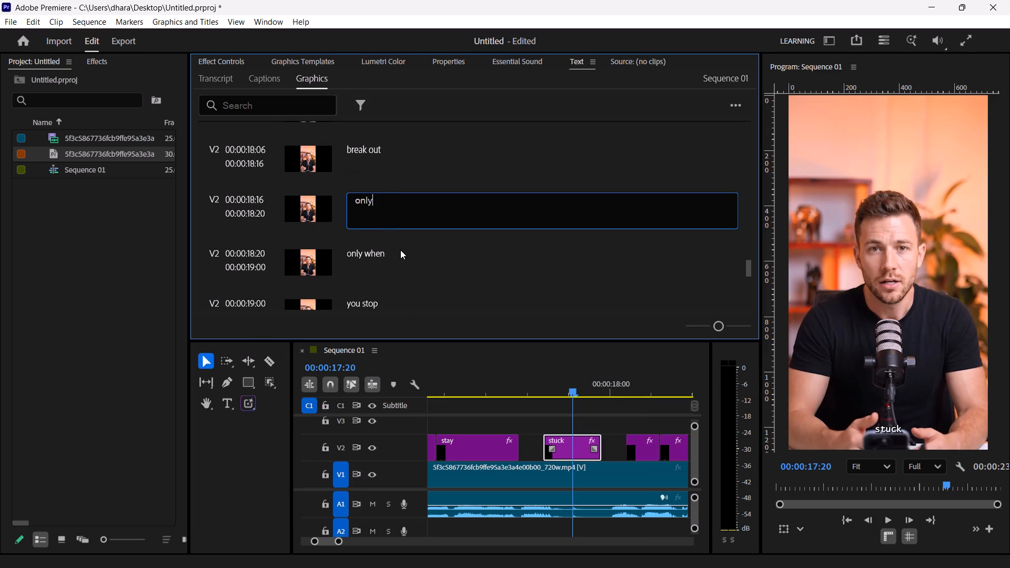
Change the text of the second "only when" graphic, at 00:00:18:20, to "when".
click(403, 255)
double_click(398, 254)
click(377, 248)
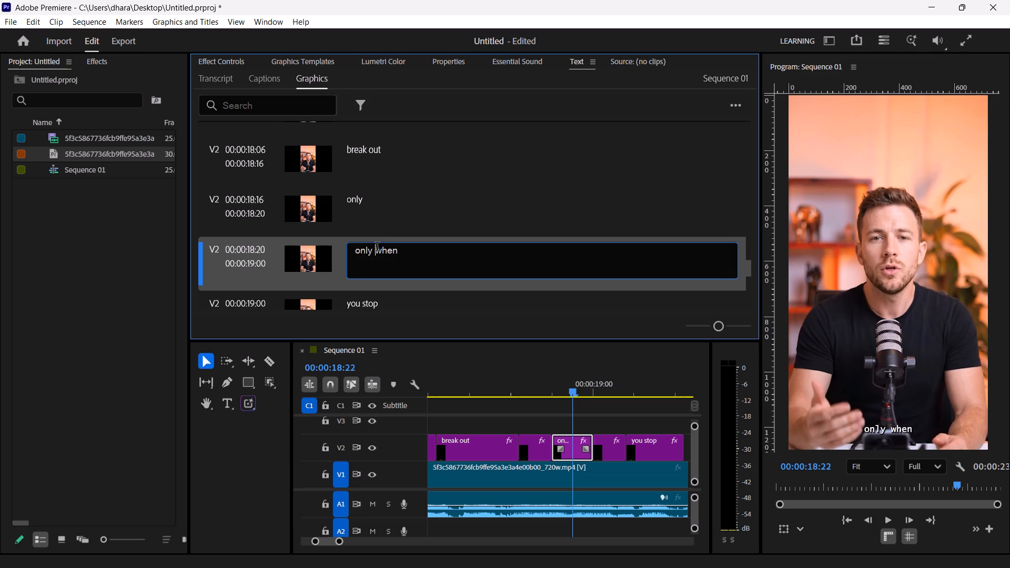
drag(377, 248, 316, 246)
key(BackSpace)
click(457, 299)
Change the text of the first "you stop" graphic, at 00:00:19:00, to "you".
scroll(446, 262, down, 6)
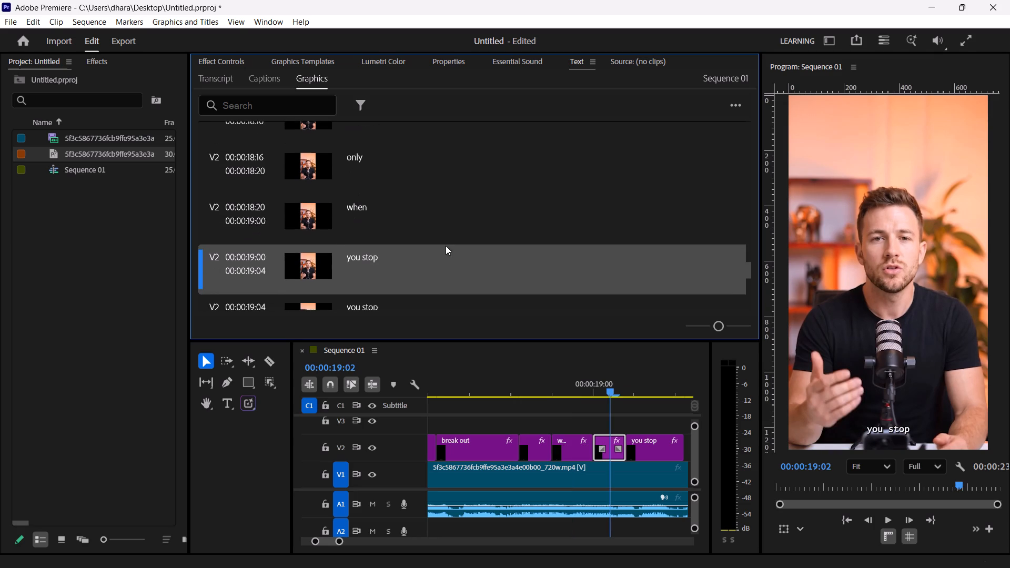
scroll(446, 246, down, 8)
double_click(446, 228)
double_click(365, 200)
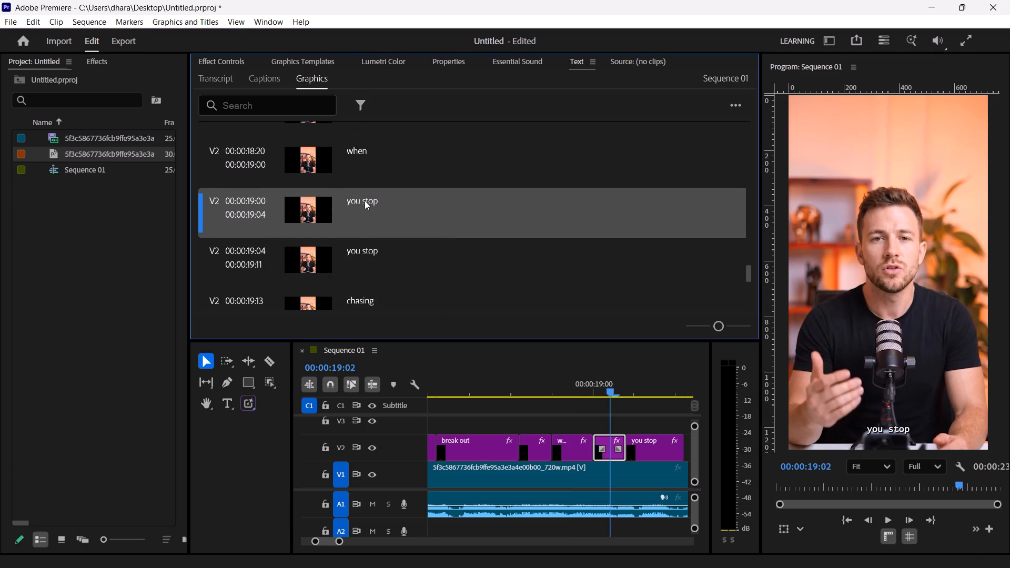
click(402, 205)
key(BackSpace)
key(BackSpace)
key(BackSpace)
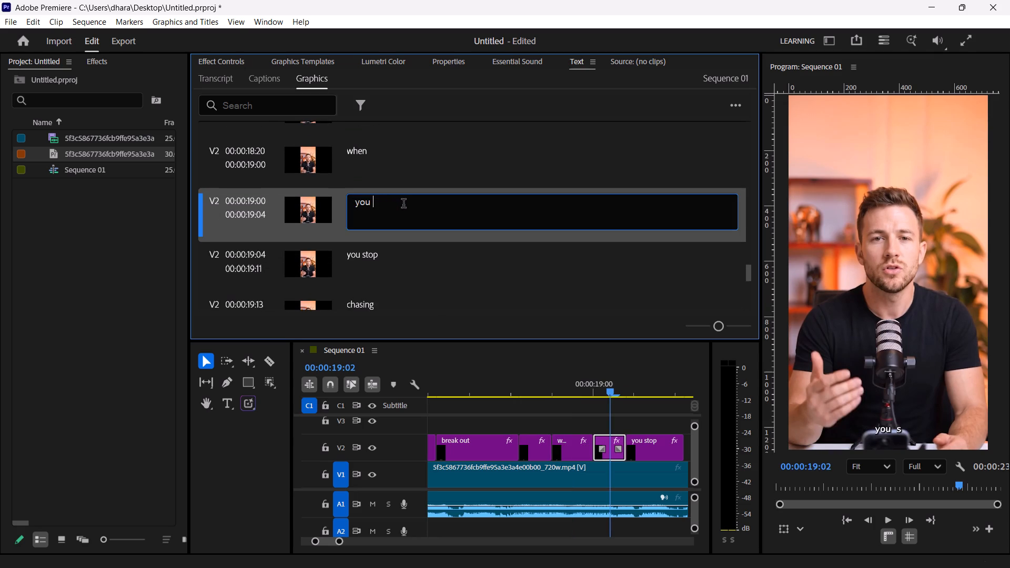
key(BackSpace)
key(BackSpace)
Change the text of the second "you stop" graphic, at 00:00:19:04, to "stop".
click(400, 259)
triple_click(400, 257)
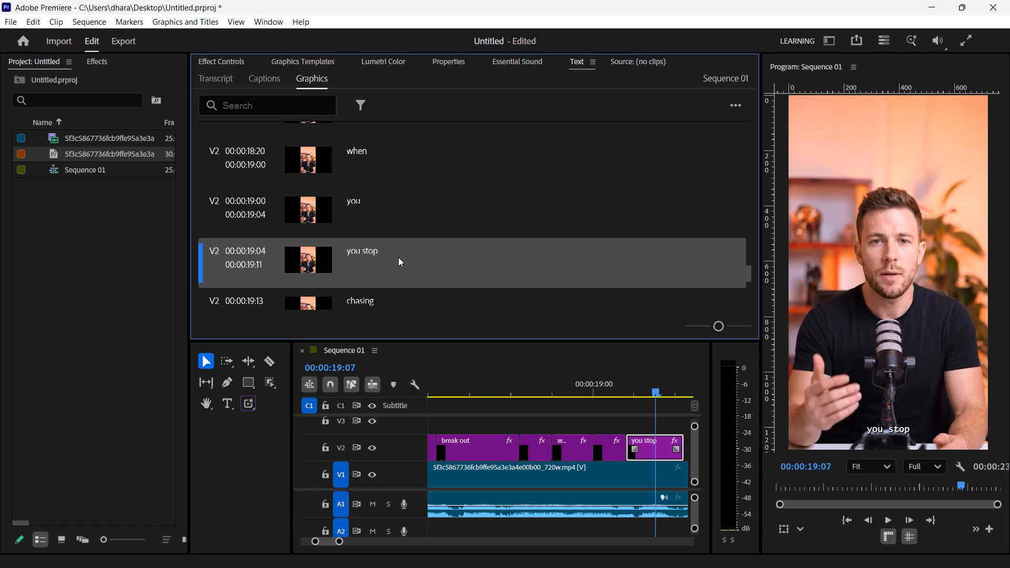
click(387, 253)
double_click(384, 253)
click(376, 252)
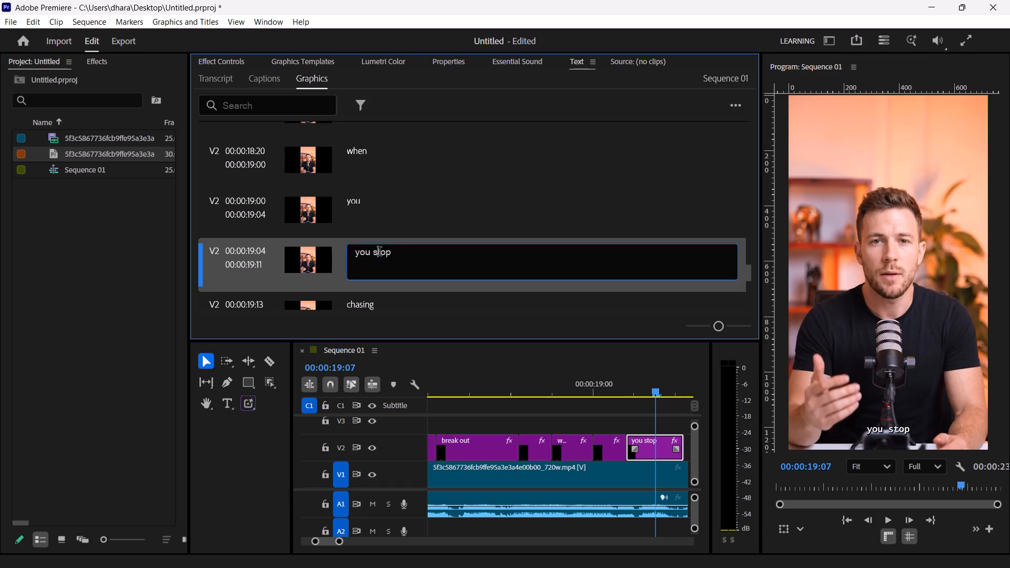
click(373, 252)
key(BackSpace)
key(BackSpace)
key(BackSpace)
key(BackSpace)
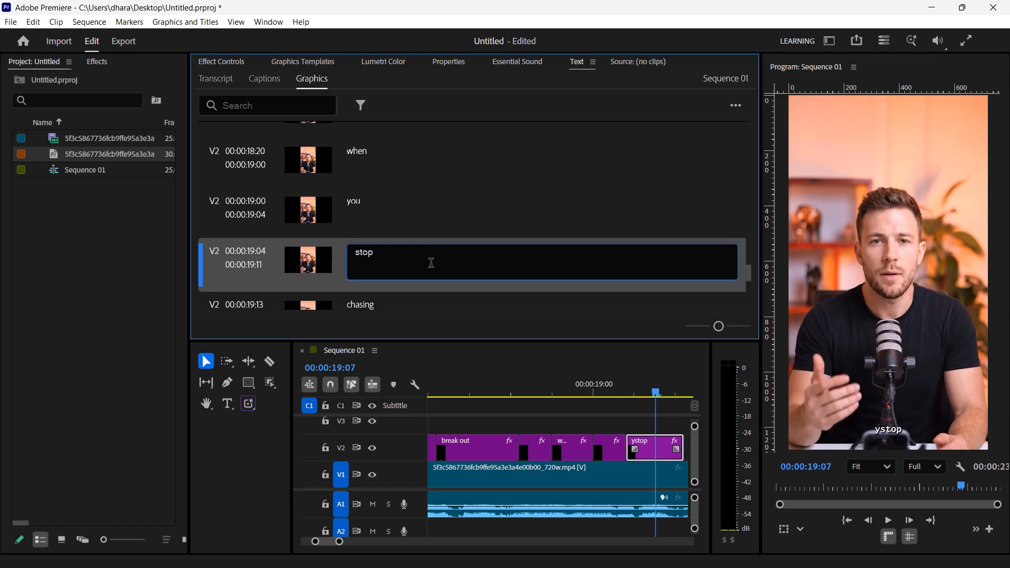
key(BackSpace)
key(BackSpace)
click(423, 206)
Change the text of the first "the next" graphic, at 00:00:19:22, to "the".
scroll(432, 218, down, 11)
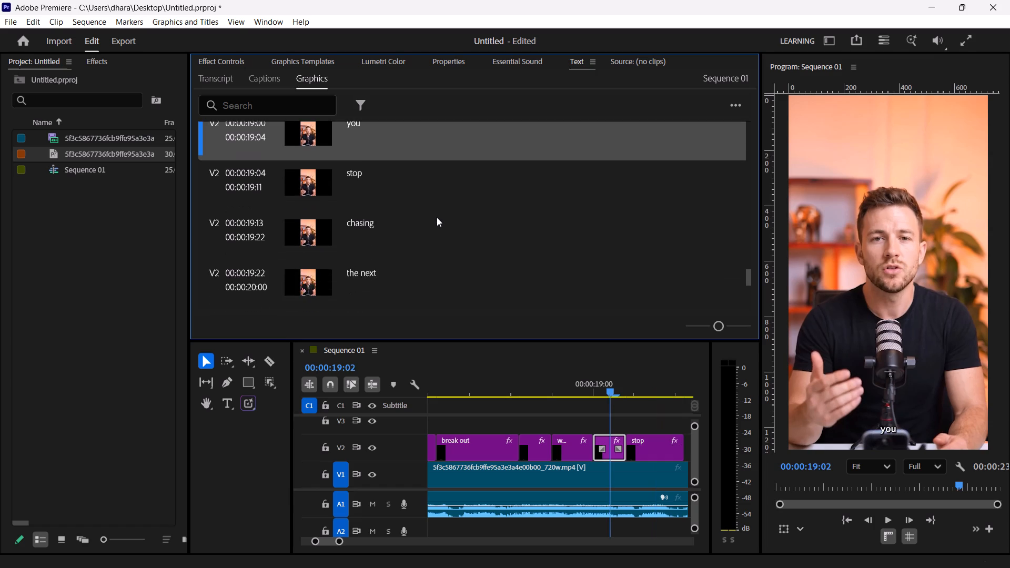
scroll(437, 217, down, 10)
triple_click(402, 199)
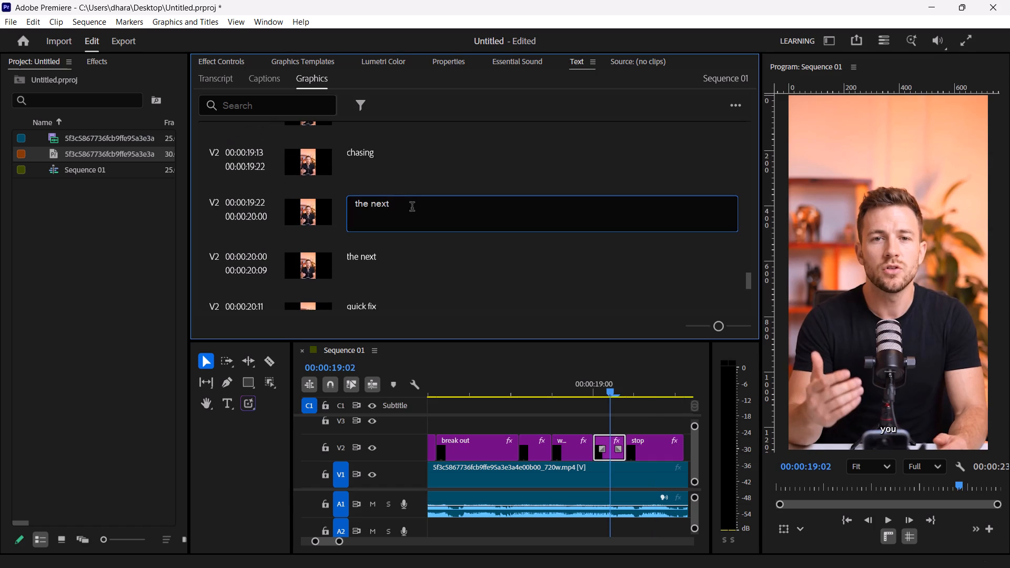
key(BackSpace)
key(BackSpace)
key(BackSpace)
key(BackSpace)
key(BackSpace)
Change the text of the second "the next" graphic, at 00:00:20:00, to "next".
triple_click(409, 253)
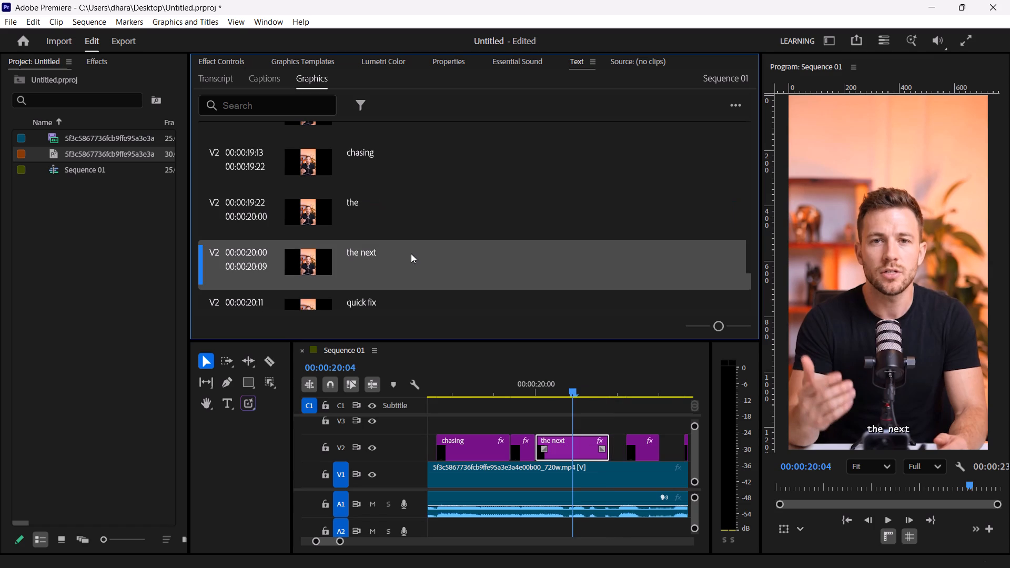
click(376, 258)
click(373, 256)
key(BackSpace)
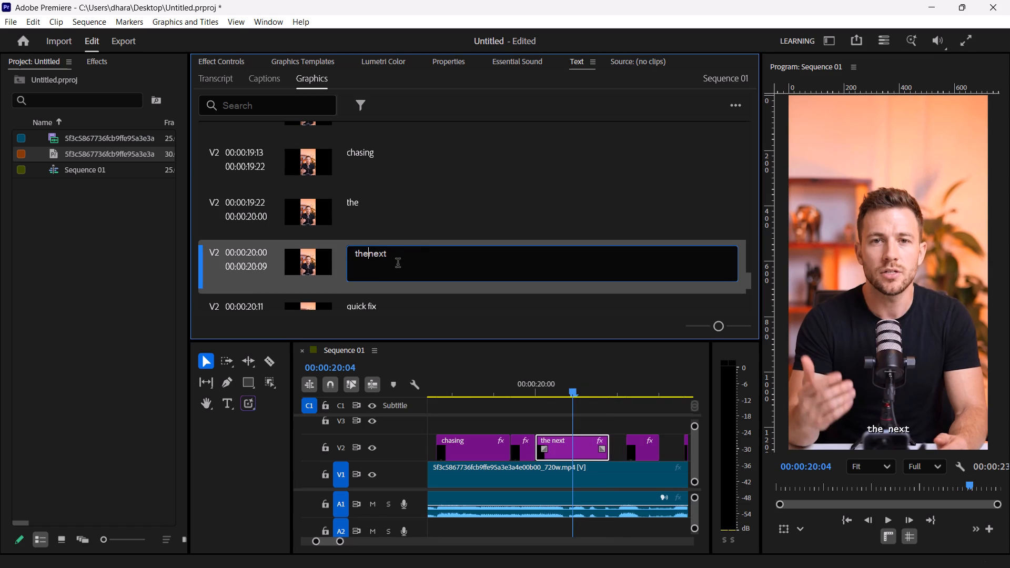
key(BackSpace)
key(BackSpace)
key(BackSpace)
key(BackSpace)
key(BackSpace)
click(429, 218)
Change the text of the first "quick fix" graphic, at 00:00:20:11, to "quick".
scroll(433, 221, down, 3)
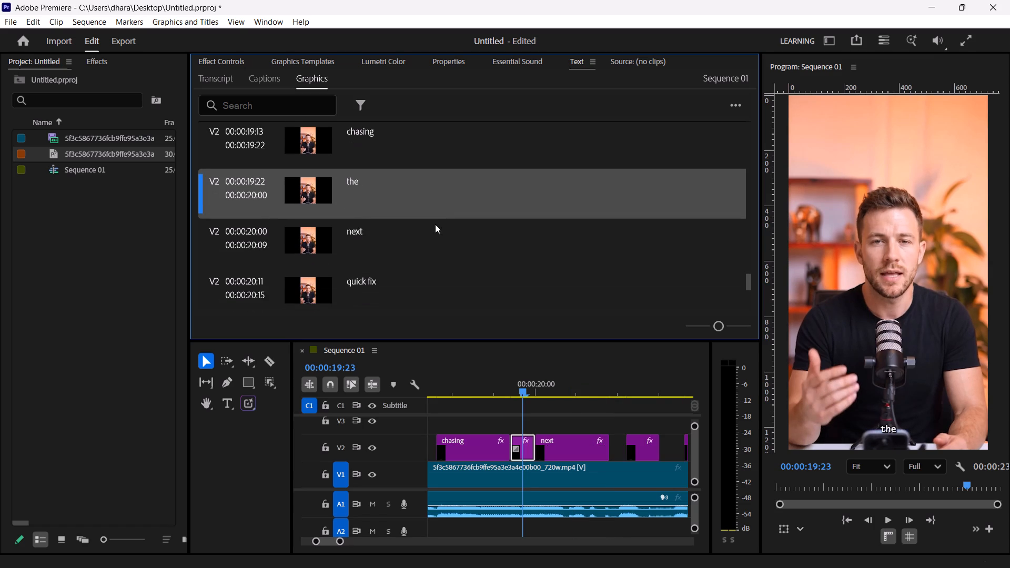
scroll(435, 224, down, 11)
triple_click(391, 208)
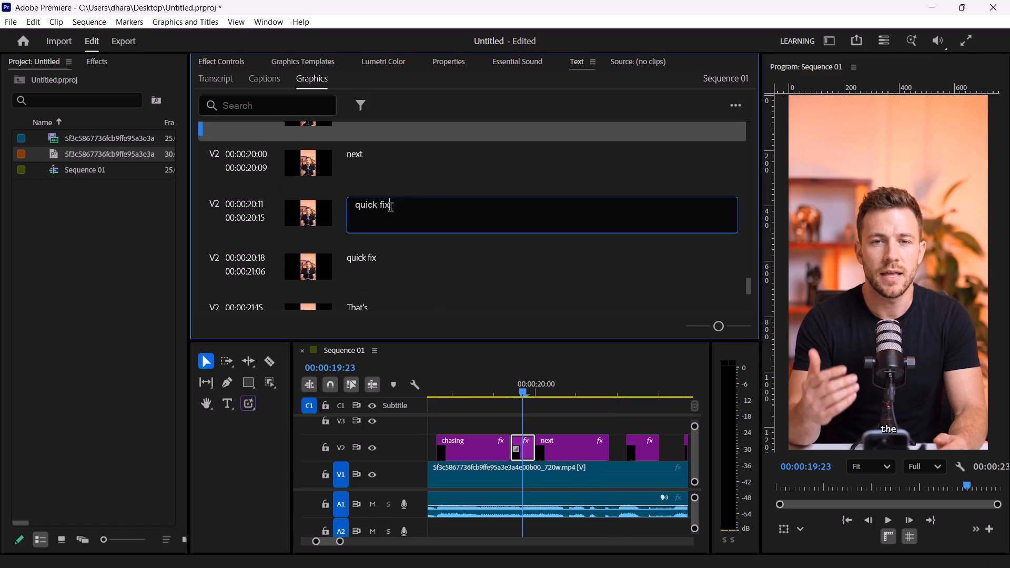
key(BackSpace)
key(BackSpace)
key(BackSpace)
key(BackSpace)
Change the text of the second "quick fix" graphic, at 00:00:20:18, to "fix".
triple_click(398, 253)
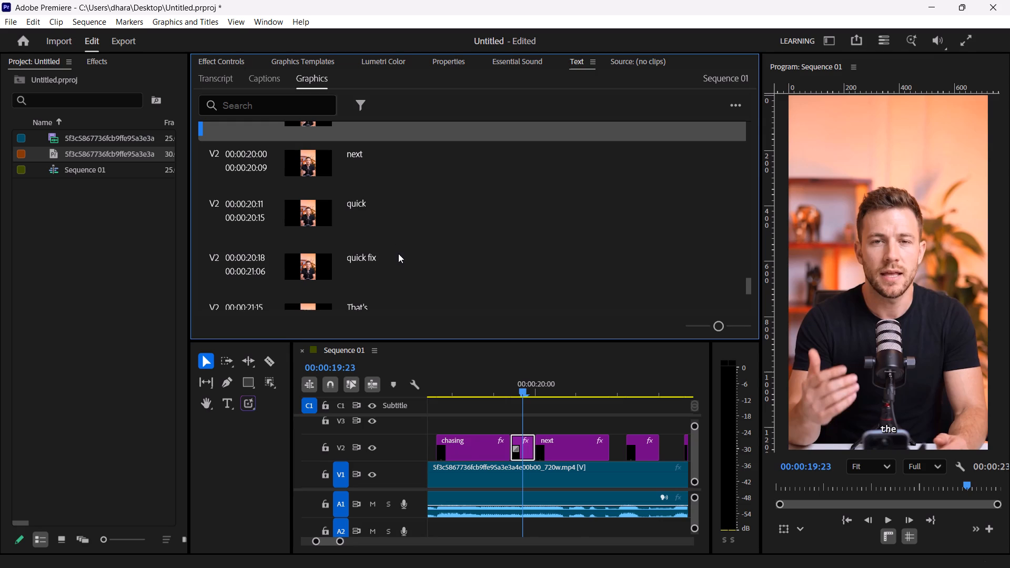
click(380, 256)
key(BackSpace)
key(BackSpace)
key(BackSpace)
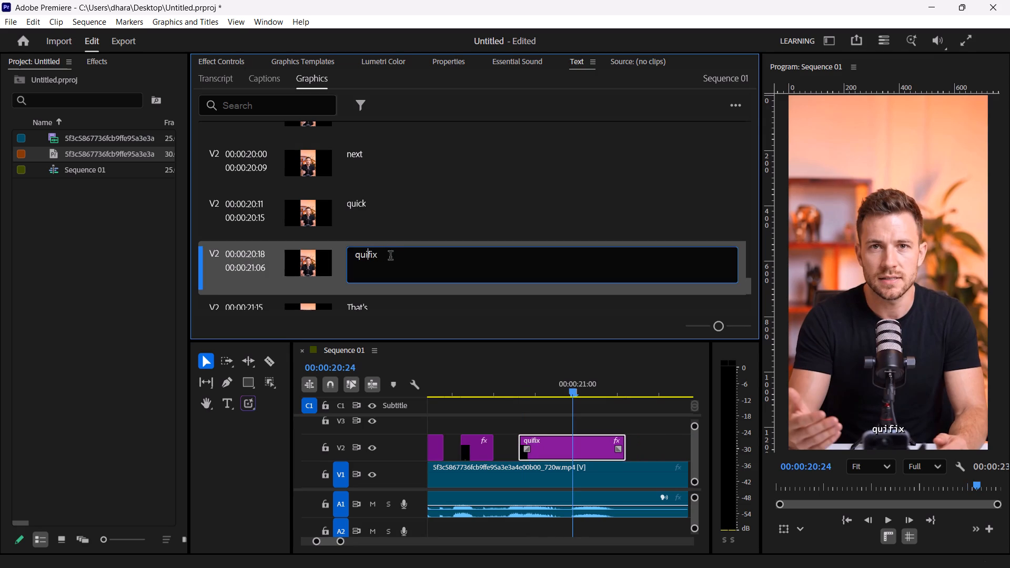
key(BackSpace)
key(BackSpace)
key(BackSpace)
key(BackSpace)
key(BackSpace)
click(427, 209)
Change the text of the first "why you" graphic, at 00:00:21:21, to "why".
scroll(436, 207, down, 8)
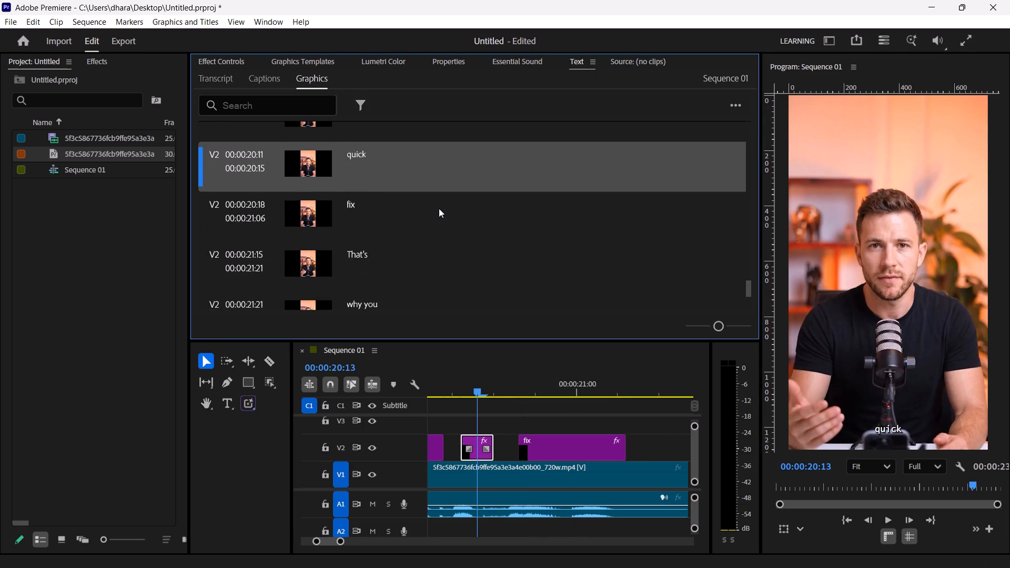
scroll(439, 208, down, 11)
triple_click(419, 224)
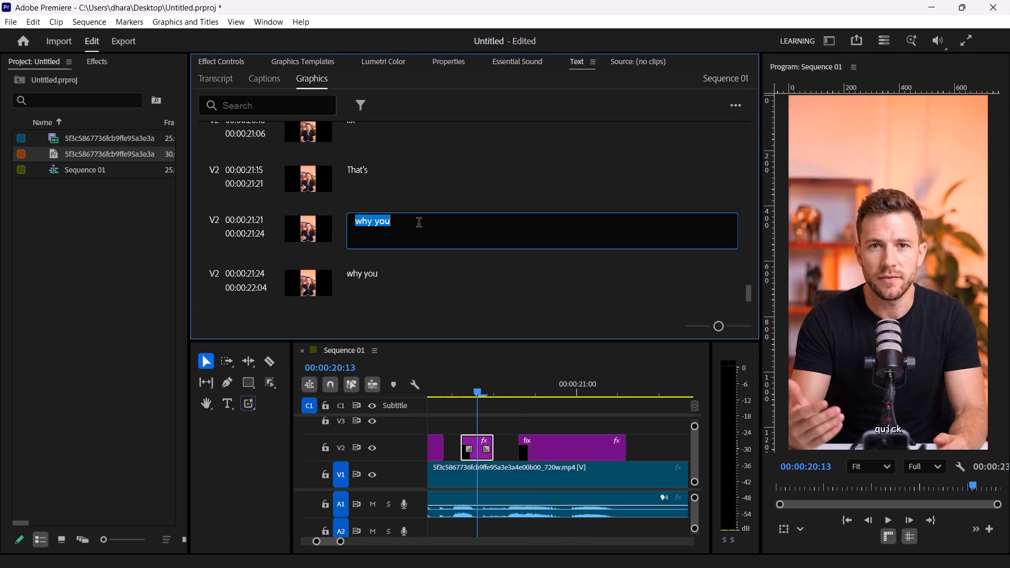
key(BackSpace)
key(BackSpace)
key(BackSpace)
key(BackSpace)
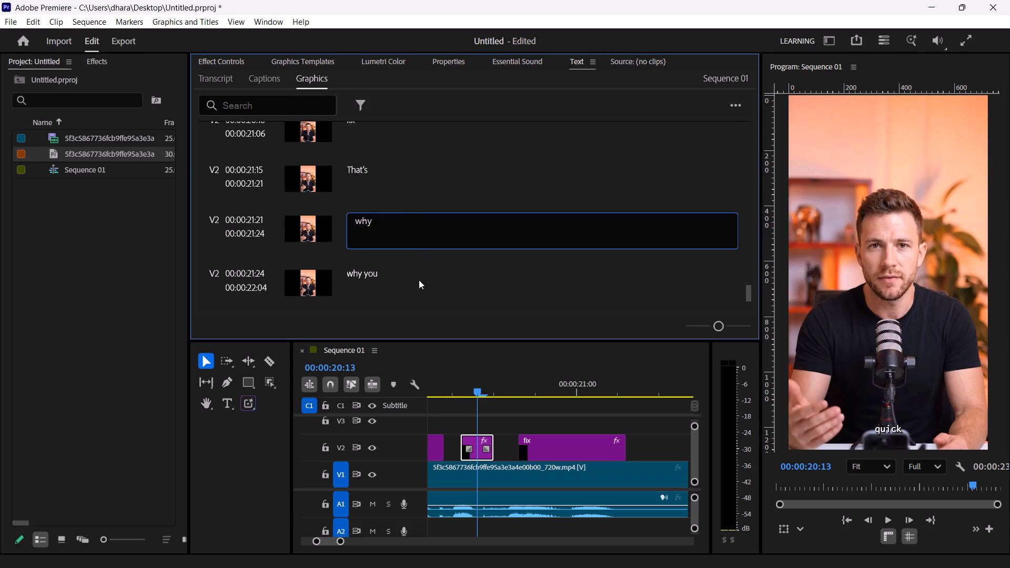
Change the text of the second "why you" graphic, at 00:00:21:24, to "you".
click(419, 280)
double_click(412, 276)
double_click(387, 272)
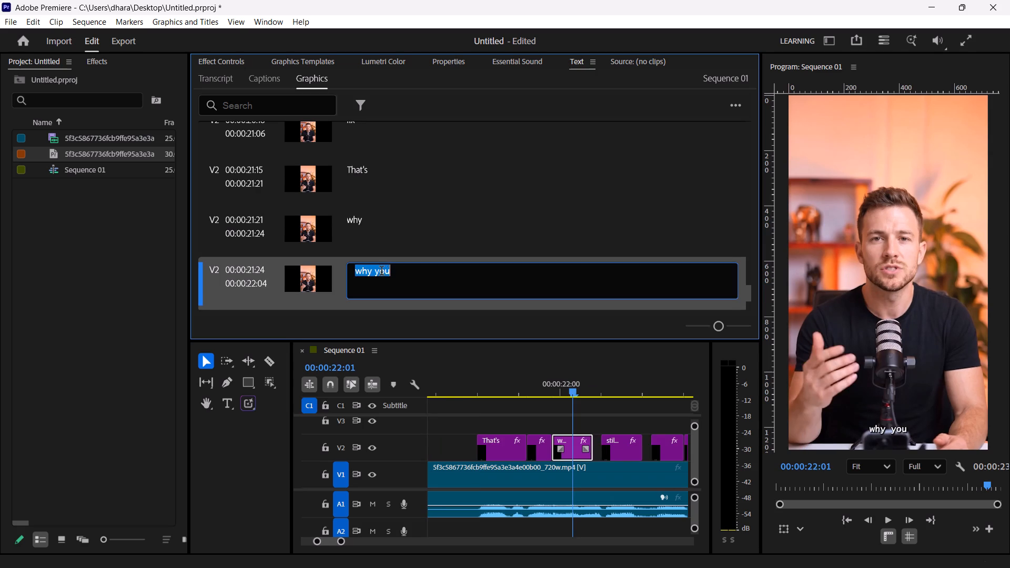
click(377, 271)
key(BackSpace)
key(BackSpace)
key(BackSpace)
key(BackSpace)
key(BackSpace)
key(BackSpace)
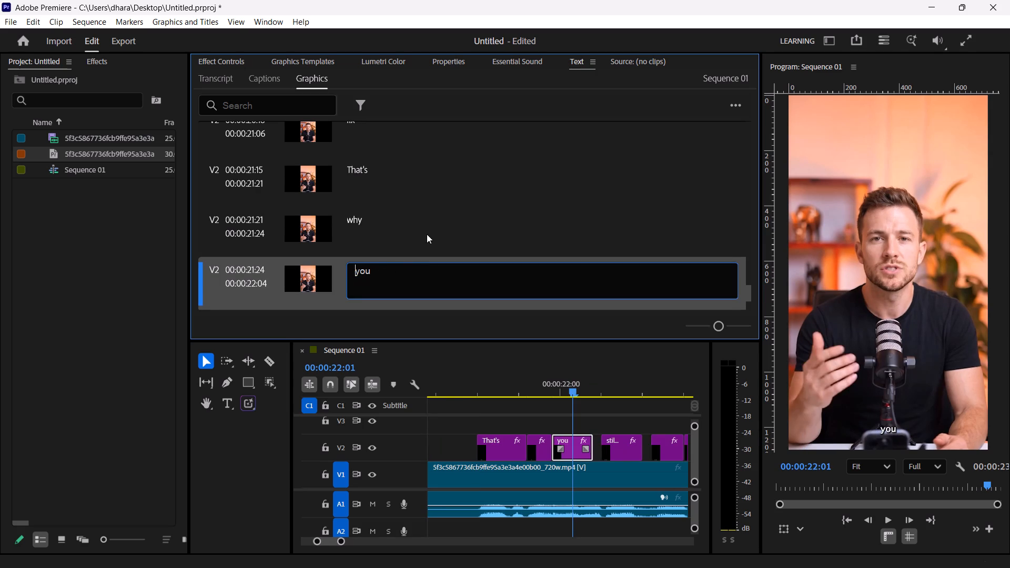
click(426, 234)
Change the text of the first "still feel" graphic, at 00:00:22:05, to "still".
scroll(433, 233, down, 18)
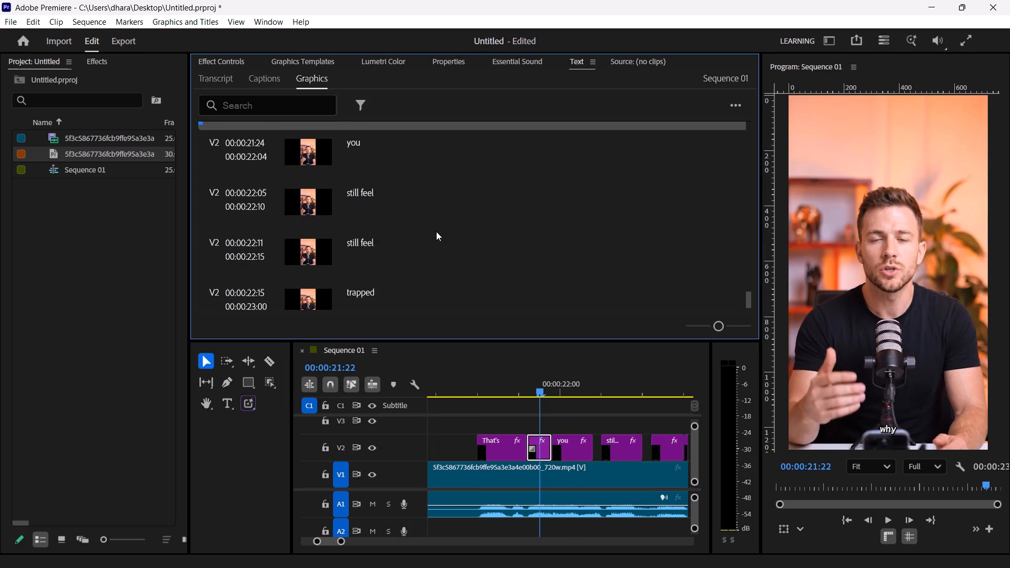
double_click(411, 210)
double_click(411, 210)
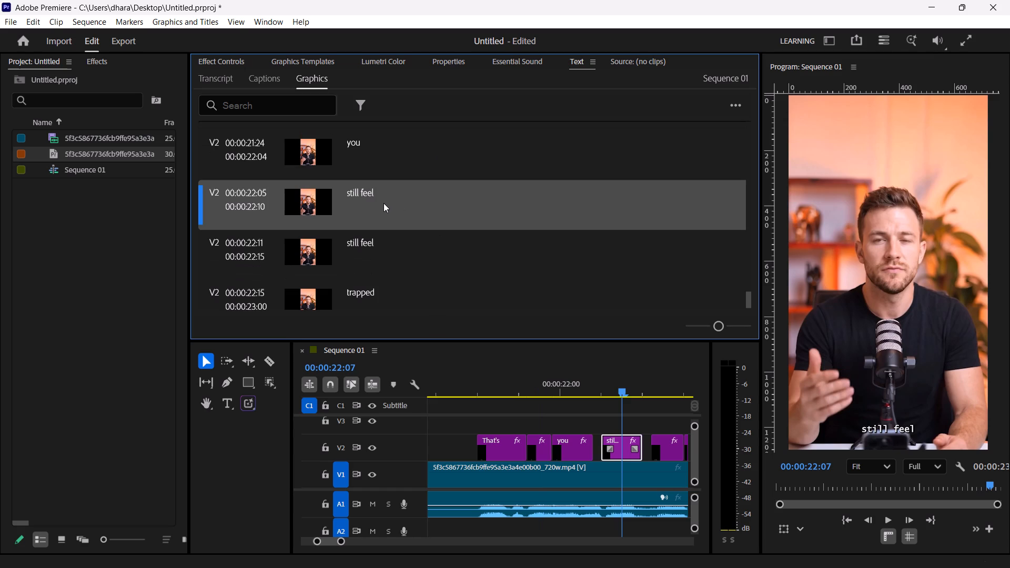
triple_click(374, 200)
triple_click(373, 191)
click(373, 191)
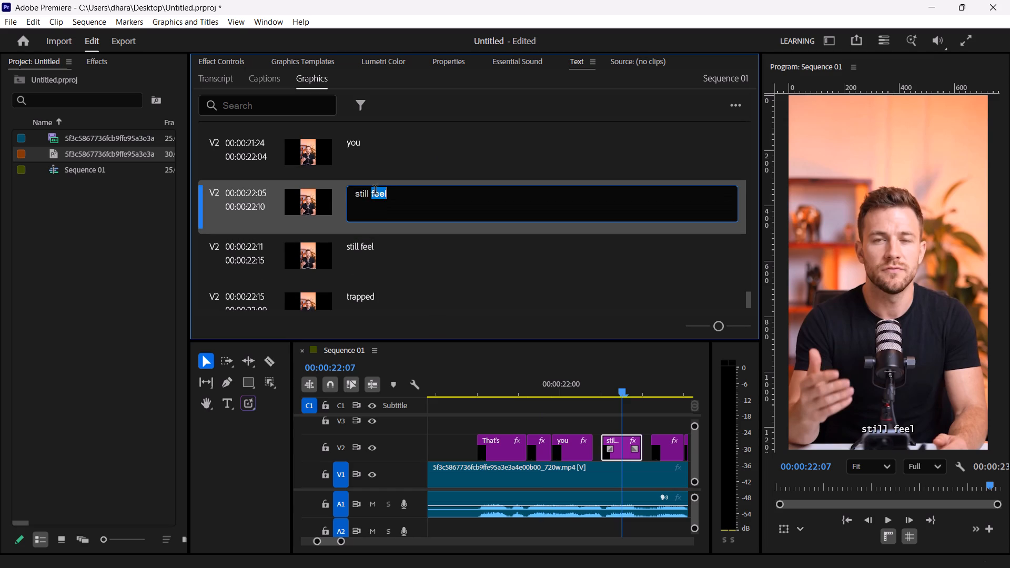
click(400, 195)
key(BackSpace)
key(BackSpace)
key(BackSpace)
key(BackSpace)
key(BackSpace)
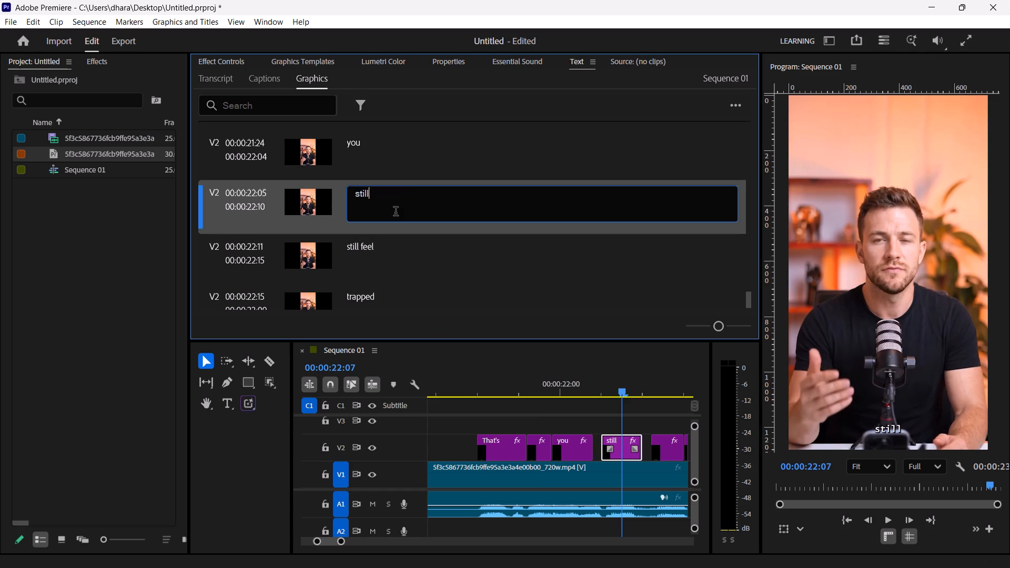
Change the text of the second "still feel" graphic, at 00:00:22:11, to "feel".
triple_click(397, 251)
triple_click(376, 248)
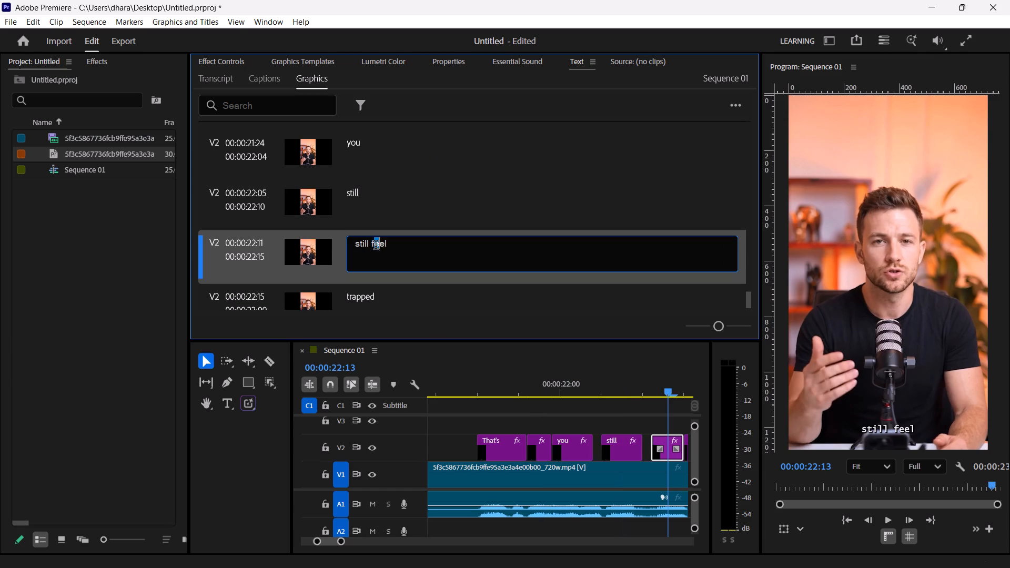
click(373, 245)
click(370, 243)
key(BackSpace)
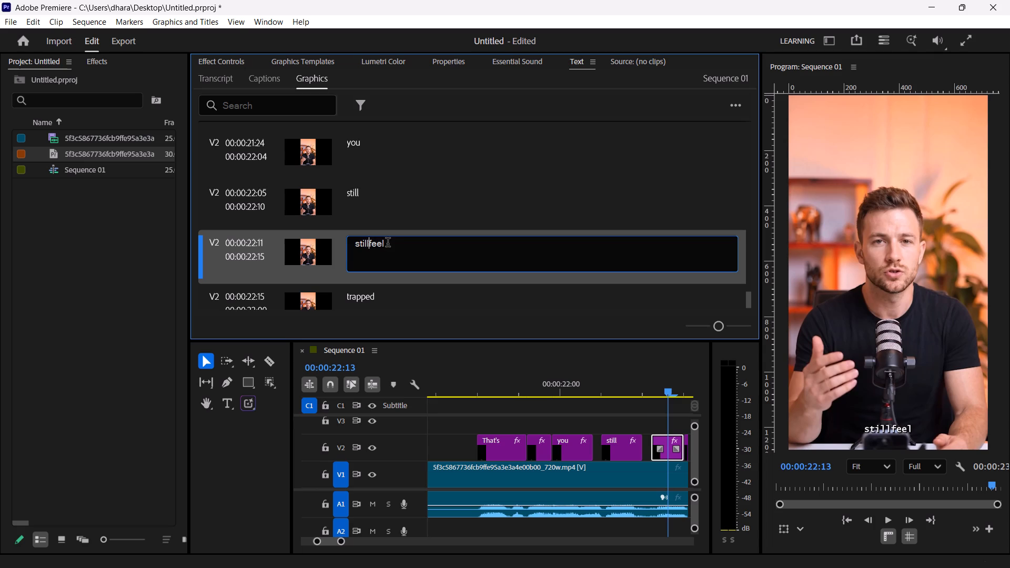
key(BackSpace)
key(BackSpace)
key(BackSpace)
key(BackSpace)
key(BackSpace)
key(BackSpace)
key(BackSpace)
key(BackSpace)
click(400, 296)
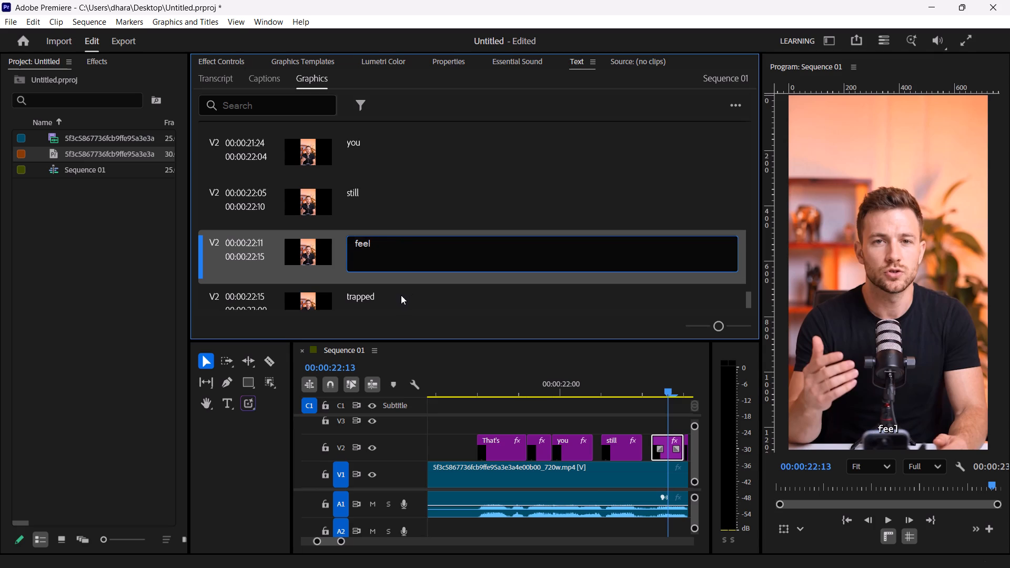
Play the whole sequence from 00:00:00:00 to the end to check the word-by-word captions against the speech.
scroll(401, 251, down, 16)
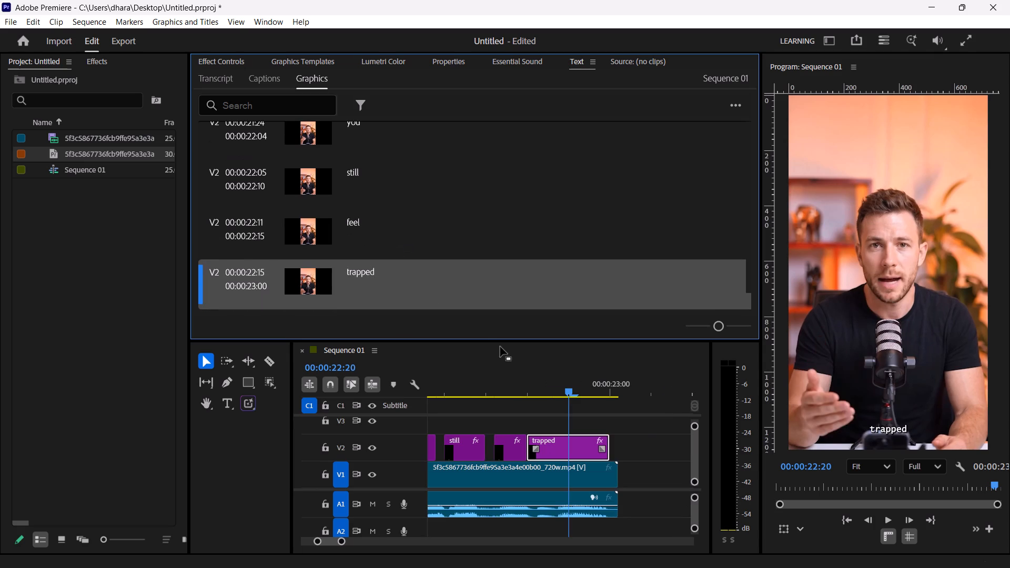
drag(565, 389, 106, 404)
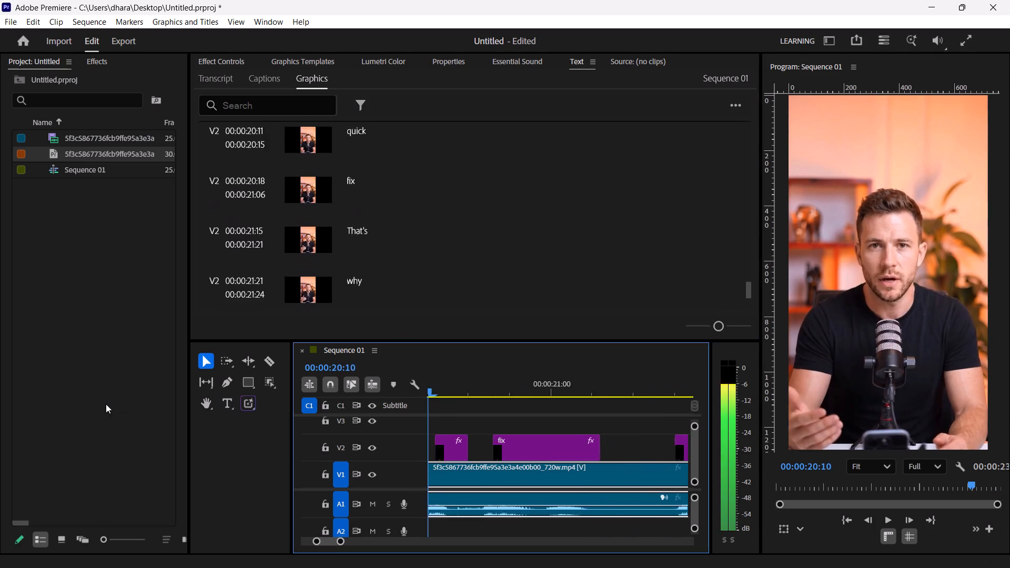
drag(106, 404, 103, 404)
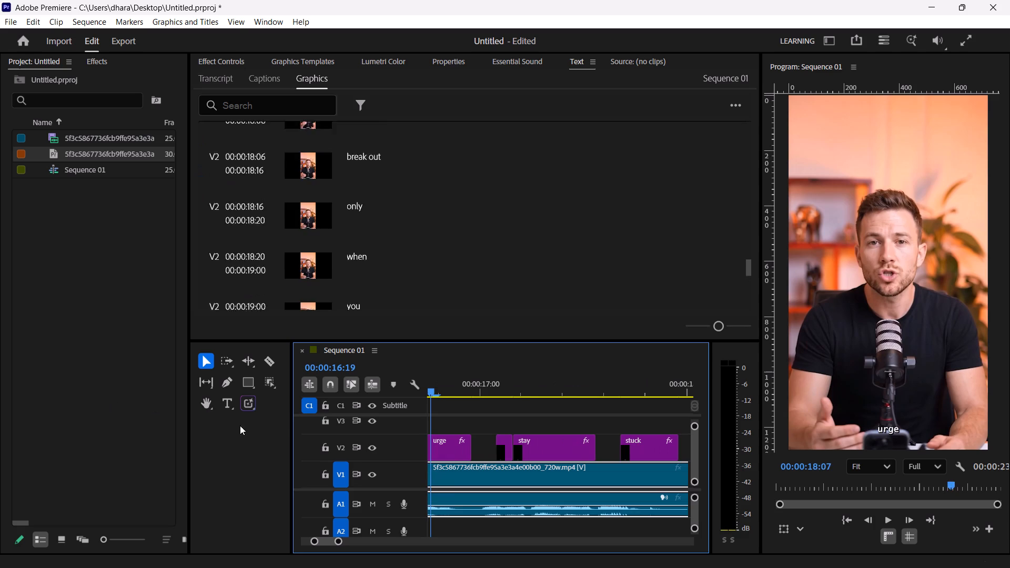
key(Up)
key(space)
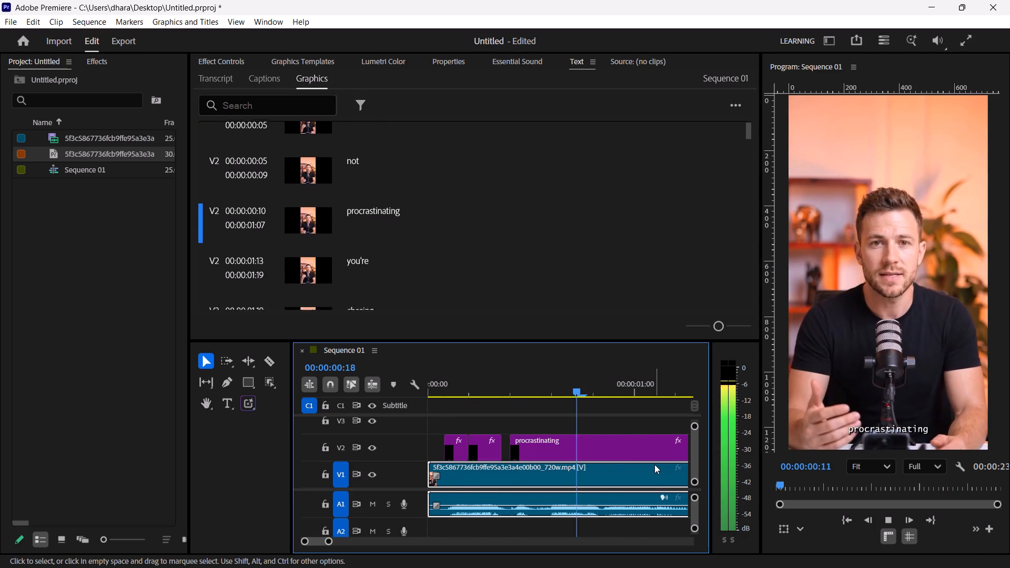
key(Up)
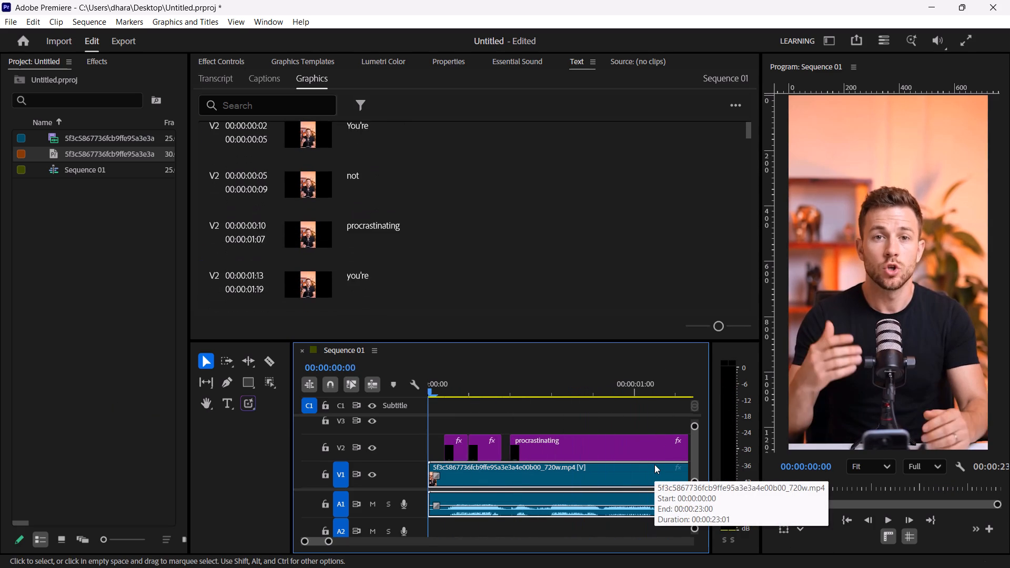
key(space)
key(space)
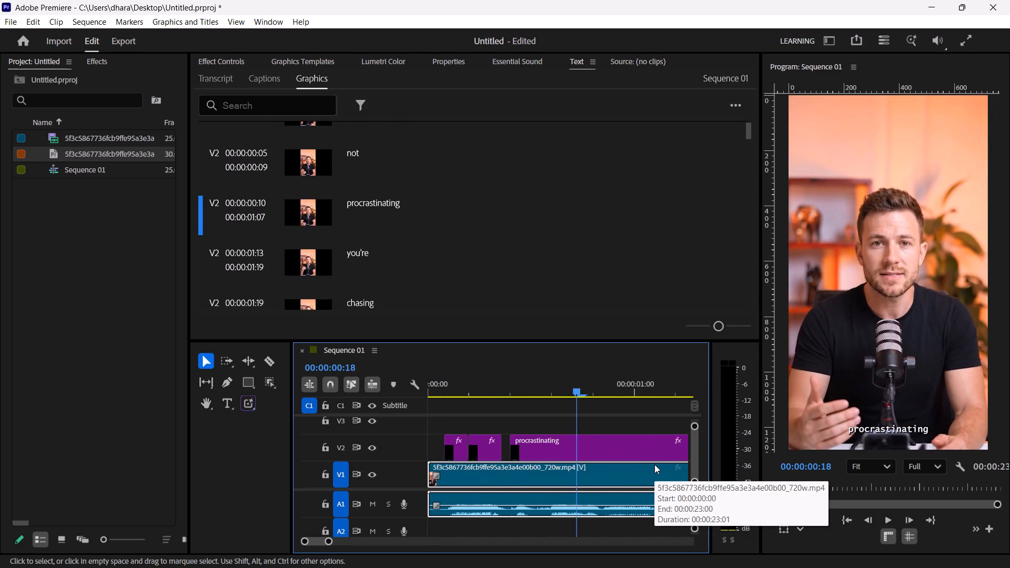
key(space)
key(space)
key(space)
key(space)
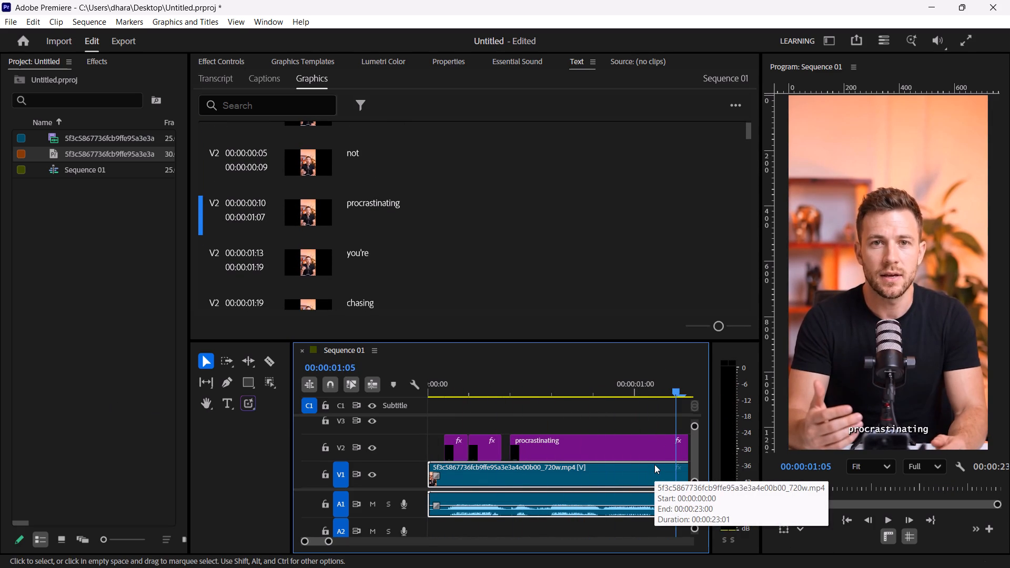
key(space)
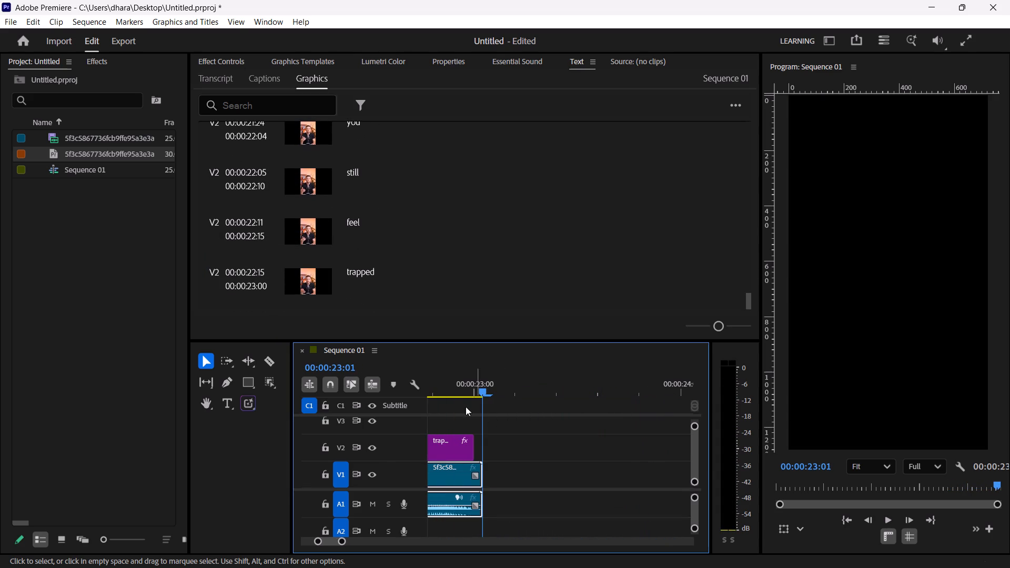
Replay the captions from 00:00:22:00 and from the sequence start, and return the playhead to 00:00:00:00.
drag(455, 383, 368, 382)
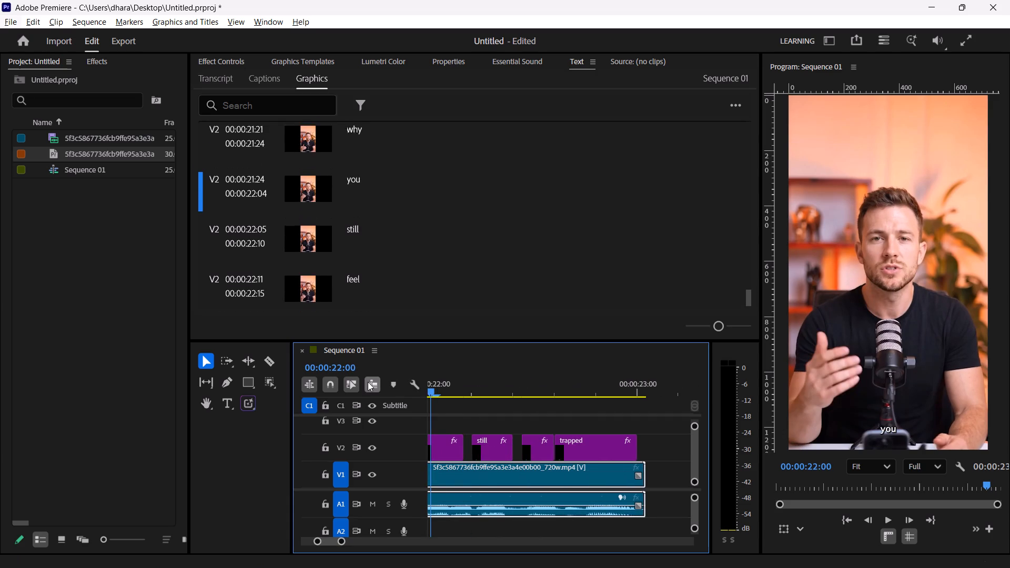
key(space)
key(space)
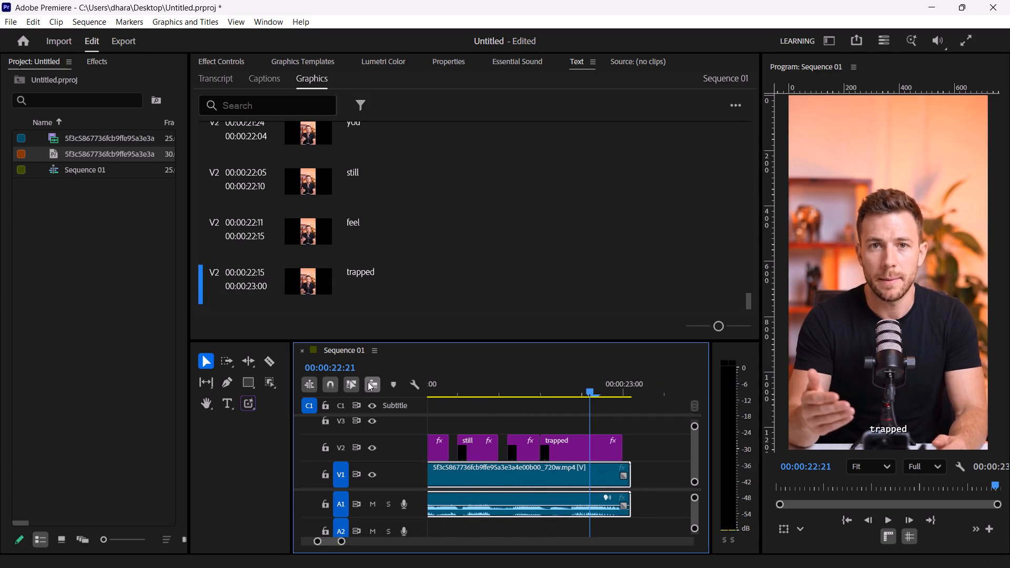
key(space)
key(space)
key(space)
key(space)
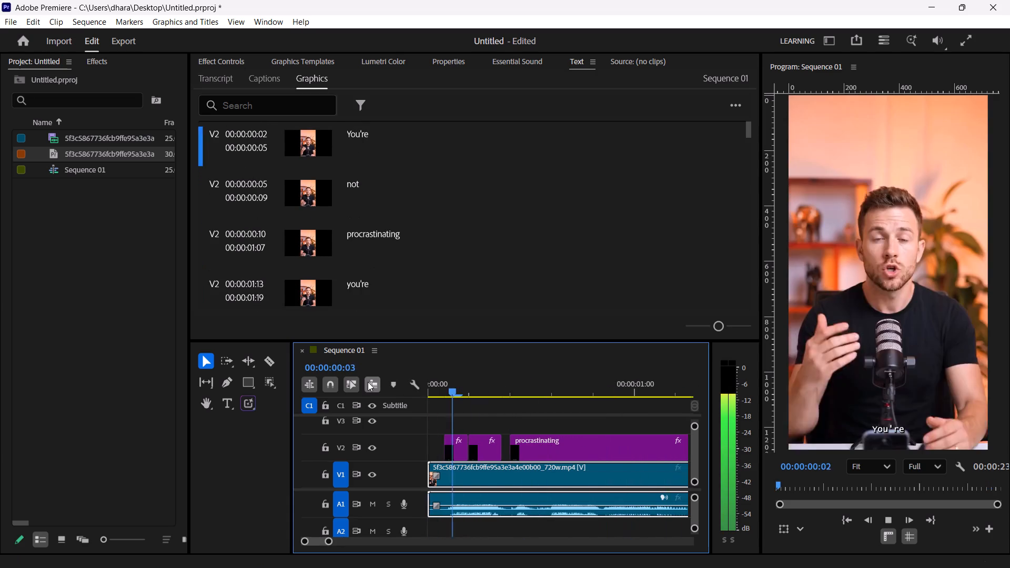
key(space)
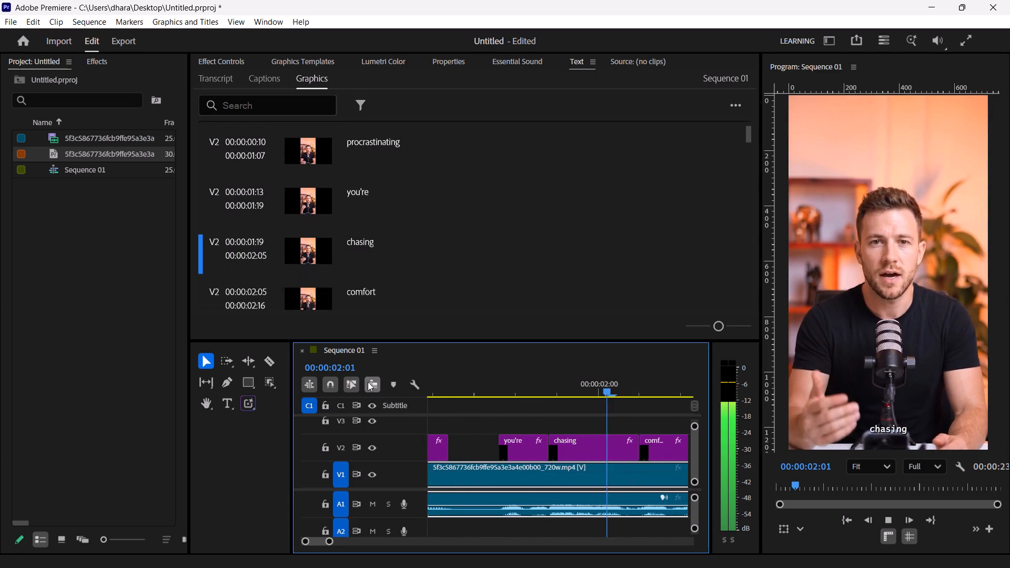
scroll(625, 191, up, 13)
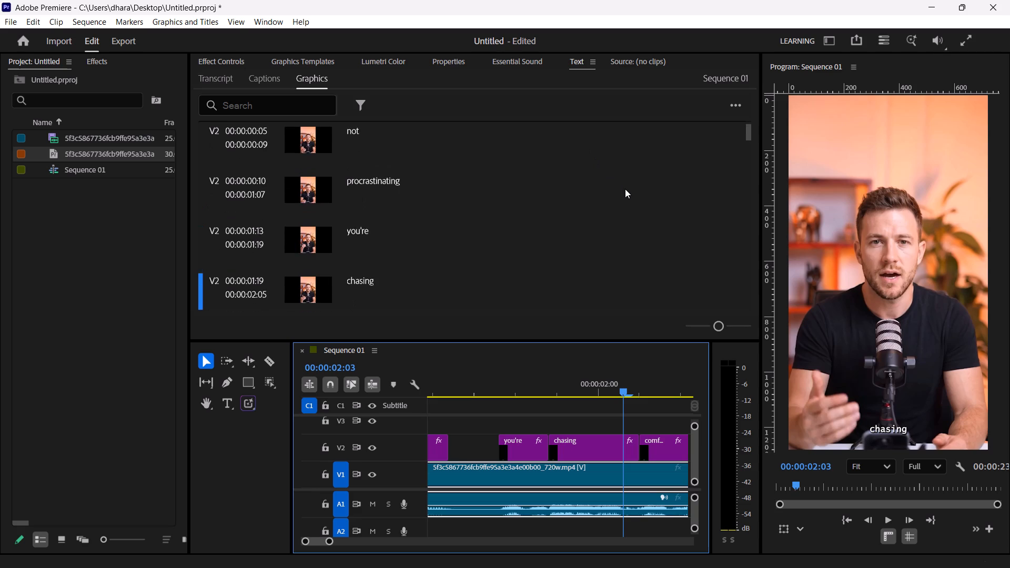
scroll(625, 189, up, 19)
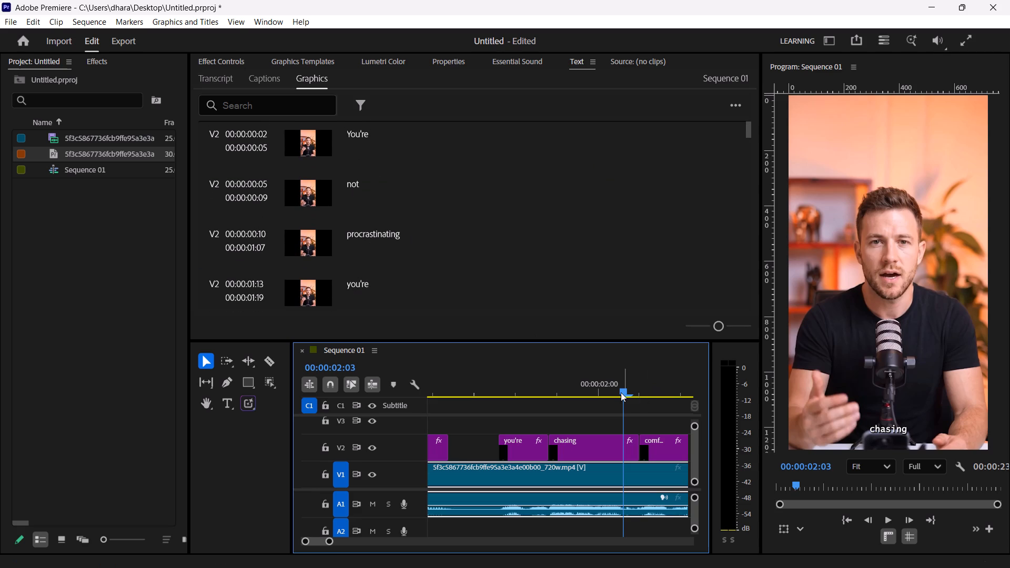
drag(621, 391, 84, 225)
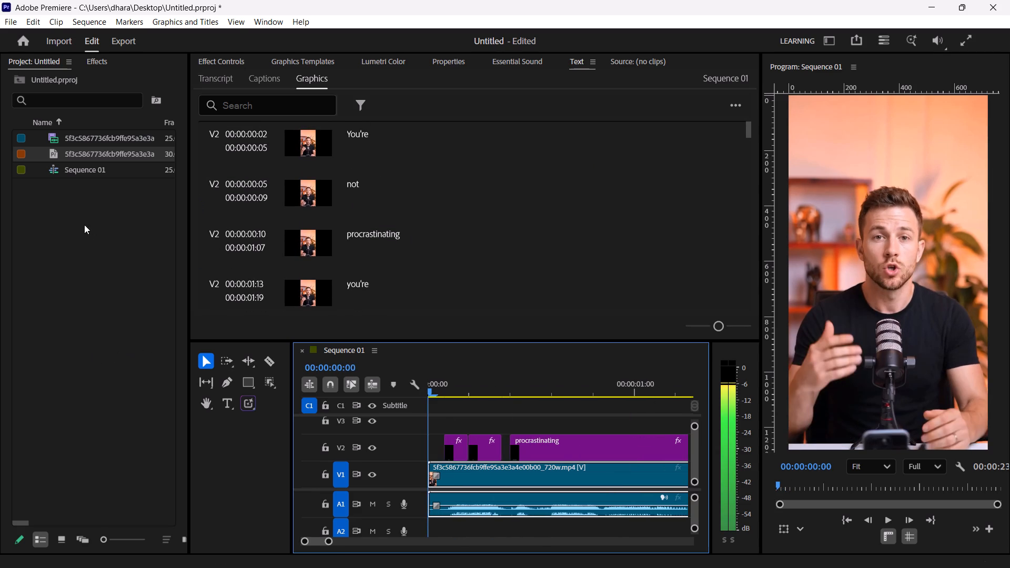
drag(84, 225, 21, 373)
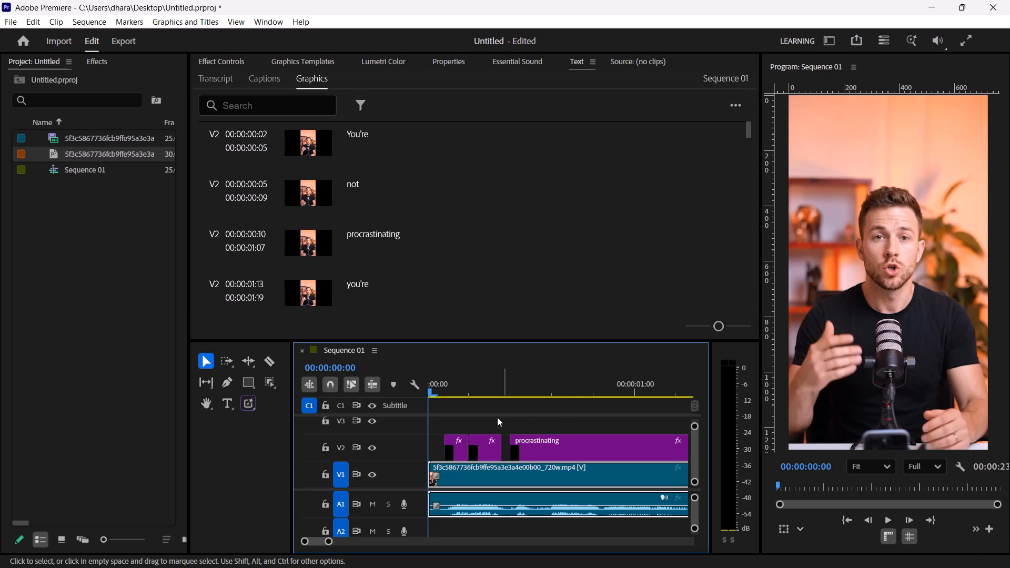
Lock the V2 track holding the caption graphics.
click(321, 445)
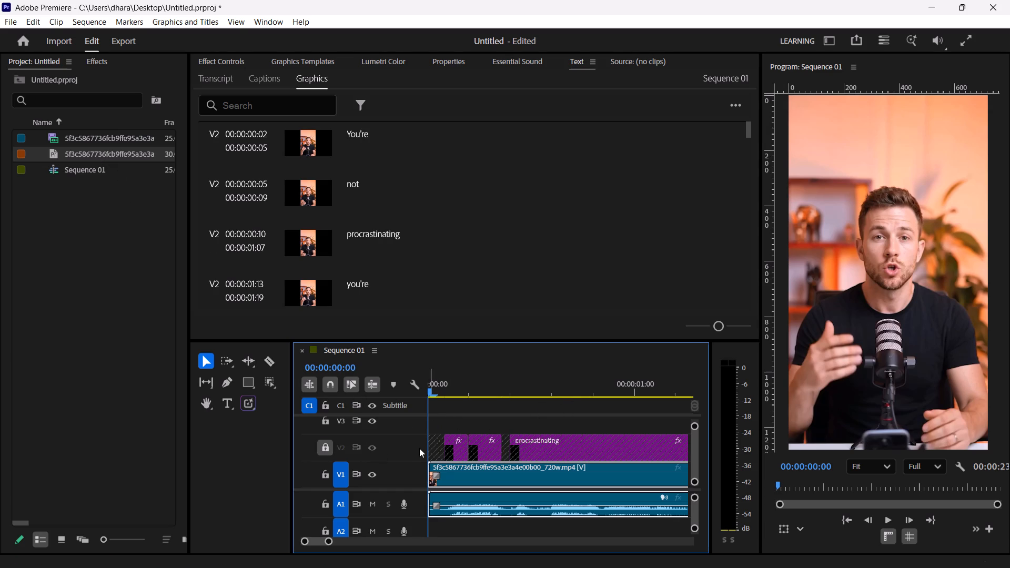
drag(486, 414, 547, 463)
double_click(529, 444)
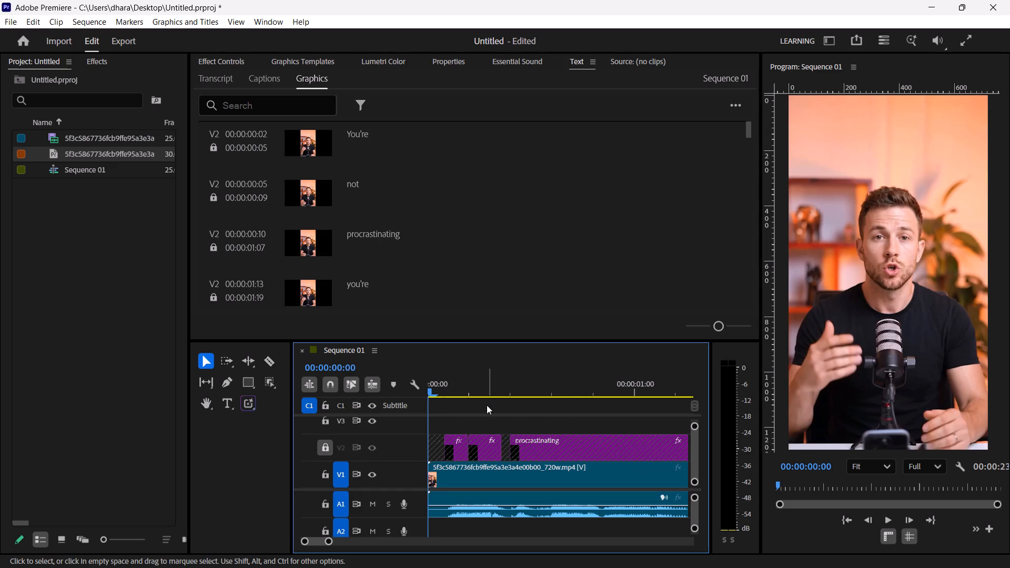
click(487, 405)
Place the playhead at 00:00:00:04 and turn on track targeting for V3 and V2.
click(459, 382)
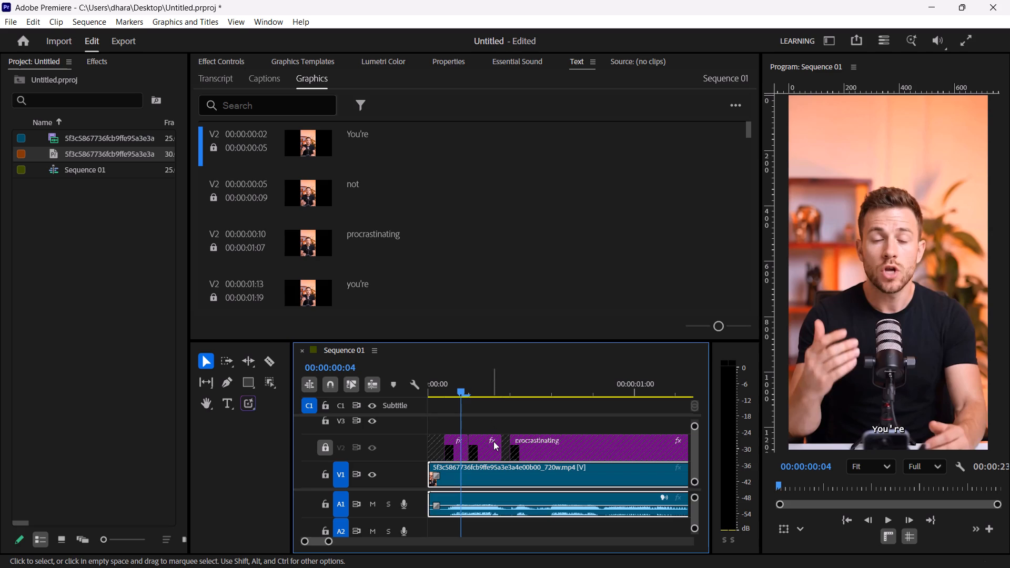
ctrl+click(488, 422)
click(345, 422)
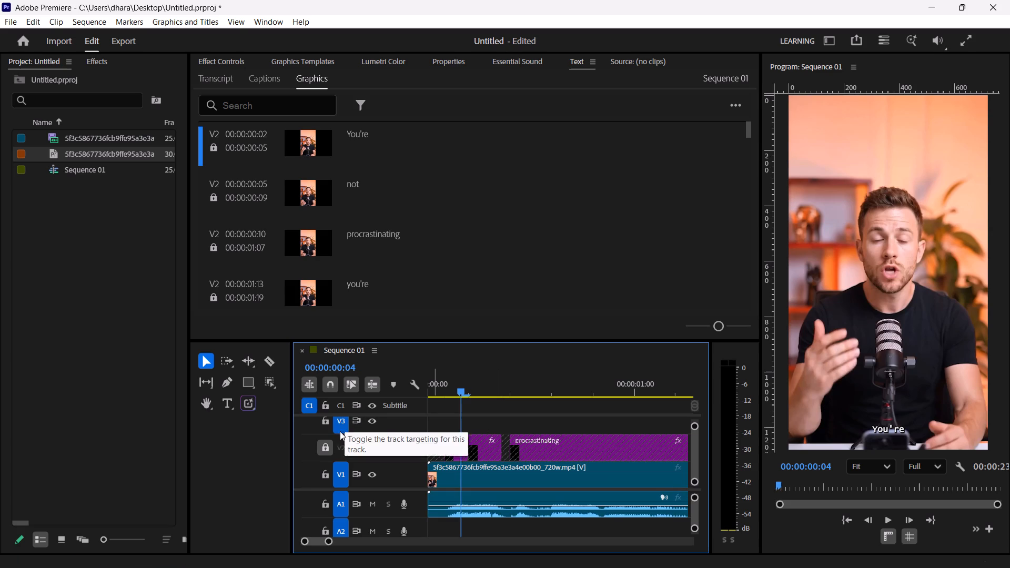
ctrl+click(341, 448)
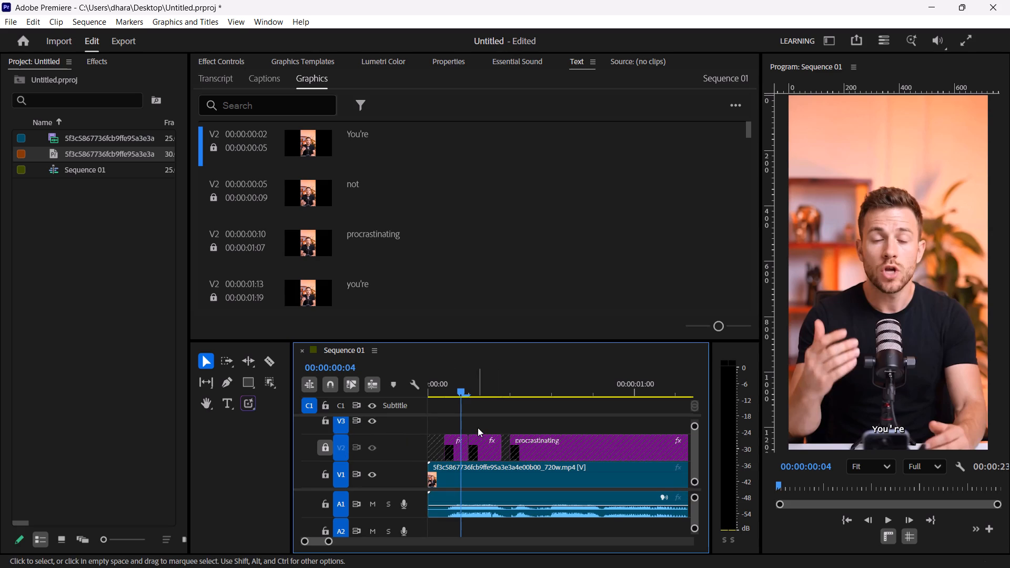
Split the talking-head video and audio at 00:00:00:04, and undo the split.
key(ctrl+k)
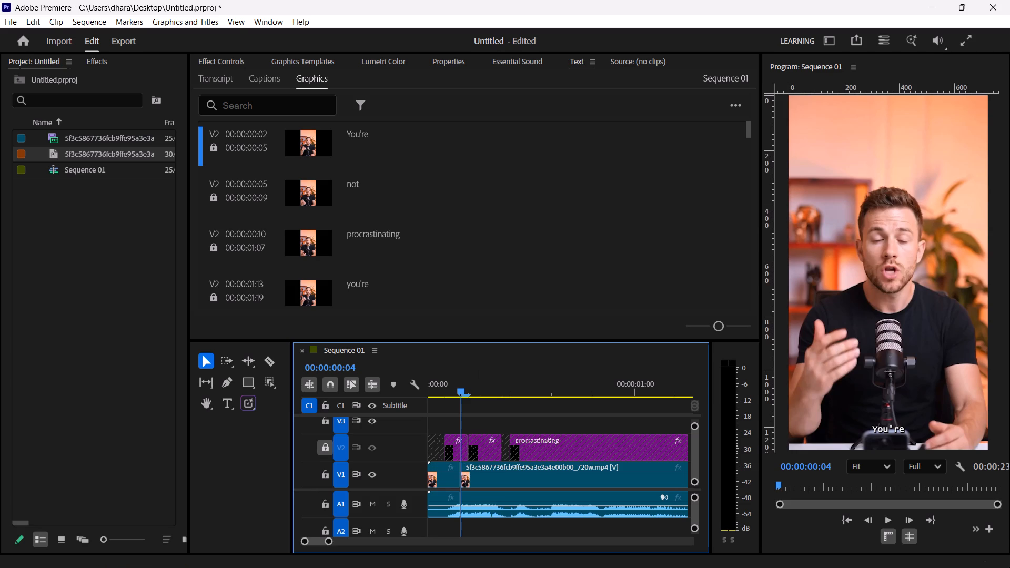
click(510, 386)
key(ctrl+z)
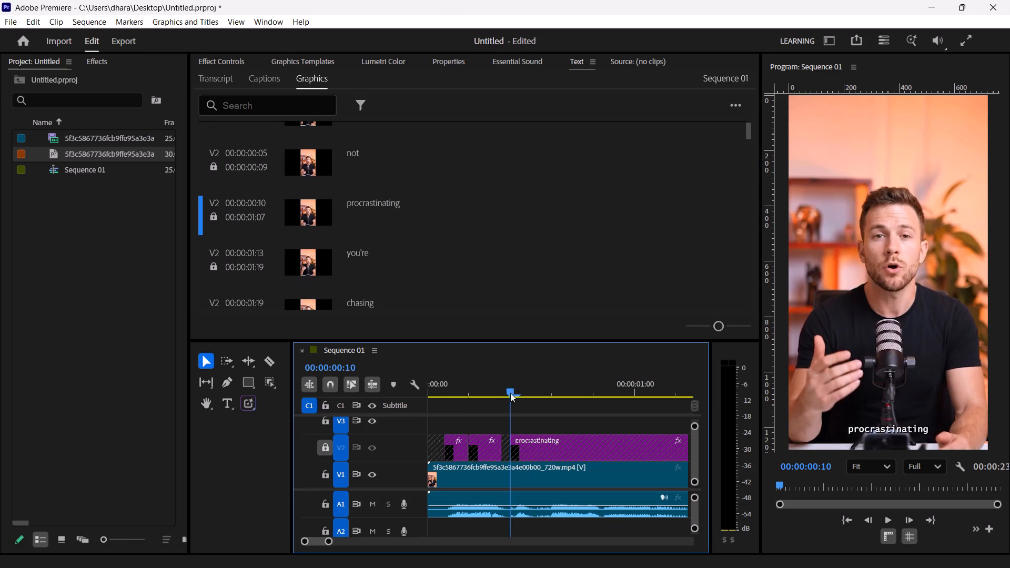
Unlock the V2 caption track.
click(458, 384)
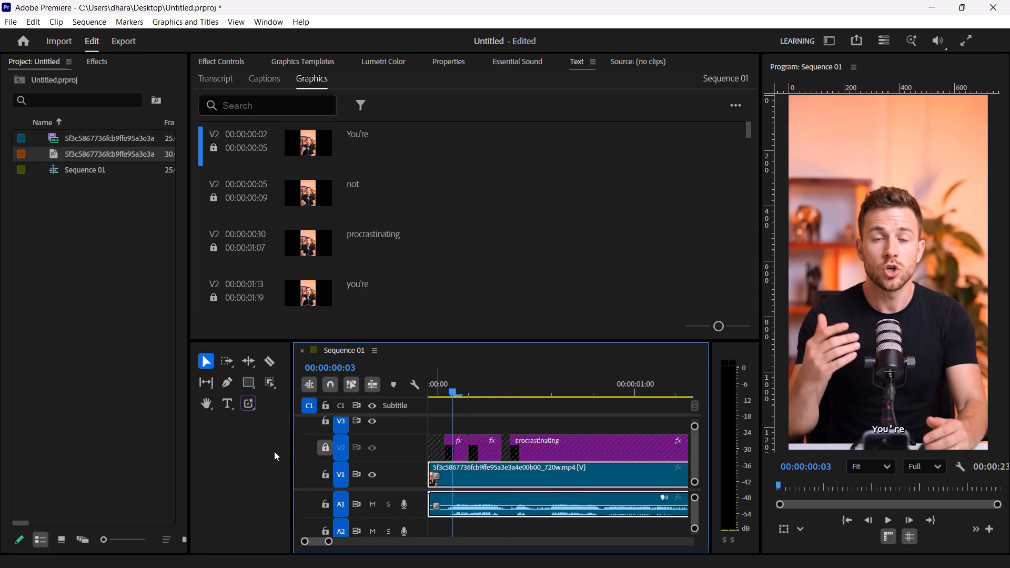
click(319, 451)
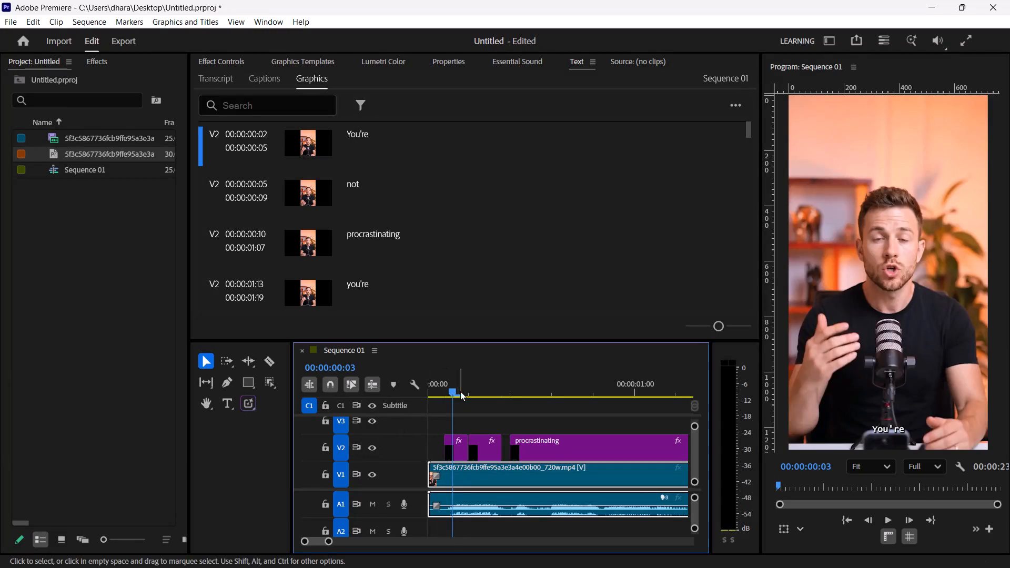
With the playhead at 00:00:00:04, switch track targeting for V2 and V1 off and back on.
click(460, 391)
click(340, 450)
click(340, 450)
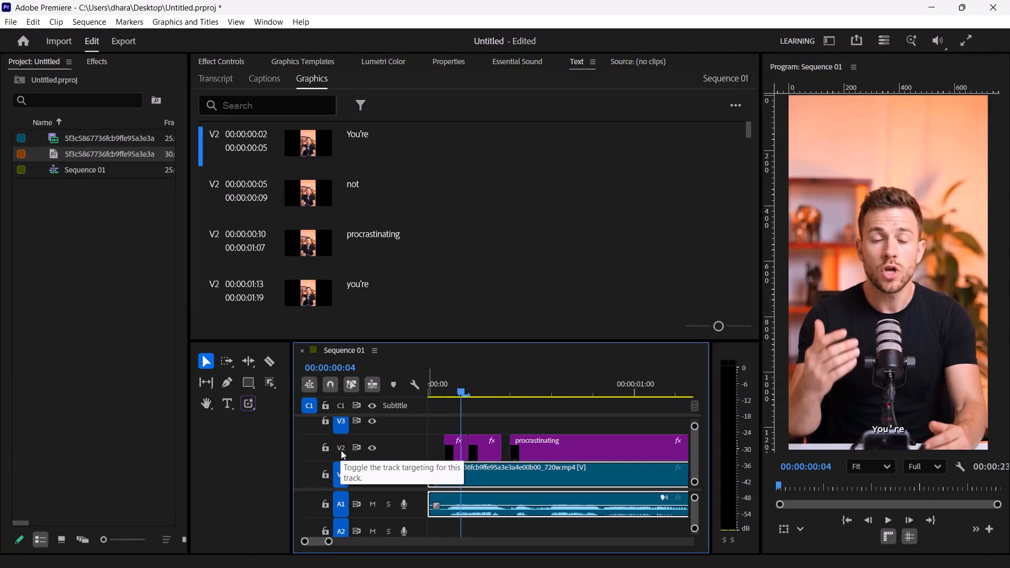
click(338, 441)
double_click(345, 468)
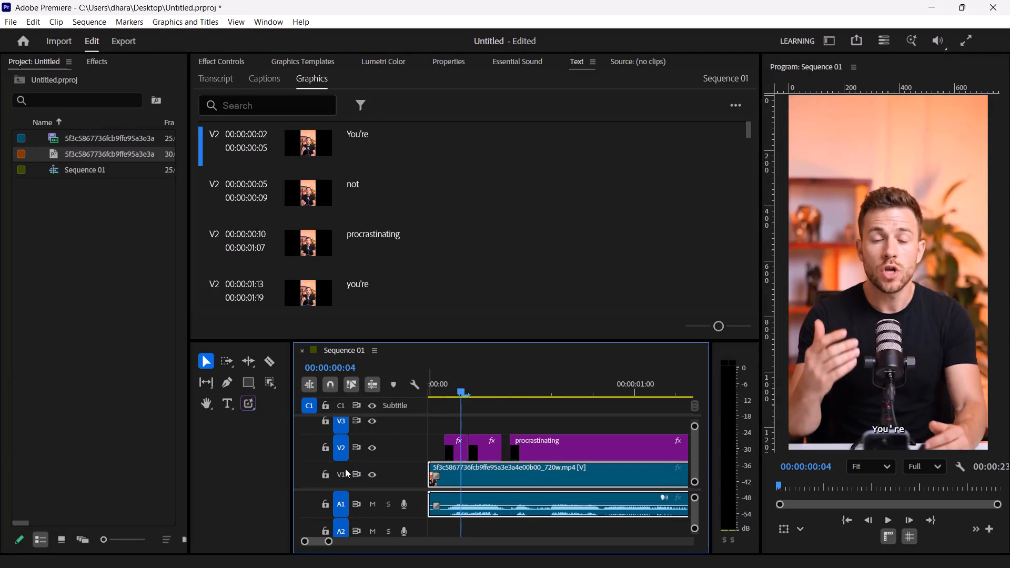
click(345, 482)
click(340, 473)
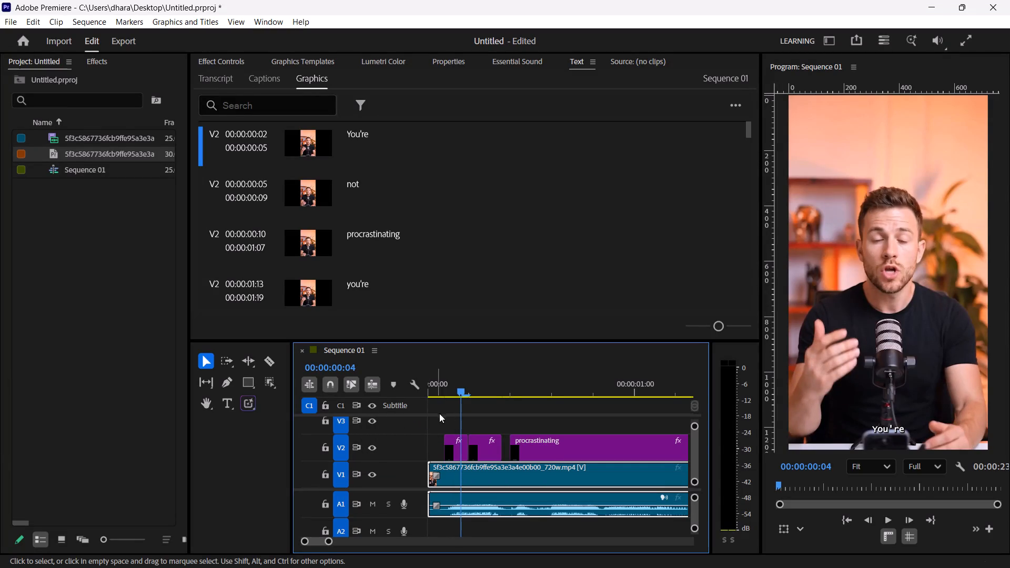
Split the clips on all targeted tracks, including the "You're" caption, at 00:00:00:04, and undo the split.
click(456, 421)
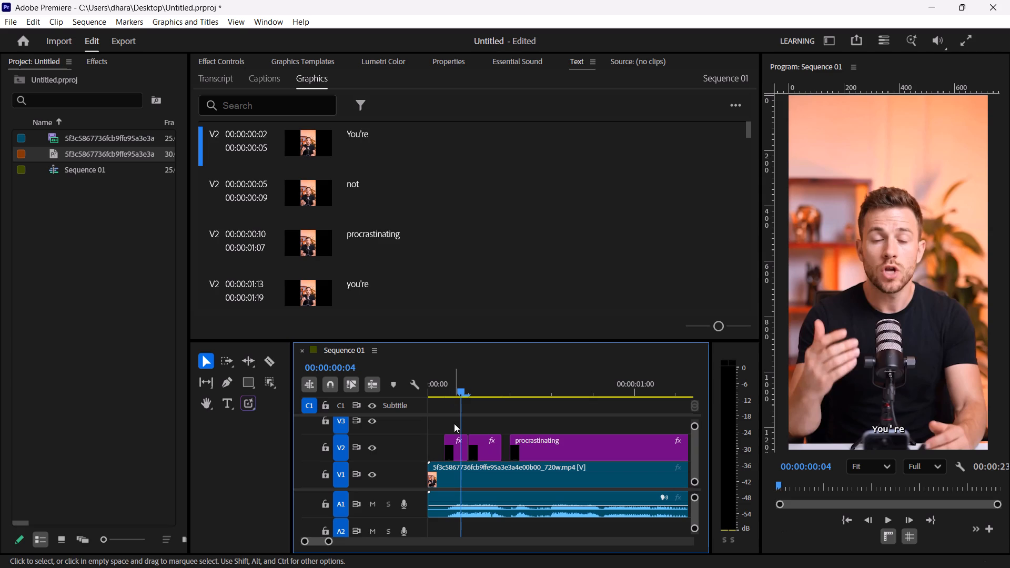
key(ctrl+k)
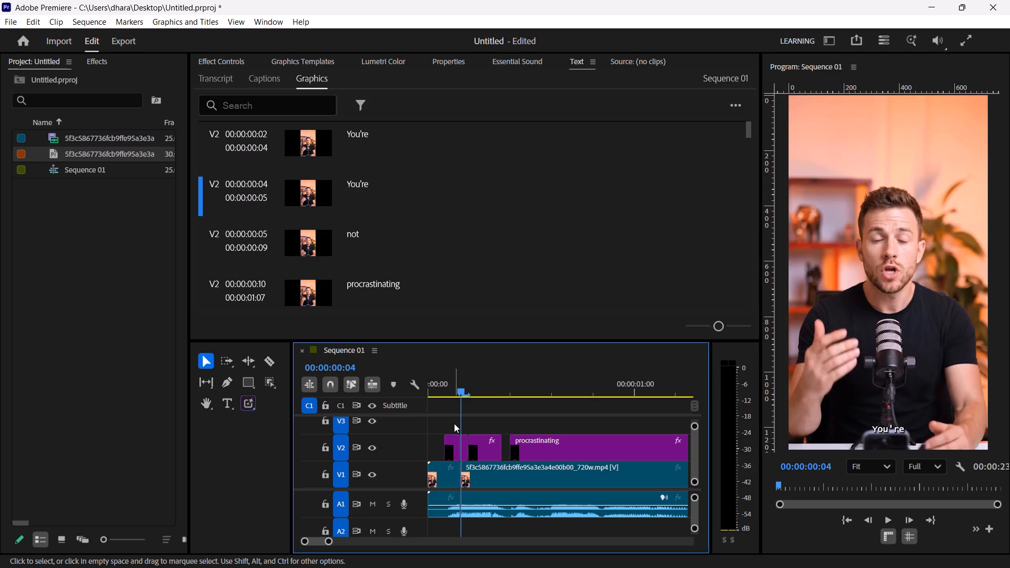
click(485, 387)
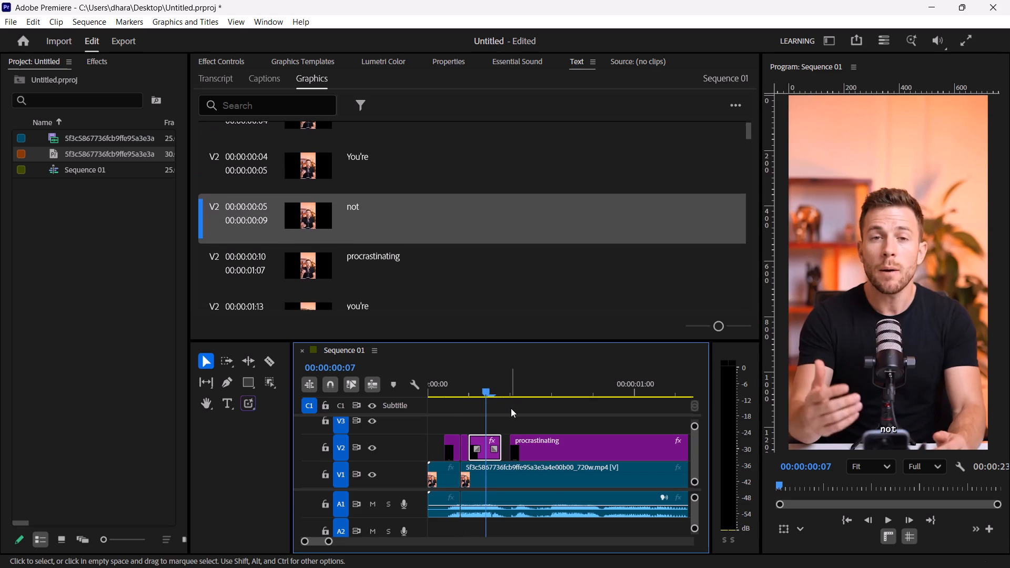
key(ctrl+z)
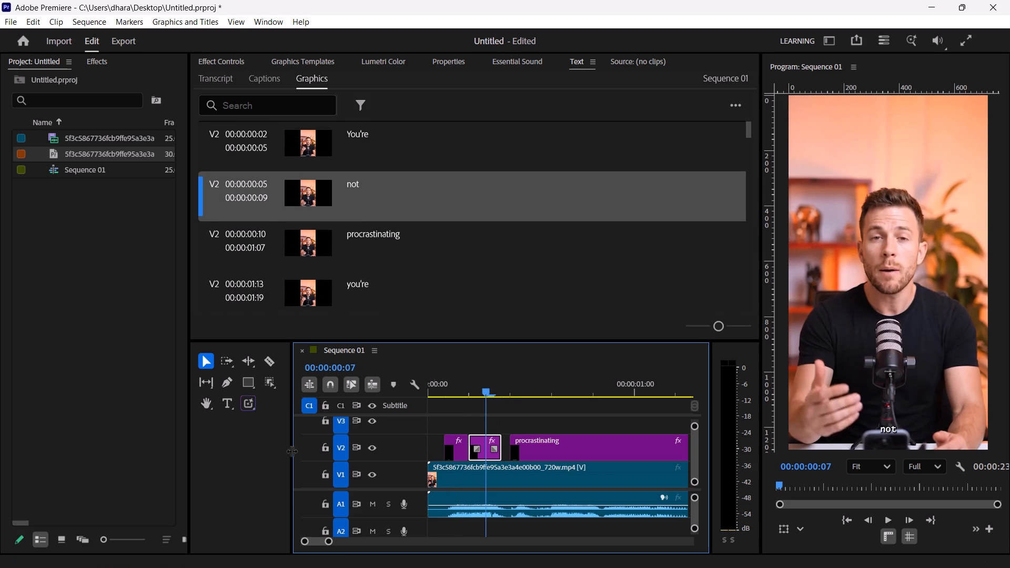
Lock the V2 caption track.
click(324, 455)
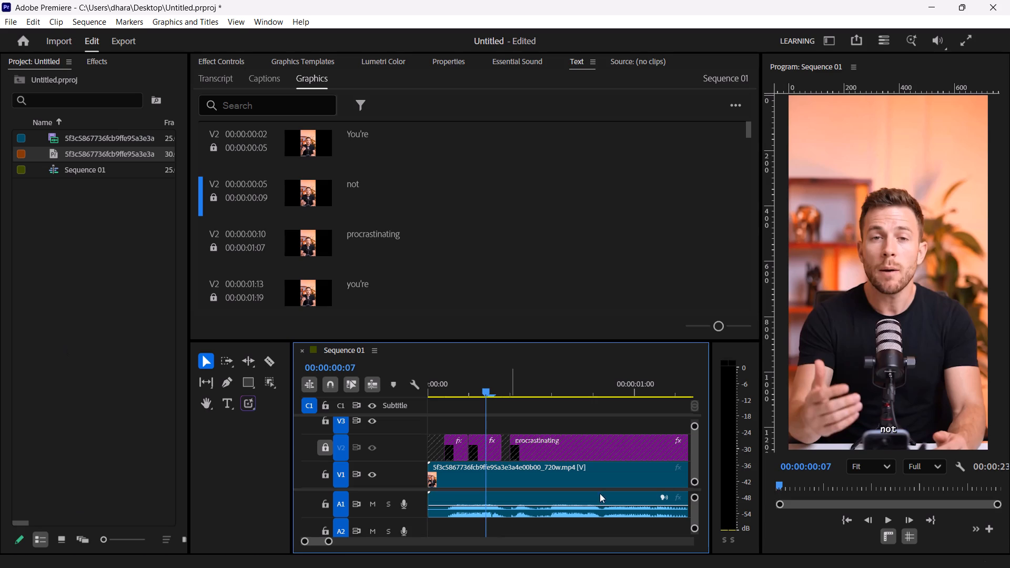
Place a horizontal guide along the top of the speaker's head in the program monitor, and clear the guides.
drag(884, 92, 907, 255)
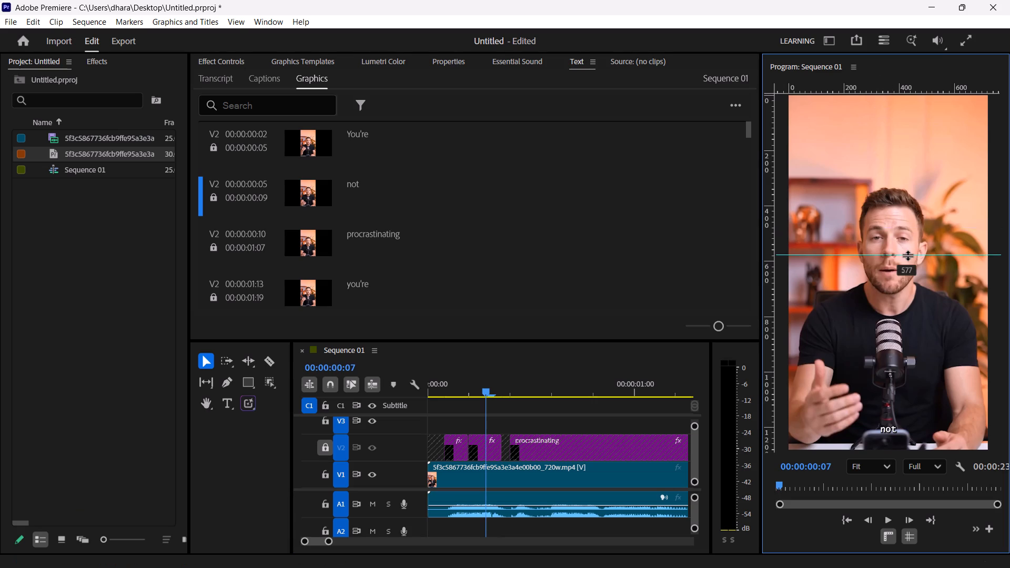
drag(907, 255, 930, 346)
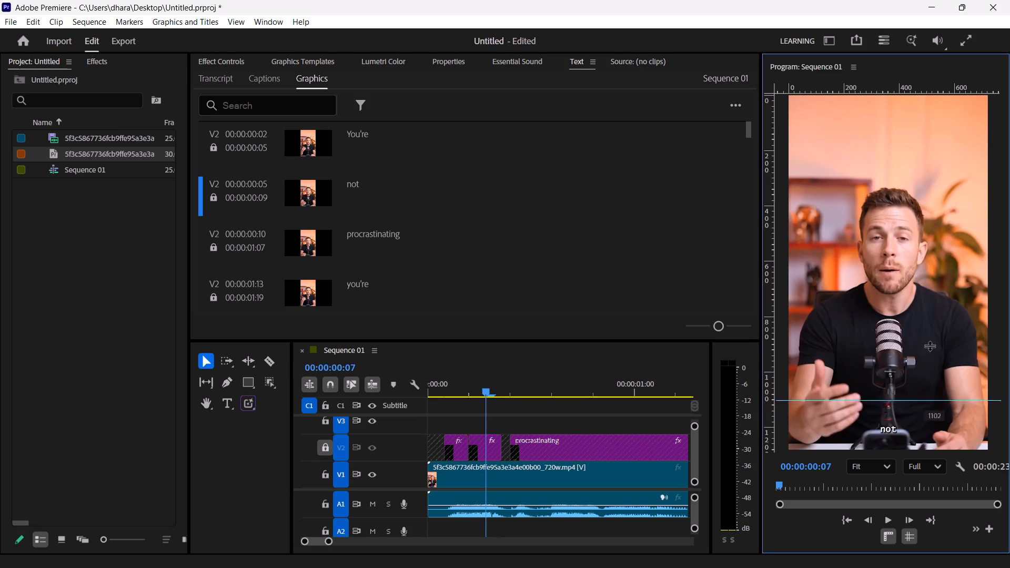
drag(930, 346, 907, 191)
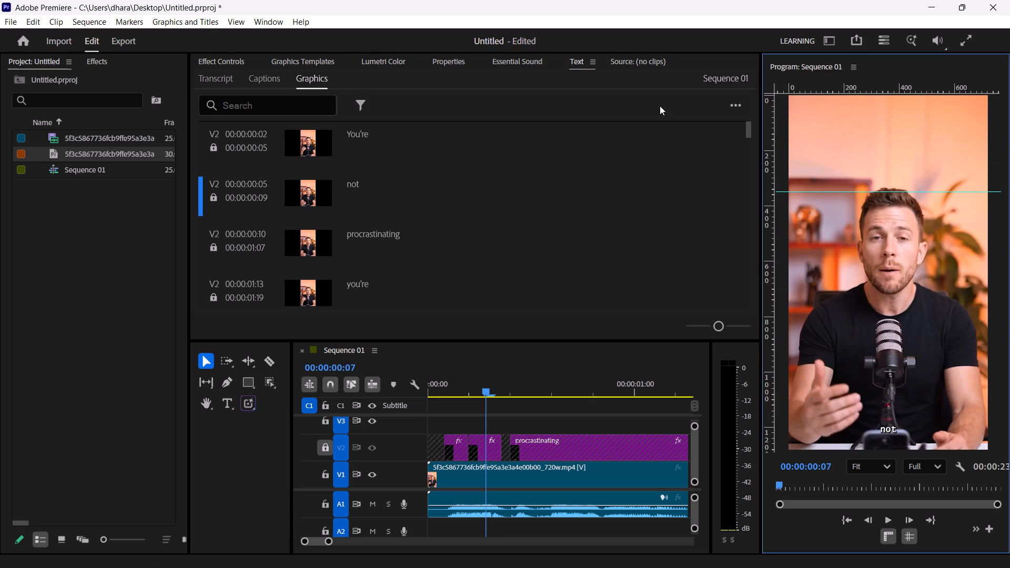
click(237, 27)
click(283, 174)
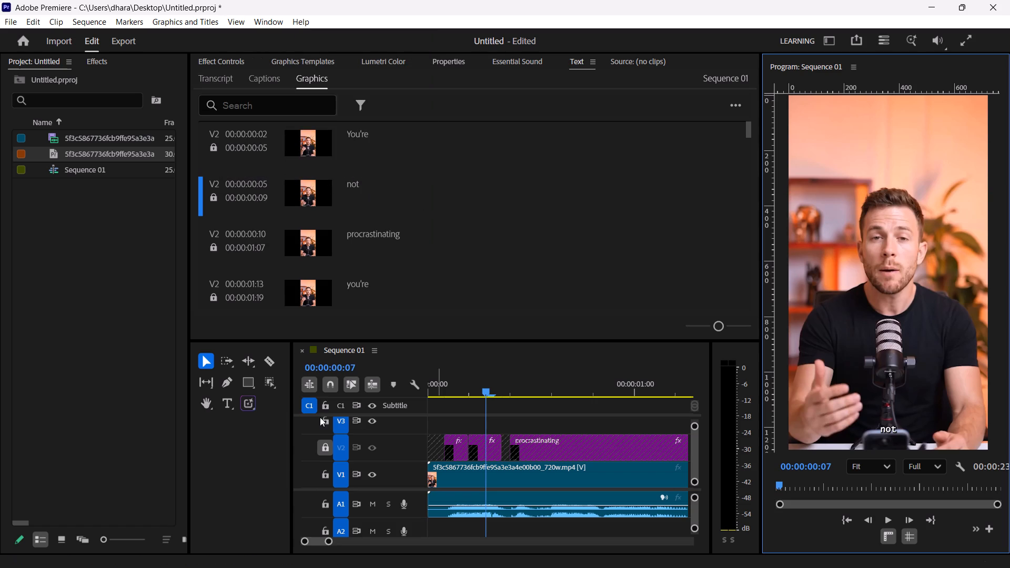
Play from the start to the end of the "procrastinating" caption, and split the talking-head video and audio at 00:00:01:07.
drag(444, 392, 385, 383)
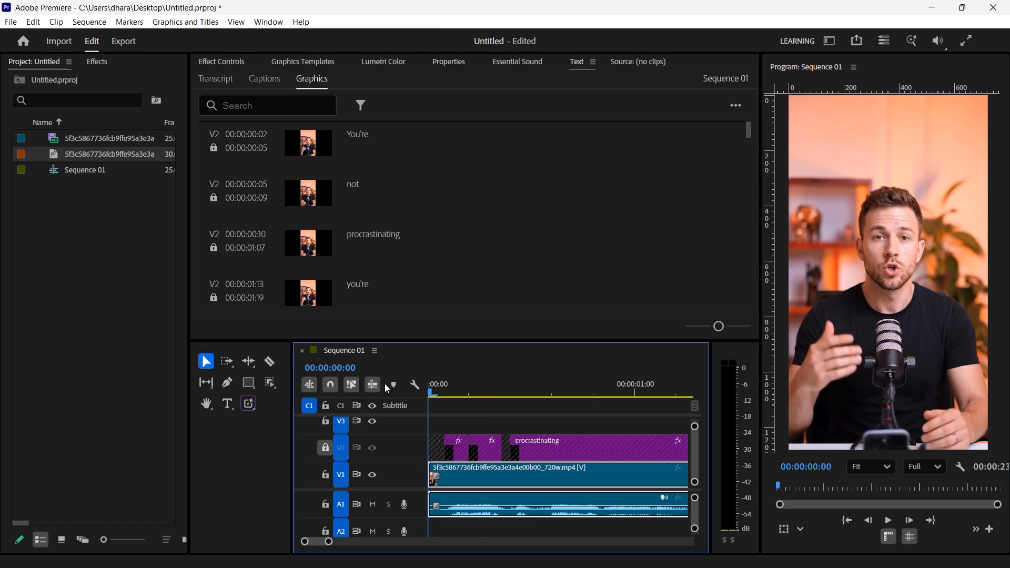
key(space)
key(space)
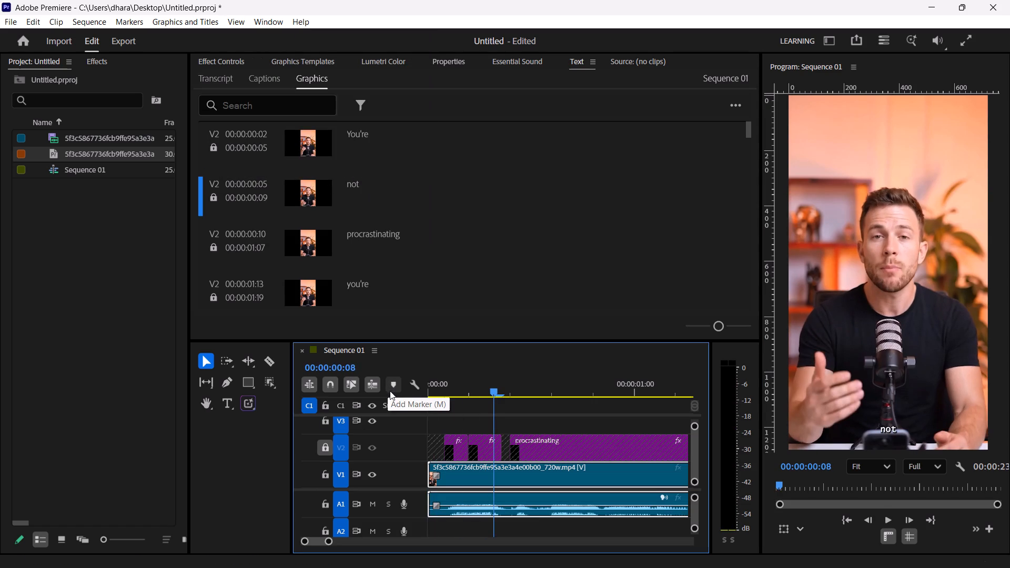
key(space)
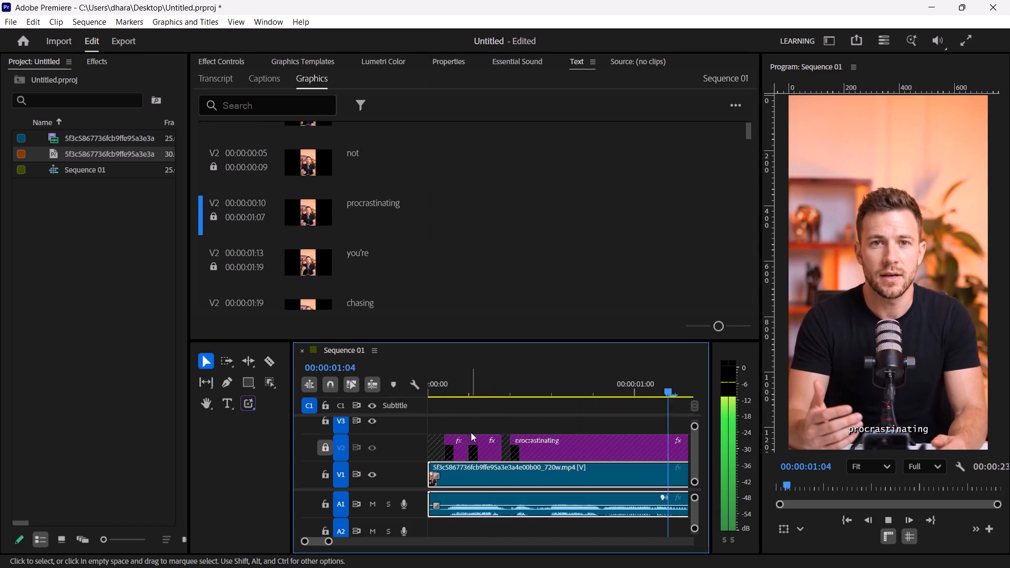
key(space)
key(space)
key(space)
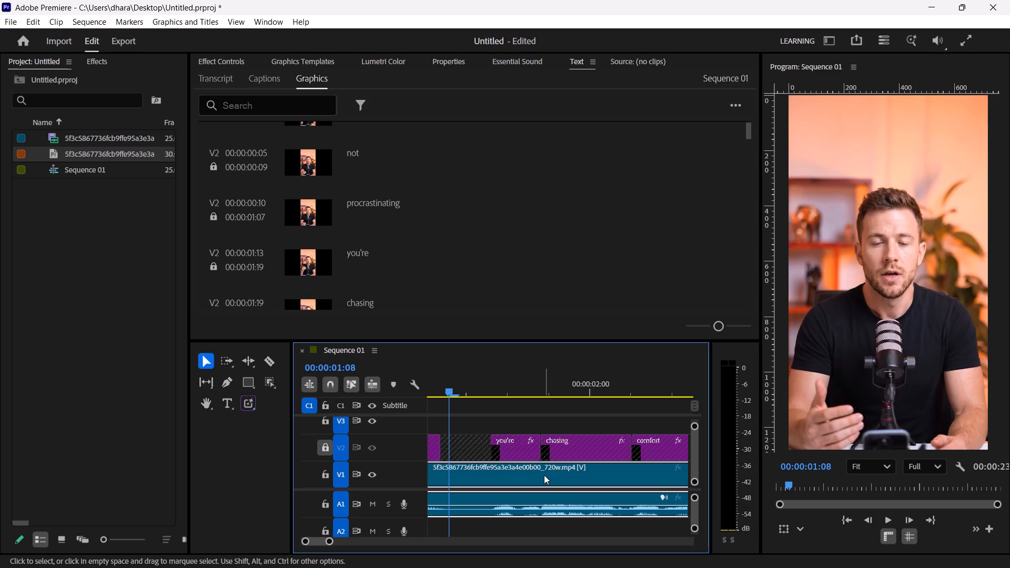
key(Left)
click(453, 478)
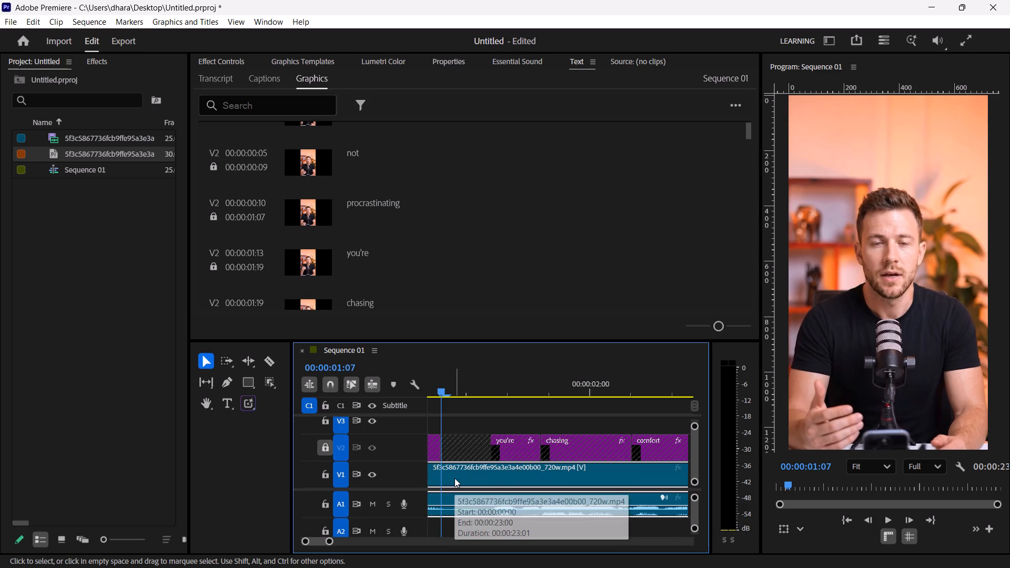
key(F1)
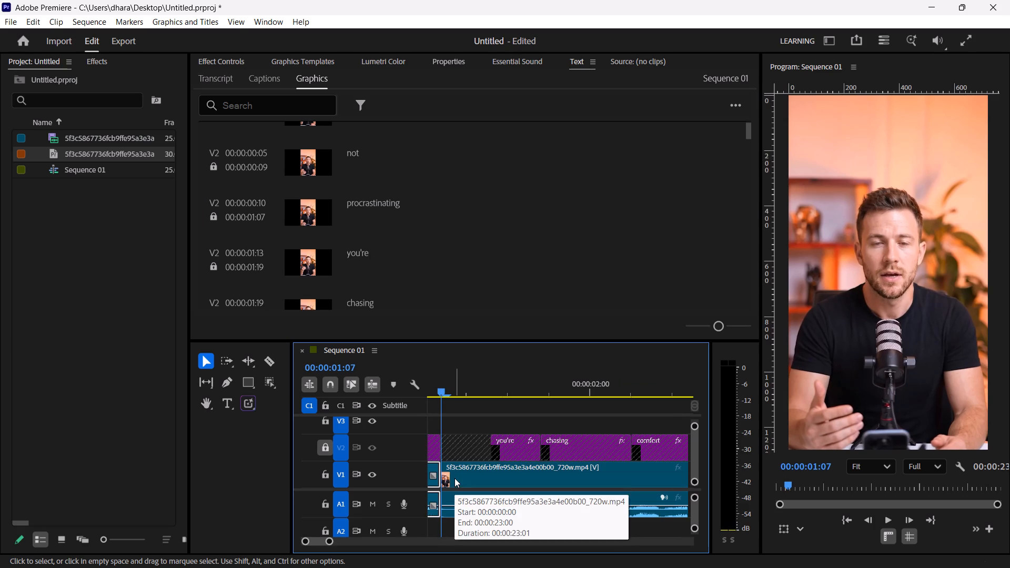
Return the playhead to 00:00:00:00 and select the first talking-head segment on V1.
drag(439, 393, 370, 393)
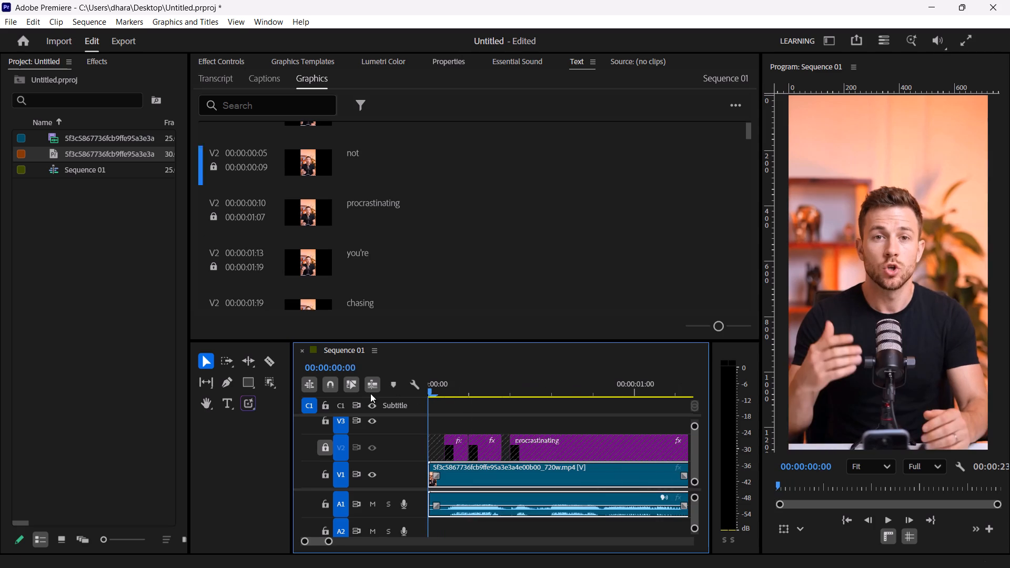
drag(370, 393, 347, 395)
click(503, 469)
right_click(503, 469)
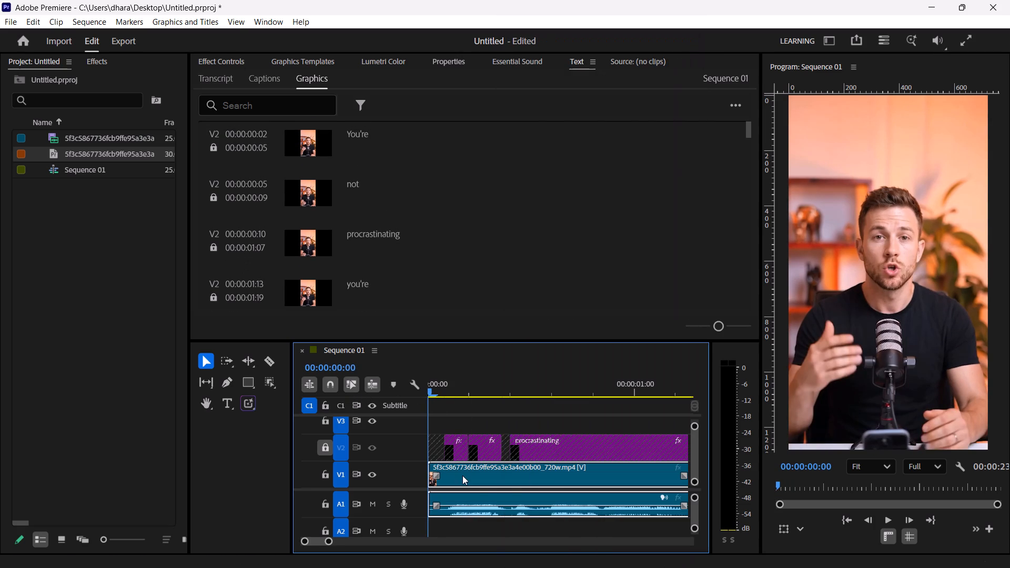
click(462, 475)
Widen the timeline by narrowing the tools area to a single column.
drag(291, 363, 236, 364)
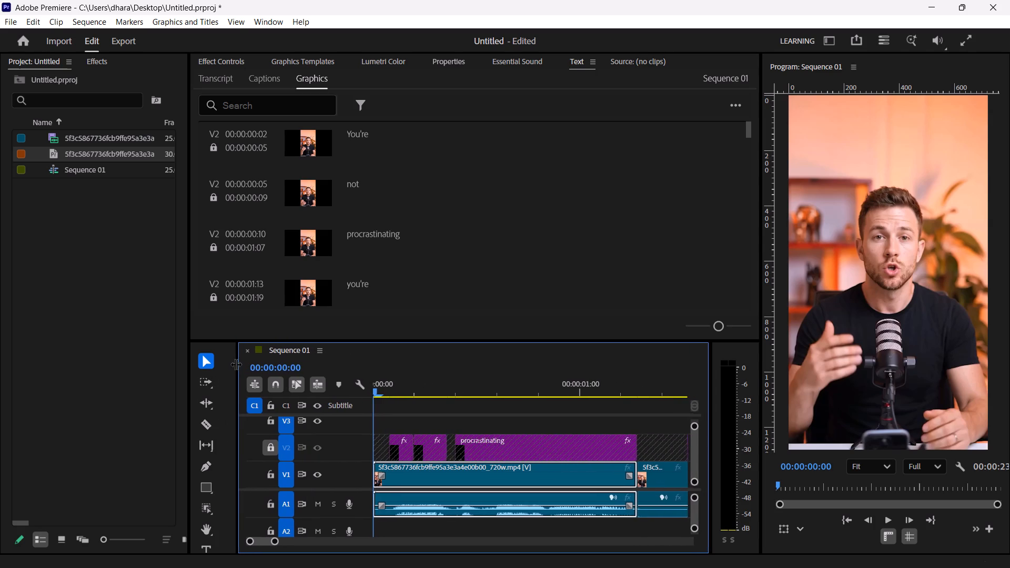
drag(236, 364, 226, 364)
scroll(221, 522, down, 4)
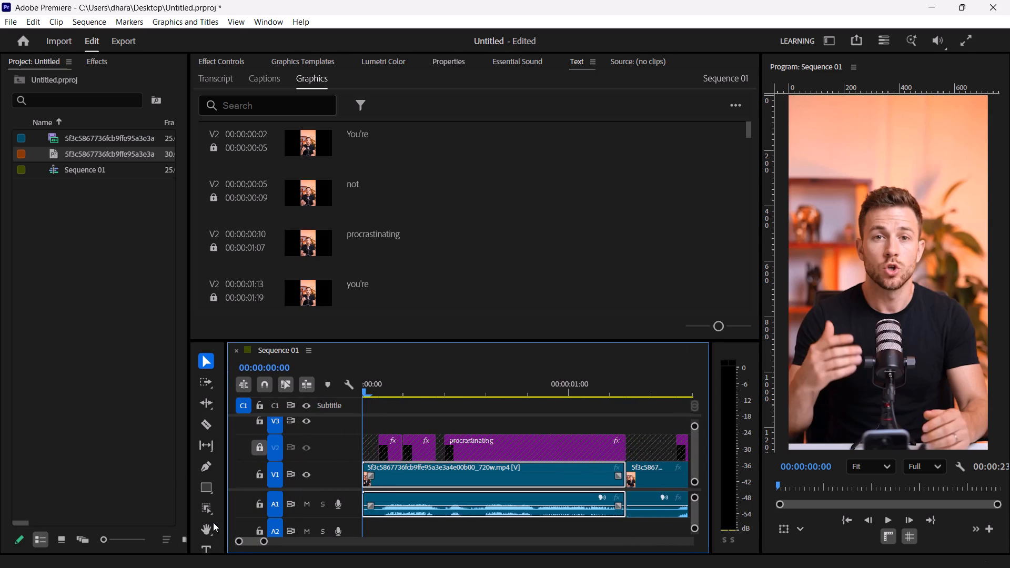
scroll(209, 522, down, 3)
scroll(207, 522, up, 4)
Duplicate the first talking-head segment from V1 onto V3, above the captions and aligned to the sequence start.
click(213, 512)
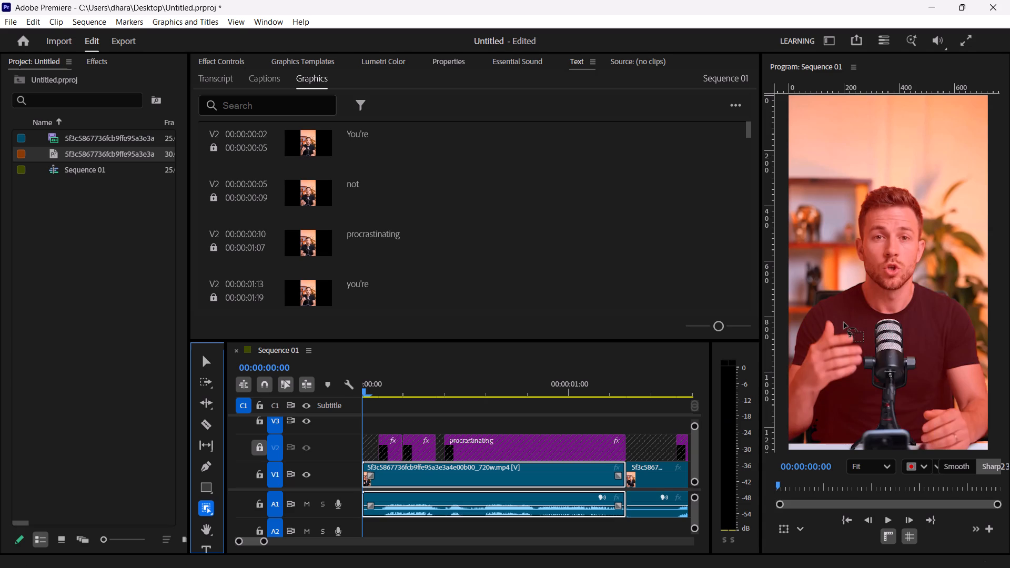
click(210, 362)
click(430, 474)
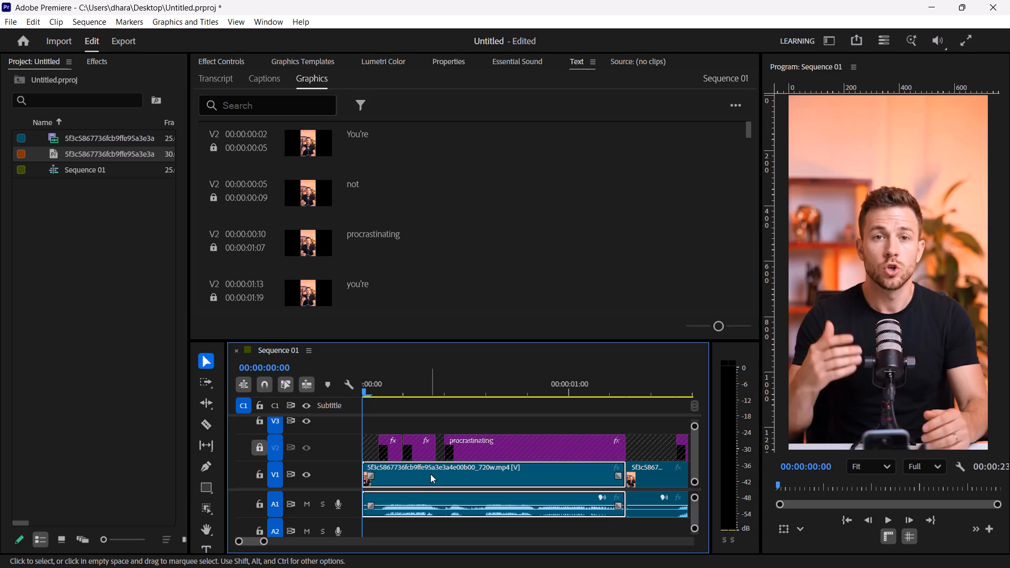
alt+drag(430, 474, 430, 419)
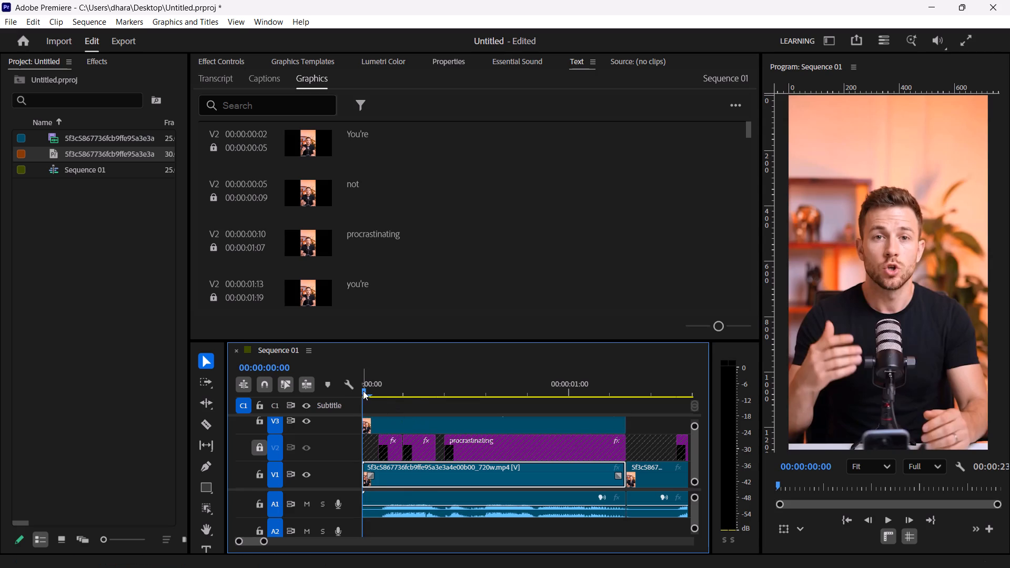
With the playhead at 00:00:00:15, use the Object Mask tool on the V3 copy to mask the speaker.
drag(363, 391, 322, 407)
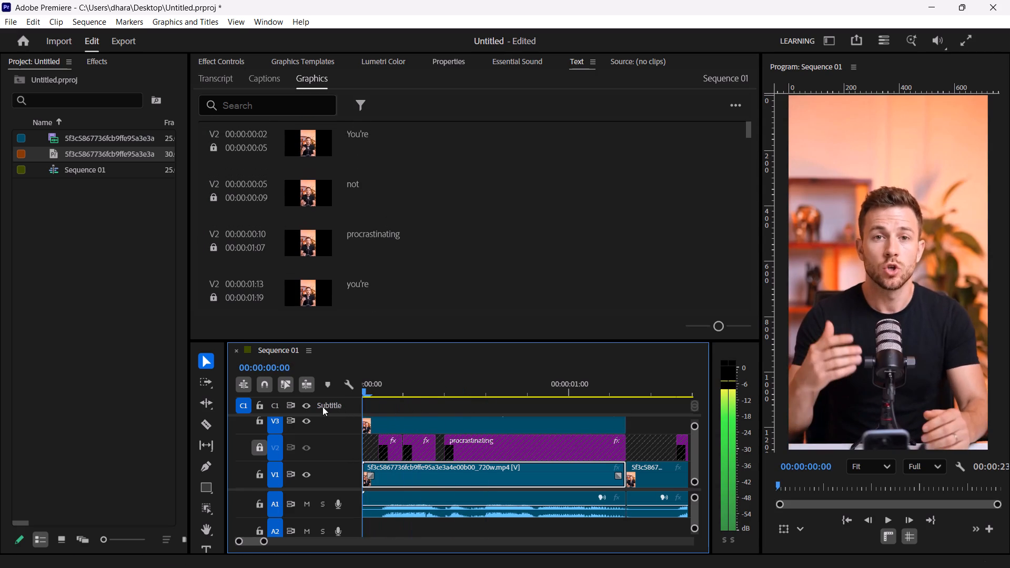
drag(322, 407, 485, 410)
click(513, 430)
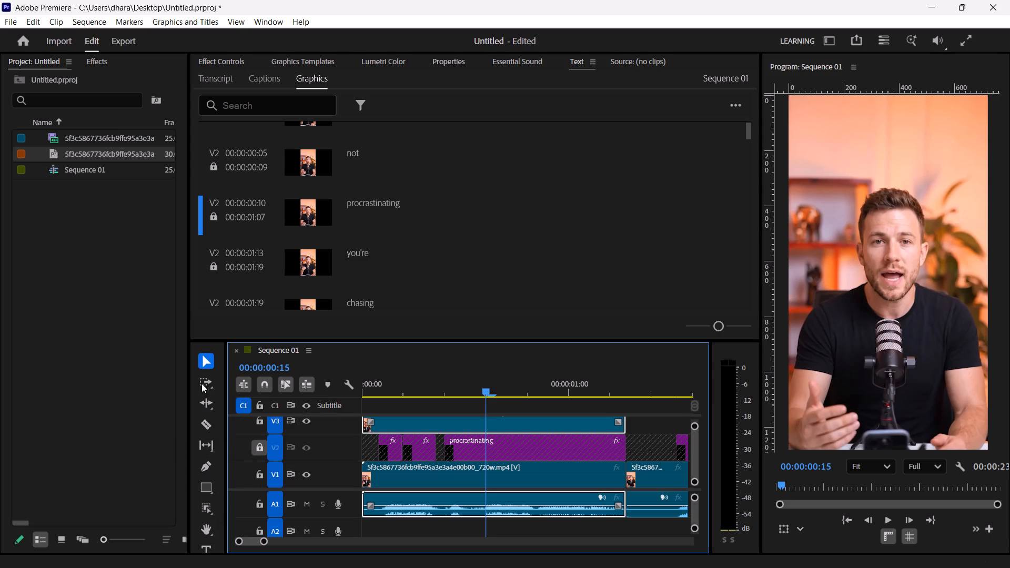
click(206, 507)
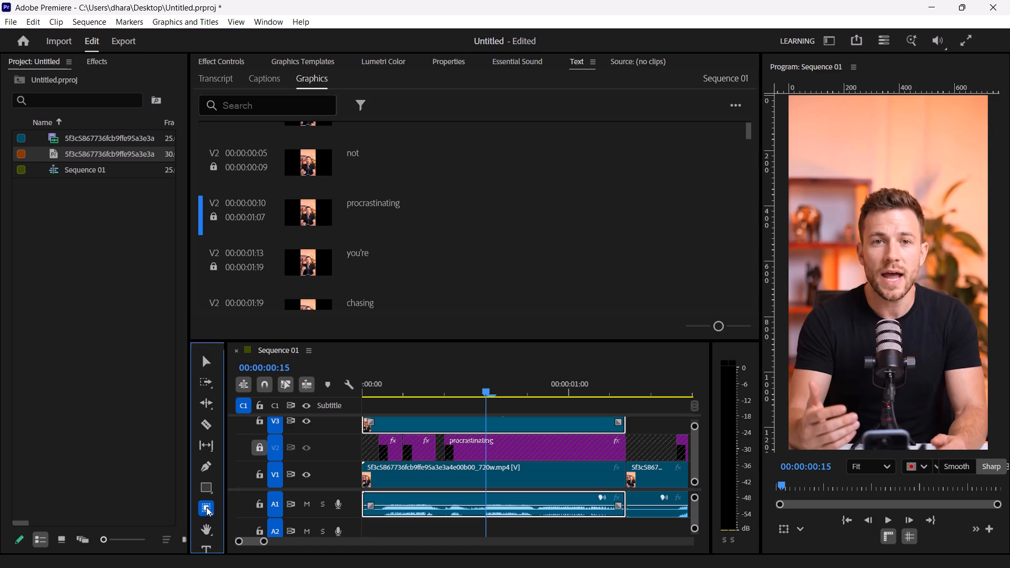
click(887, 268)
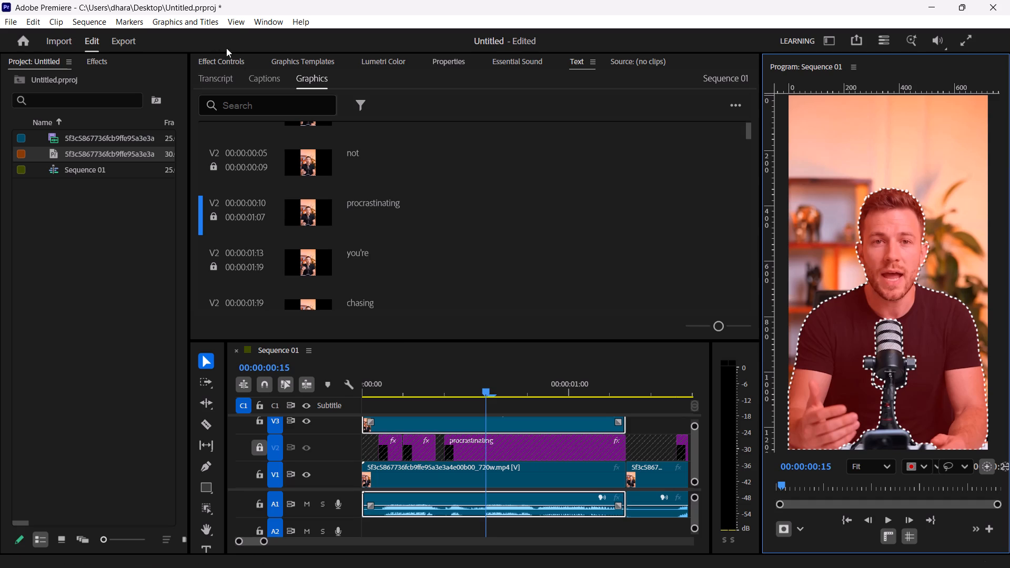
Open the effect settings of the V3 copy to reach its object mask's tracking controls.
click(233, 60)
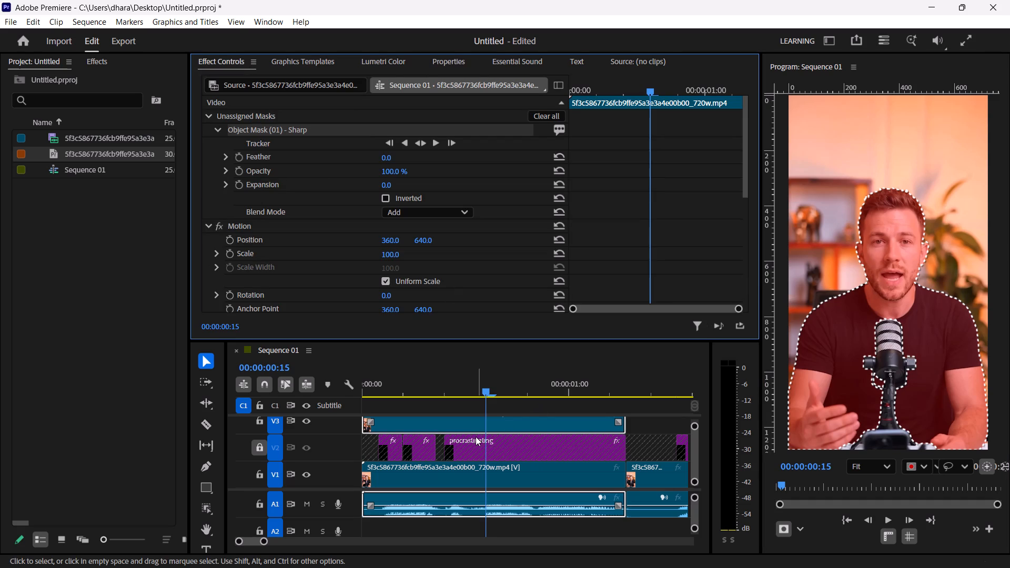